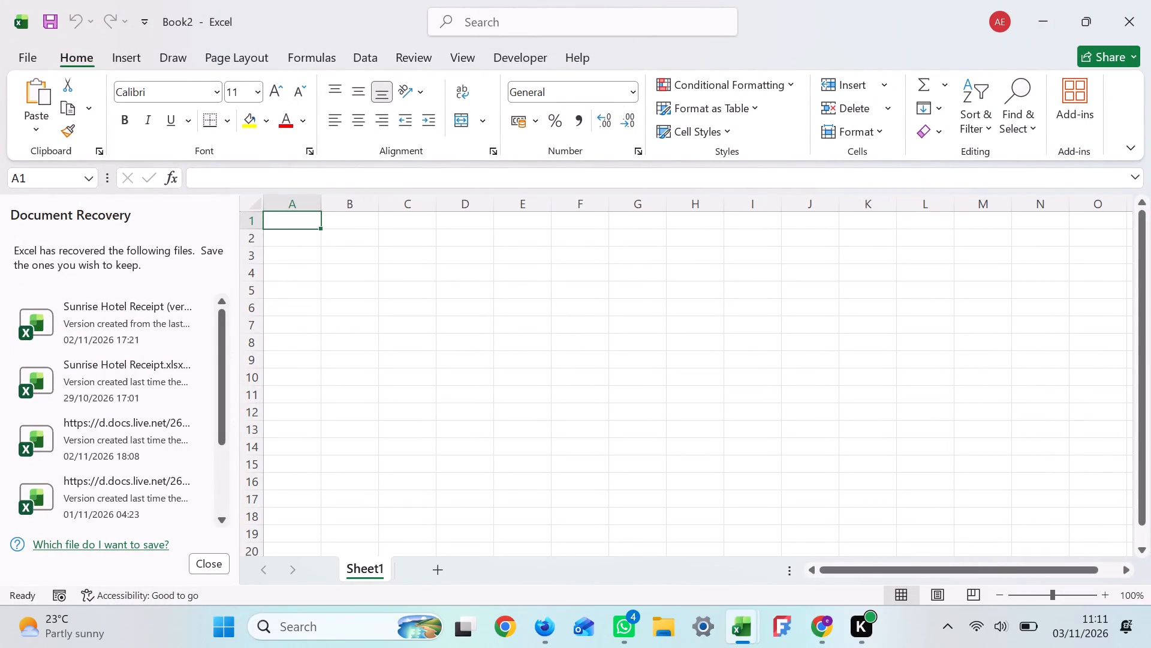
Rename the Sheet1 worksheet as "Product Database.", including the trailing period.
right_click(372, 572)
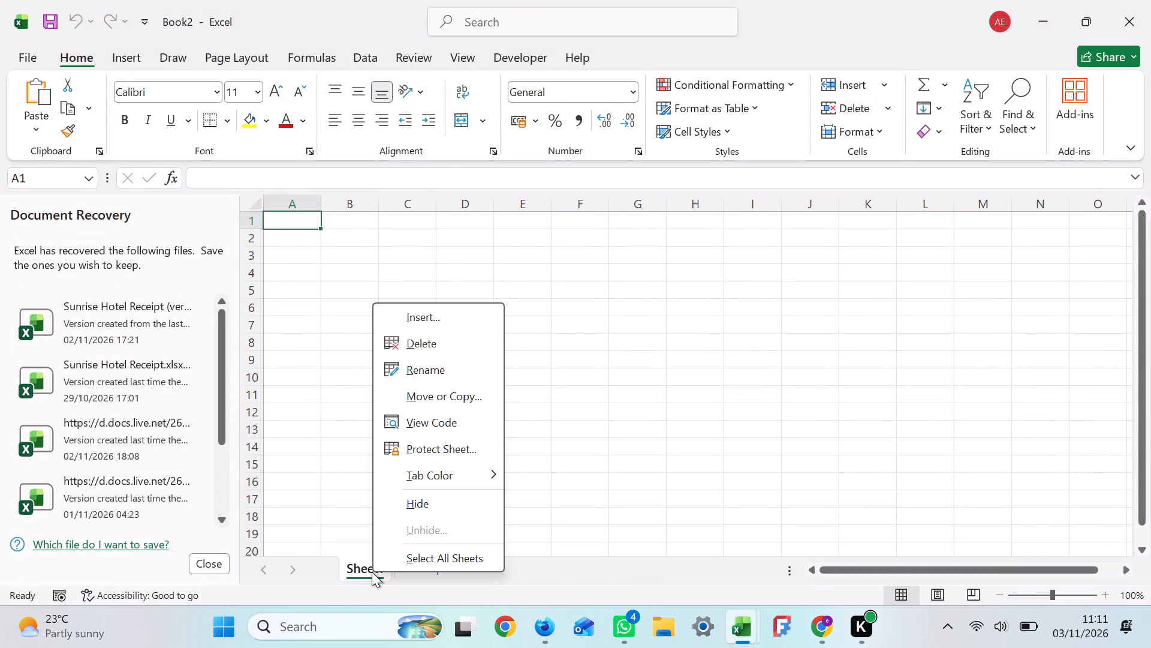
click(426, 368)
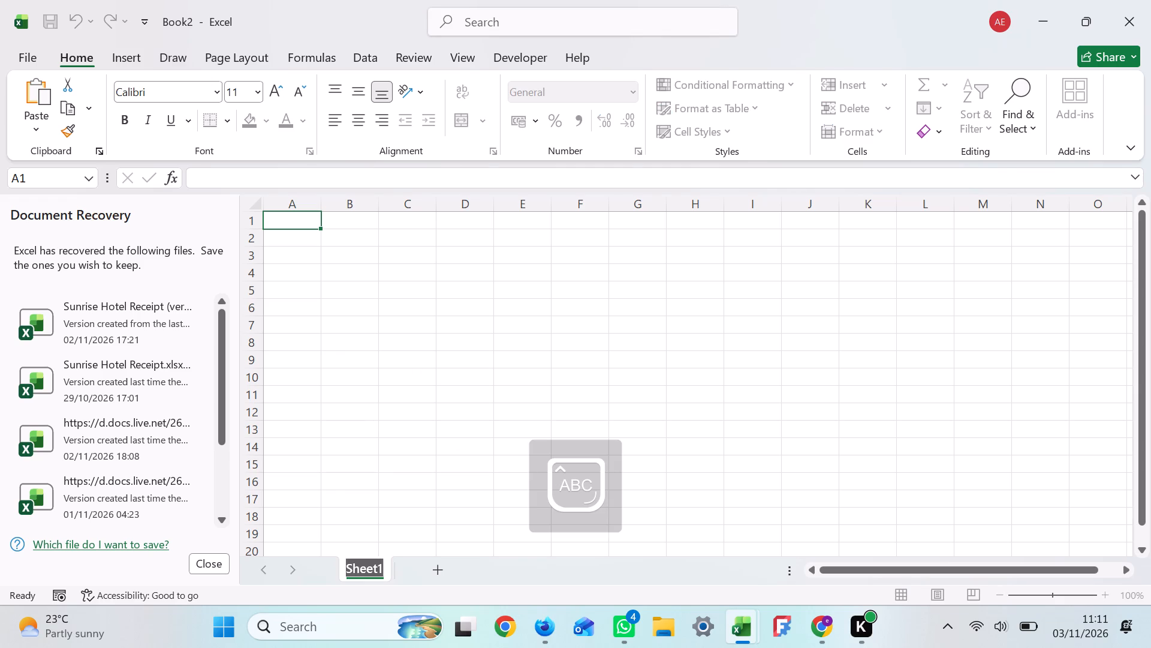
key(p)
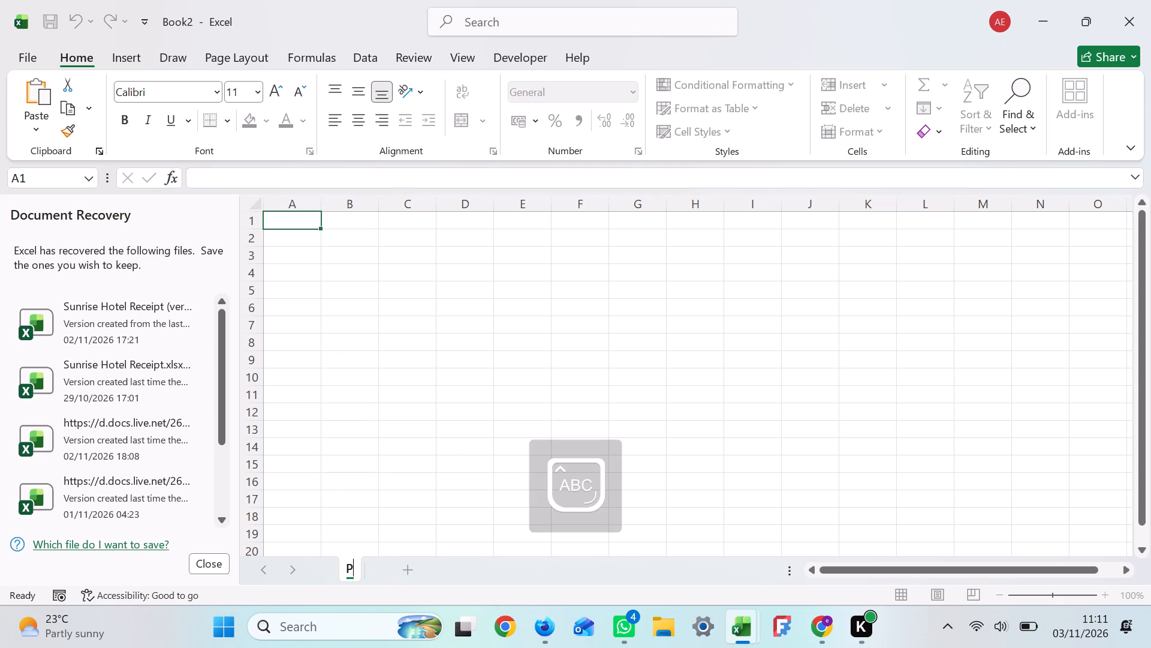
text(rodu)
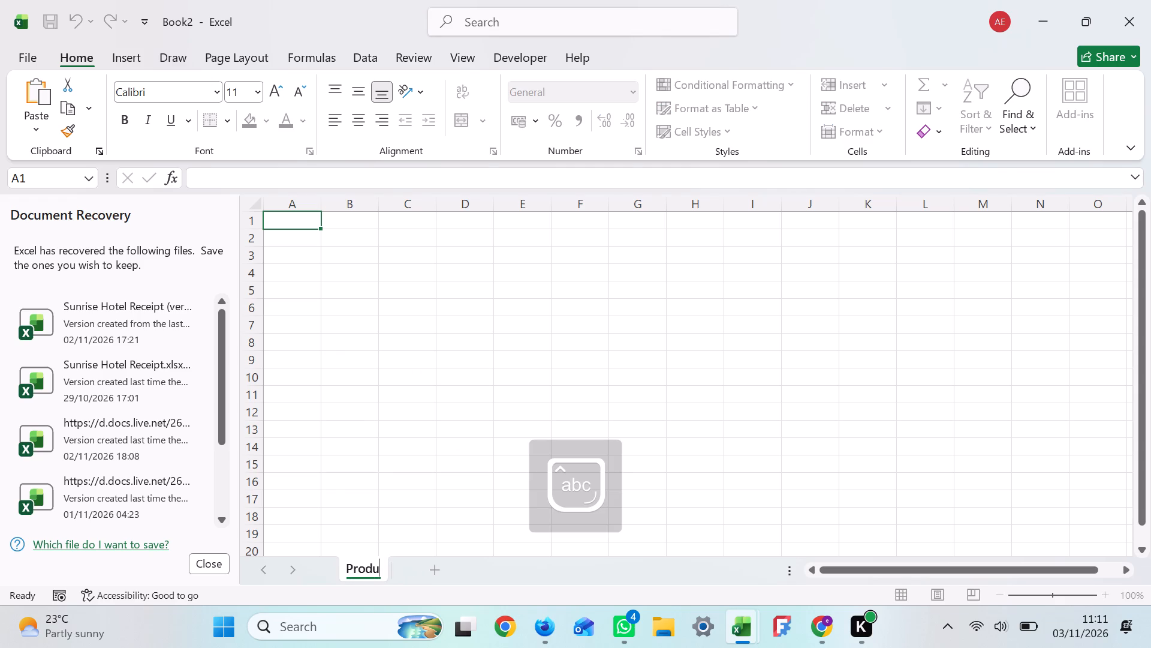
text(ct)
key(space)
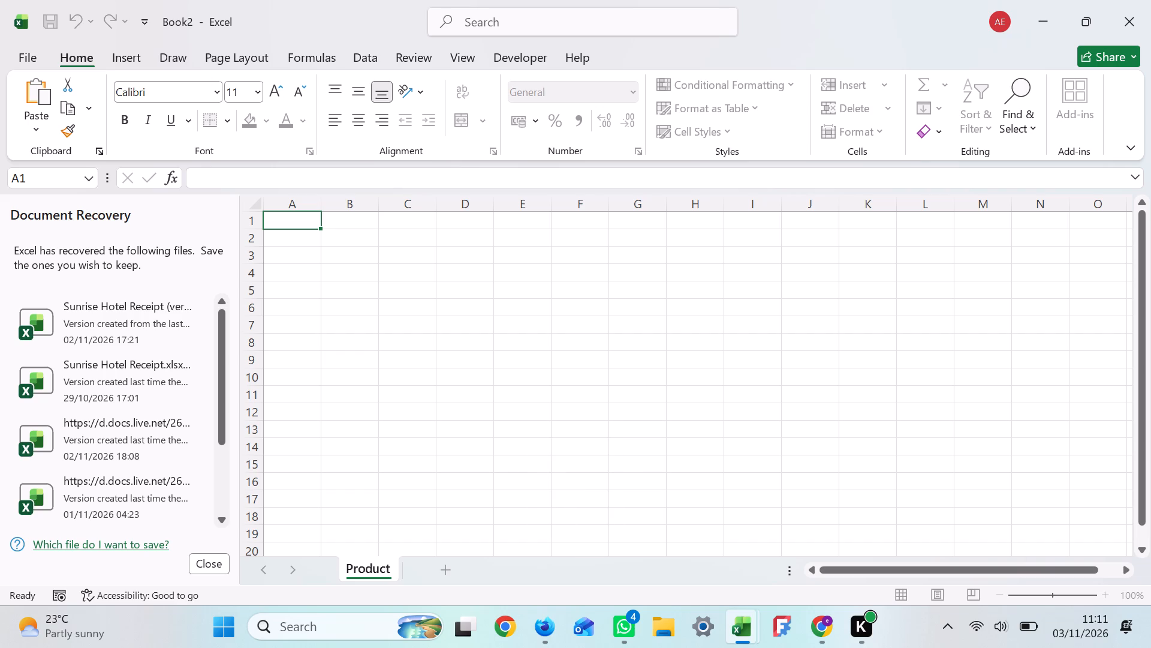
key(d)
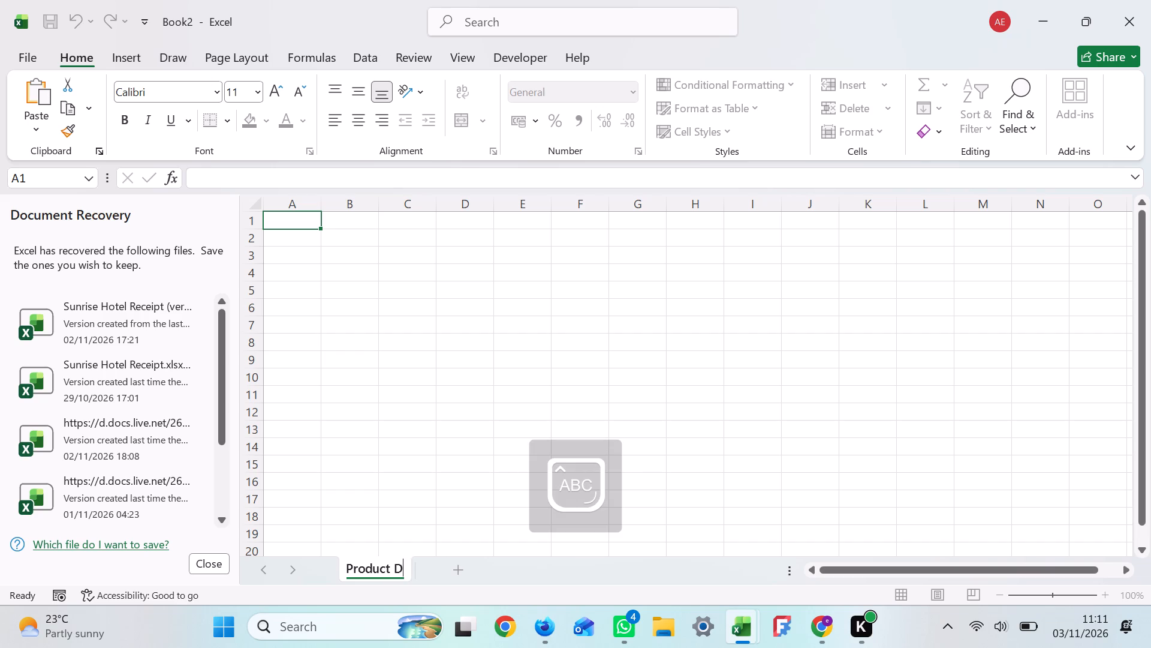
text(at)
key(a)
key(b)
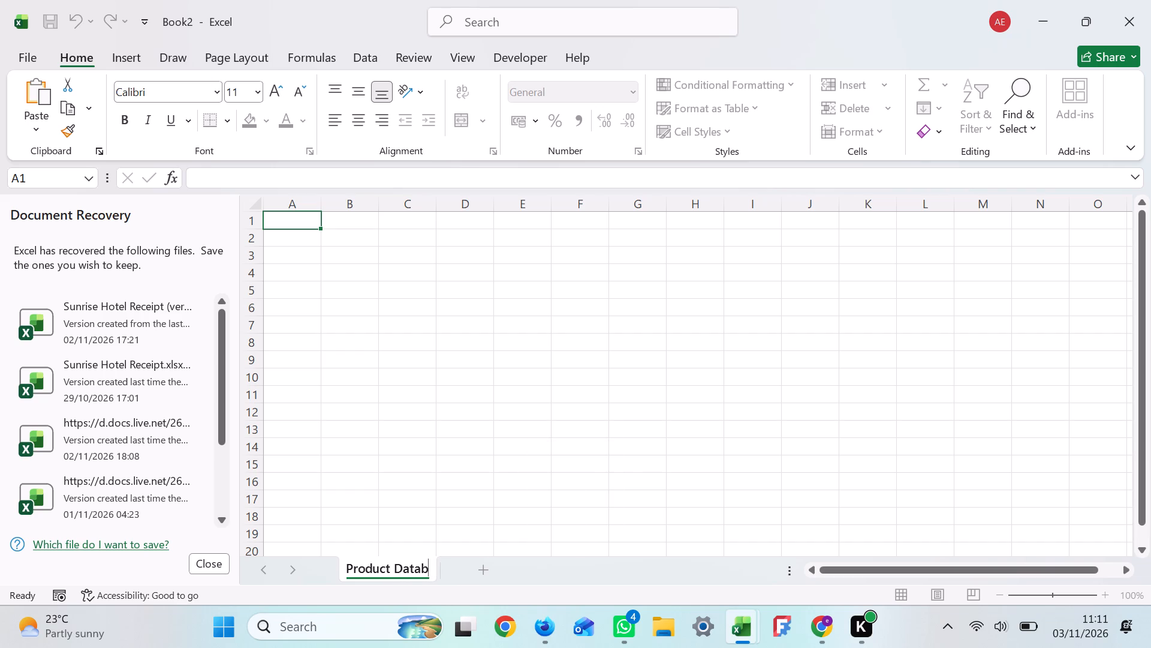
text(as)
key(e)
key(period)
key(Return)
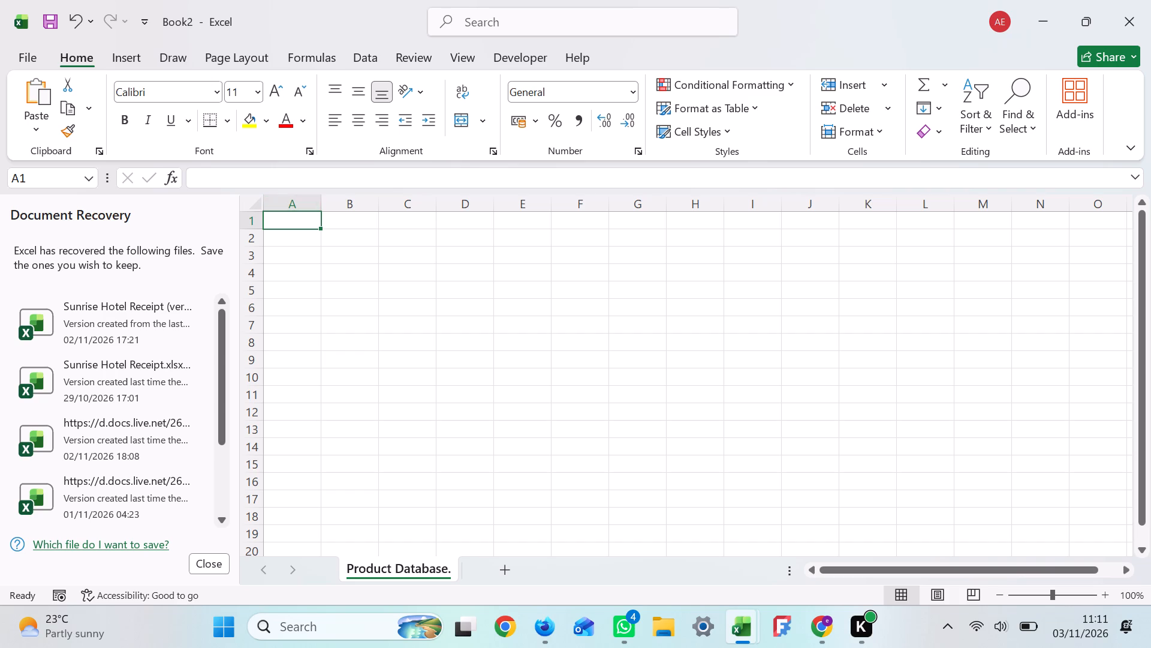
Enter the company title "HORIZON RETAIL SOLUTIONS LTD." in cell A1.
click(300, 227)
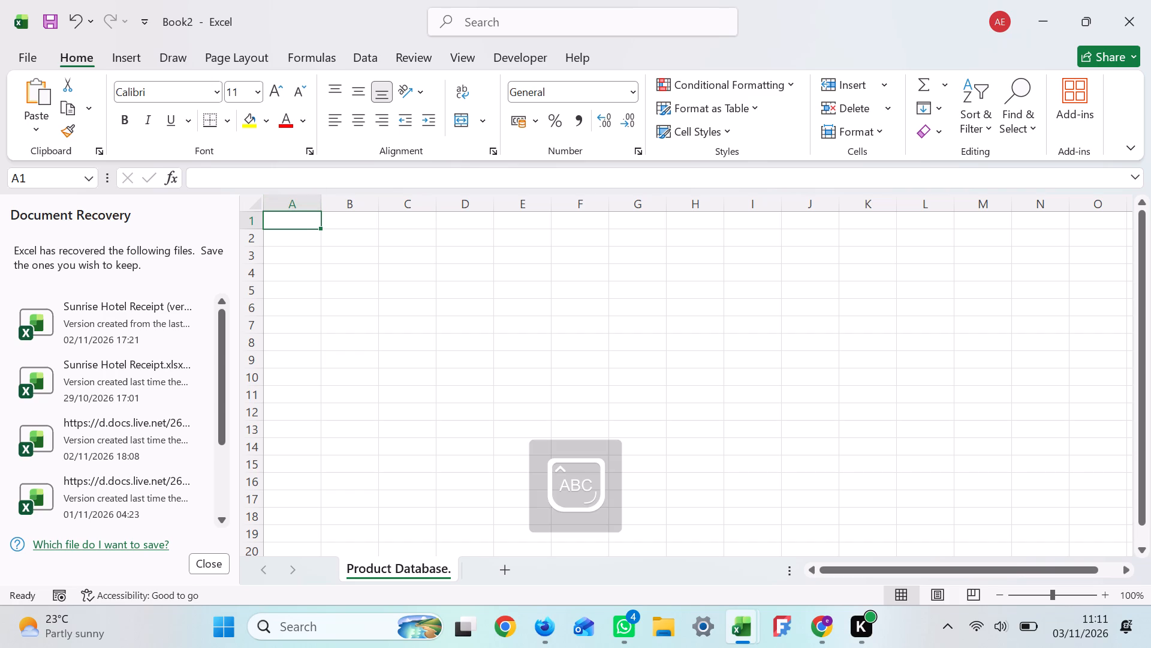
key(h)
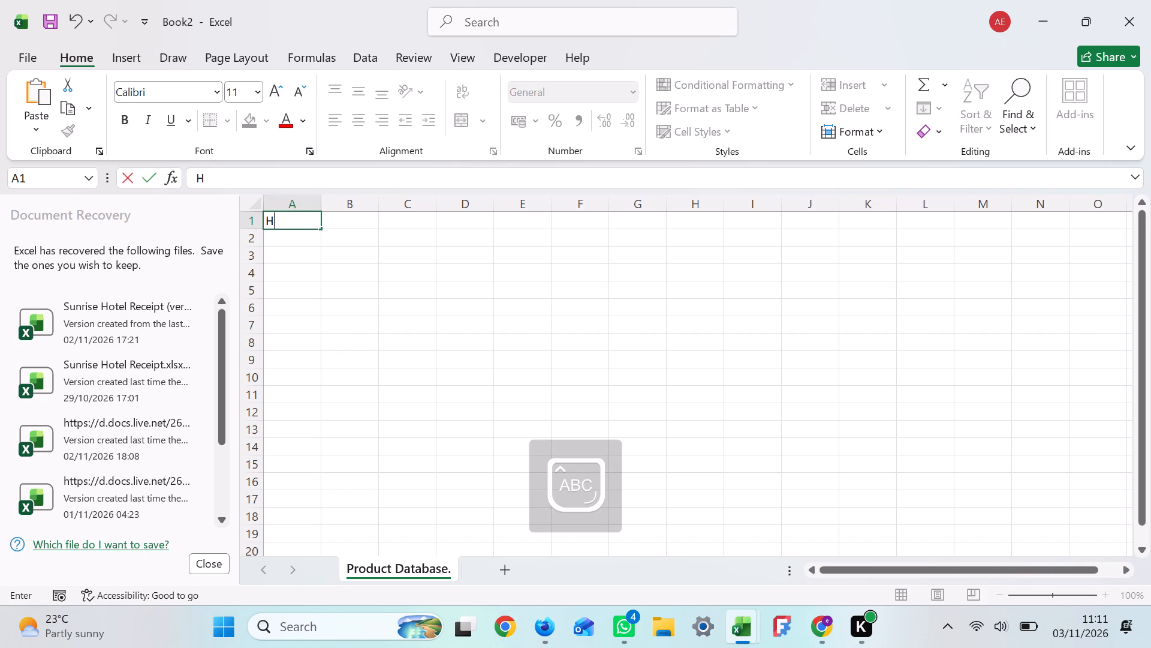
key(o)
key(r)
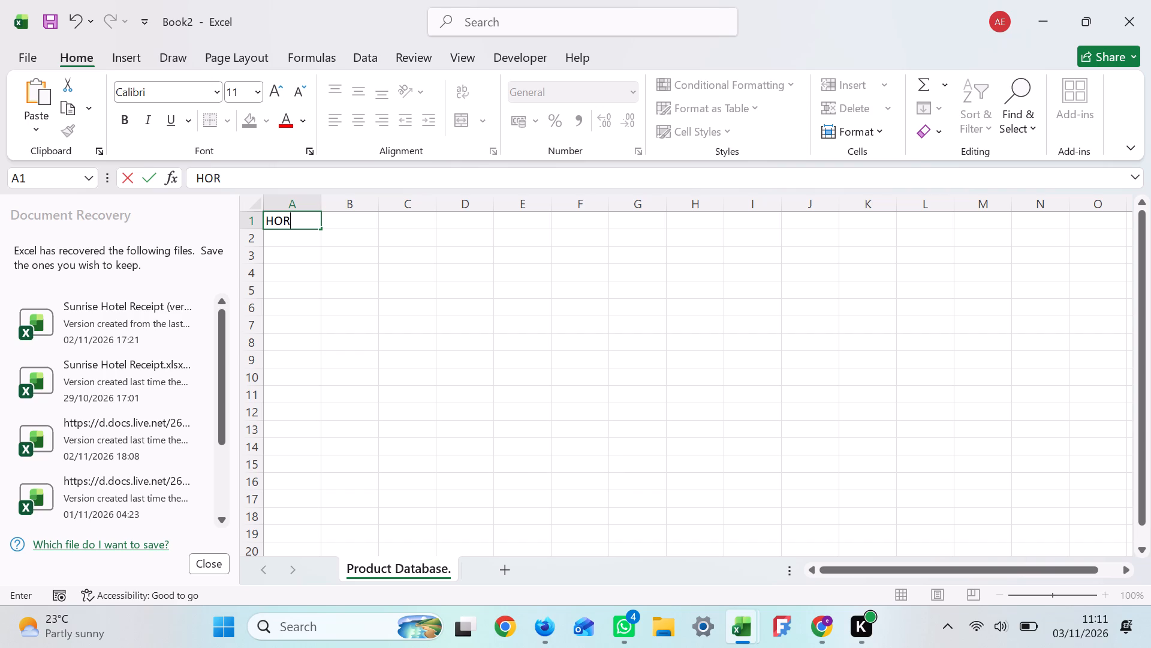
key(i)
key(z)
key(o)
text(N)
key(space)
text(RETA)
key(i)
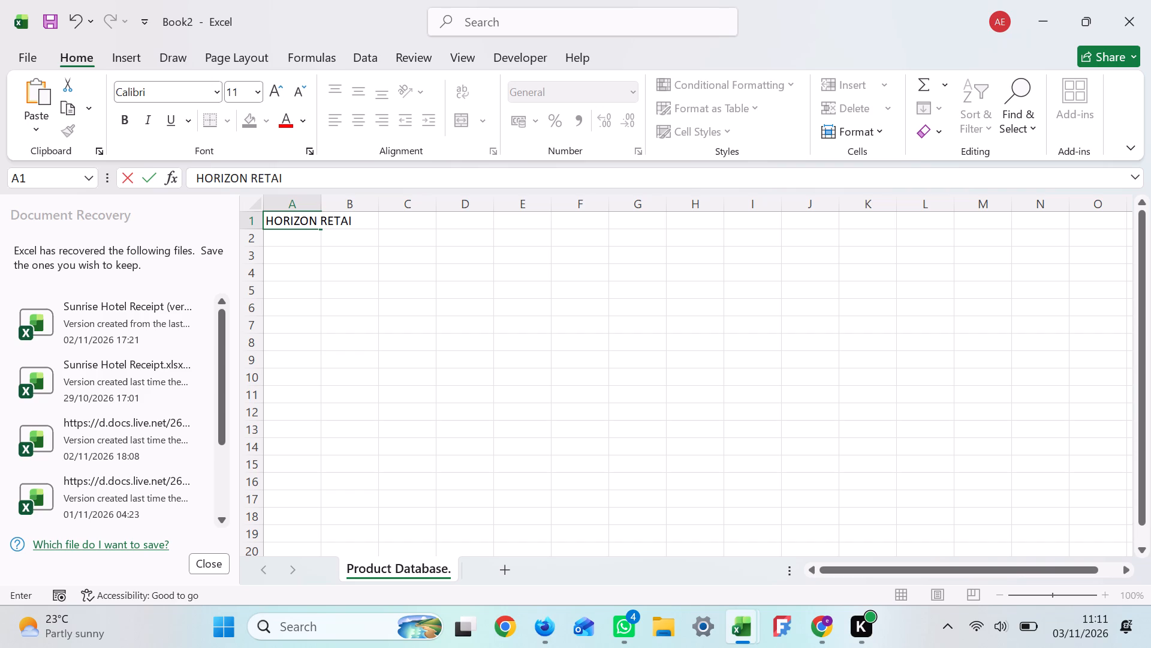
text(L)
key(space)
key(s)
text(OLUTIO)
key(n)
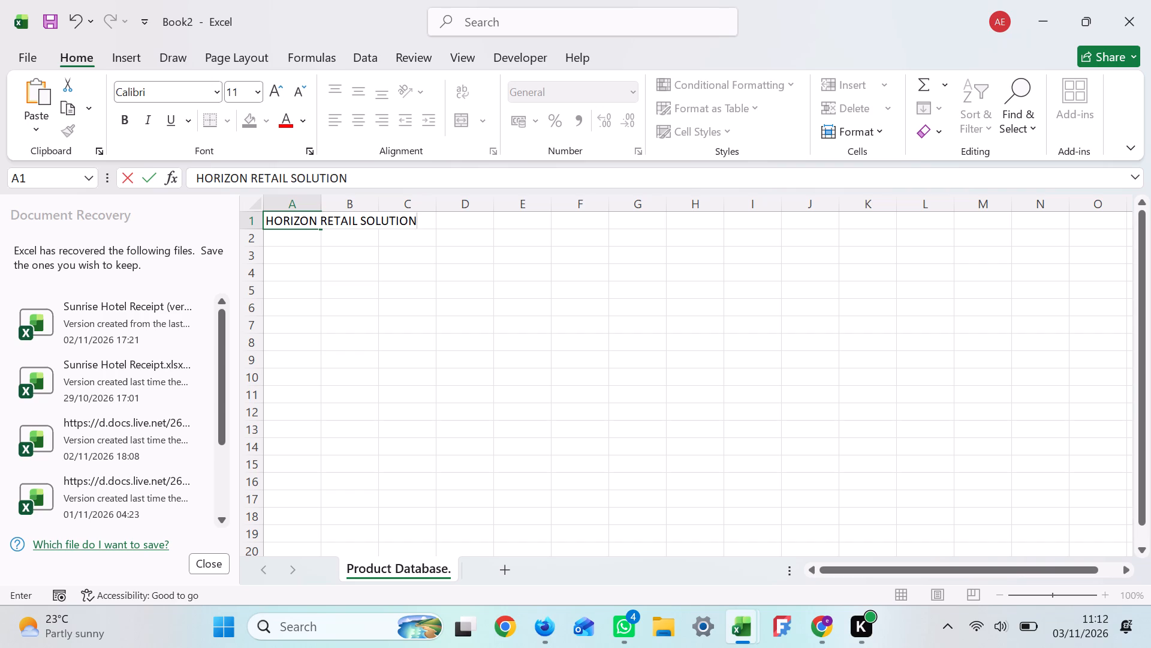
text(S)
key(space)
key(l)
text(TD)
key(period)
key(Return)
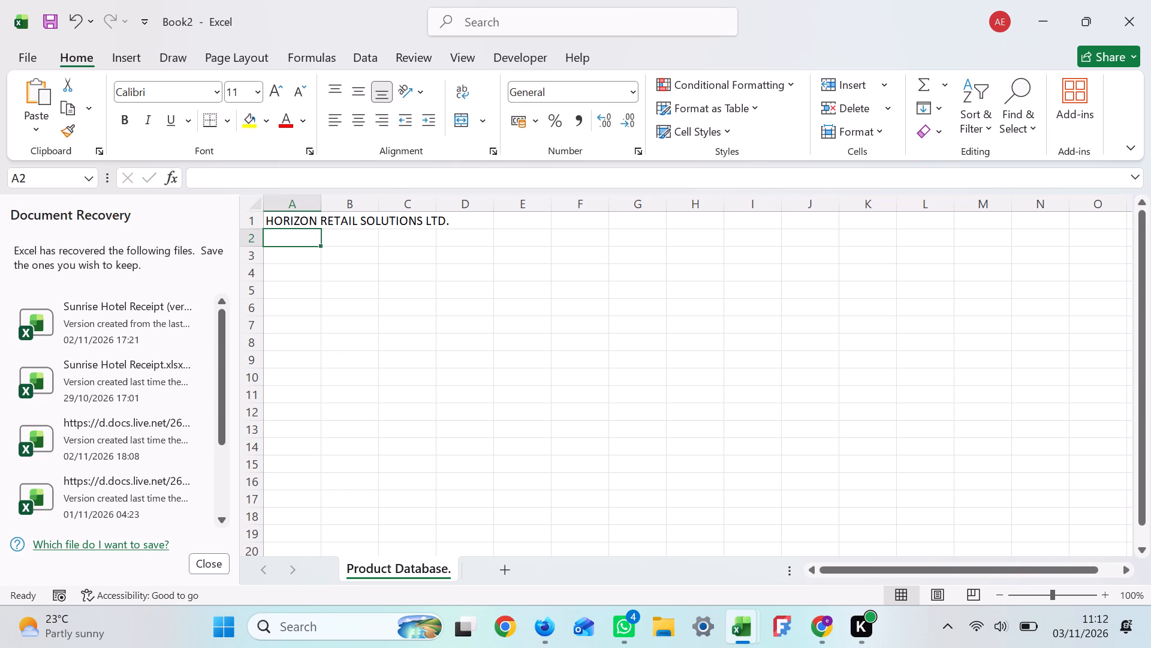
Enter the subtitle "PRODUCT INVENTORY & PRICING DATABASE" in cell A2.
key(p)
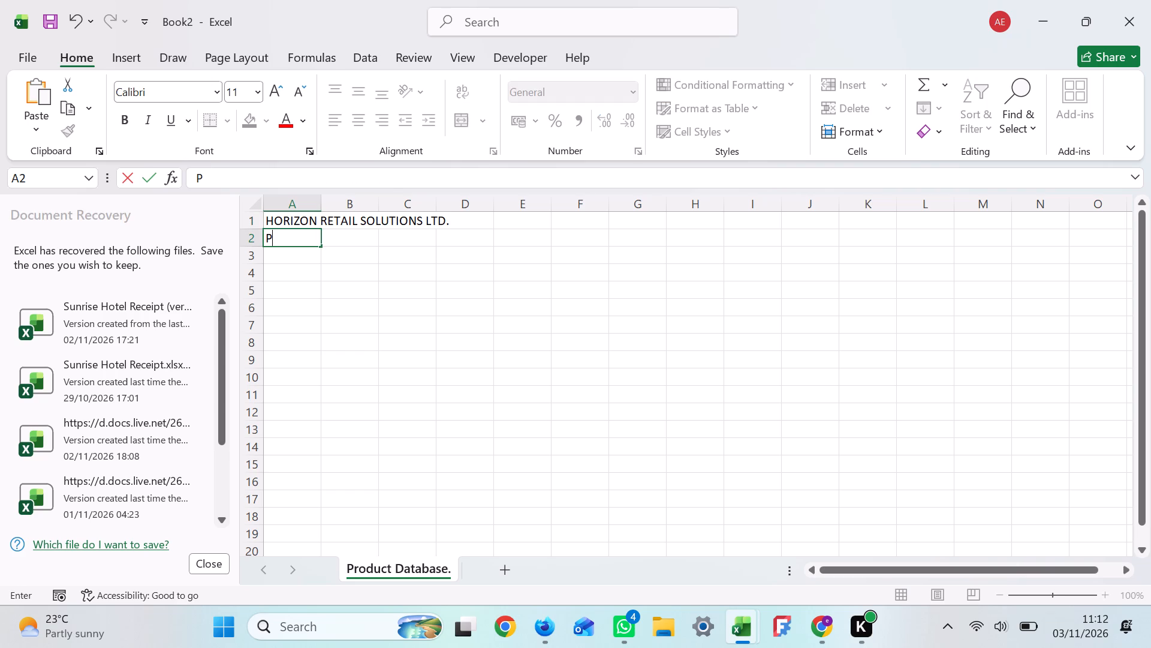
key(r)
text(ODUCT)
key(space)
text(INV)
key(e)
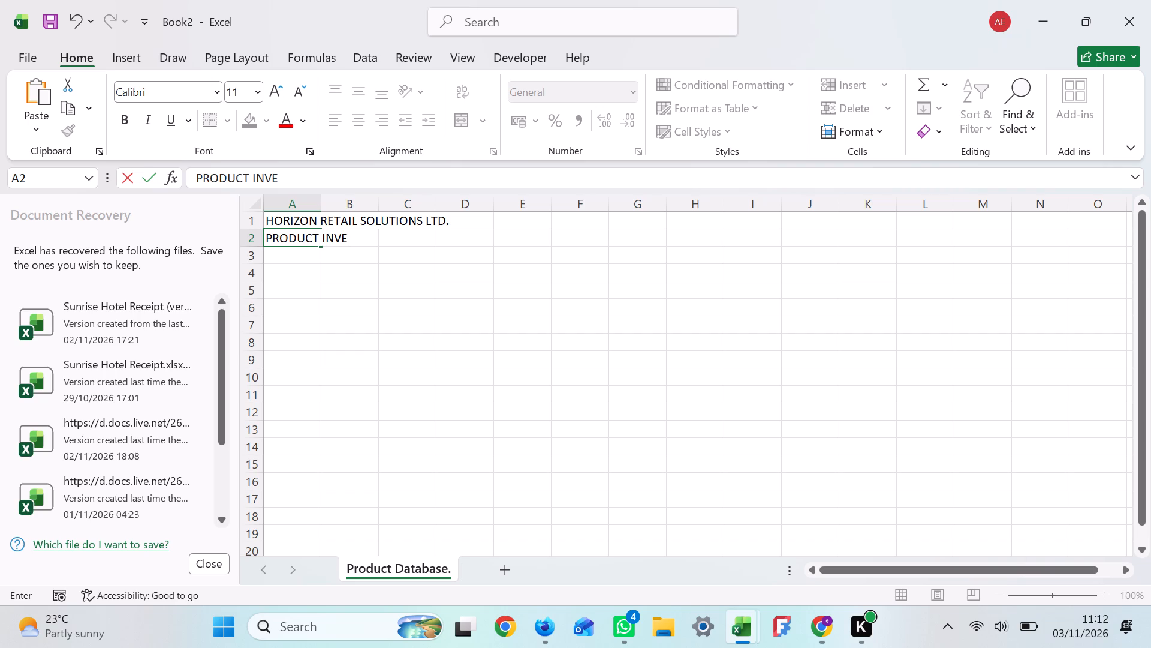
text(NTO)
key(r)
key(y)
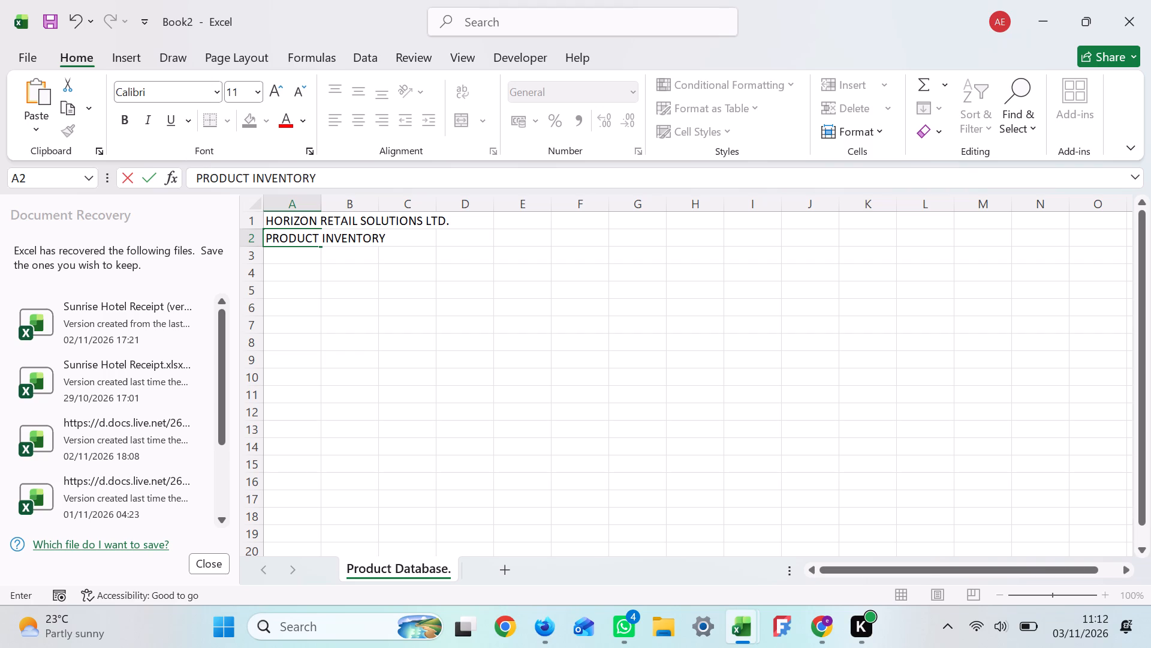
key(space)
key(shift+ampersand)
key(space)
key(p)
key(r)
text(ICING DATA)
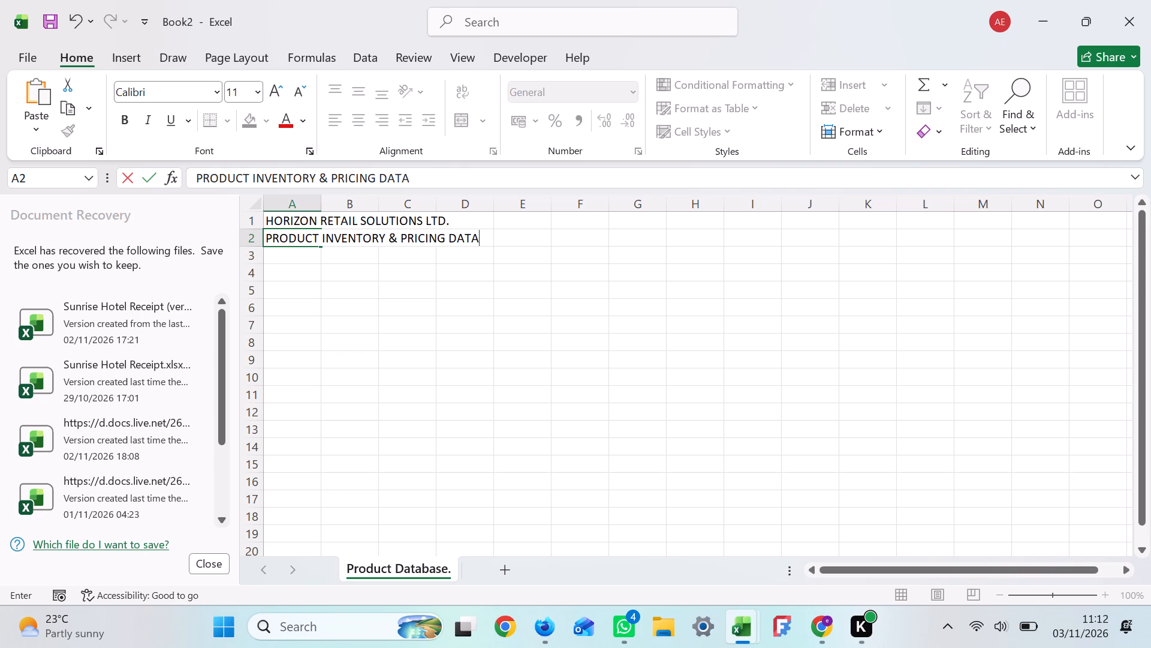
key(b)
text(AS)
key(e)
key(Return)
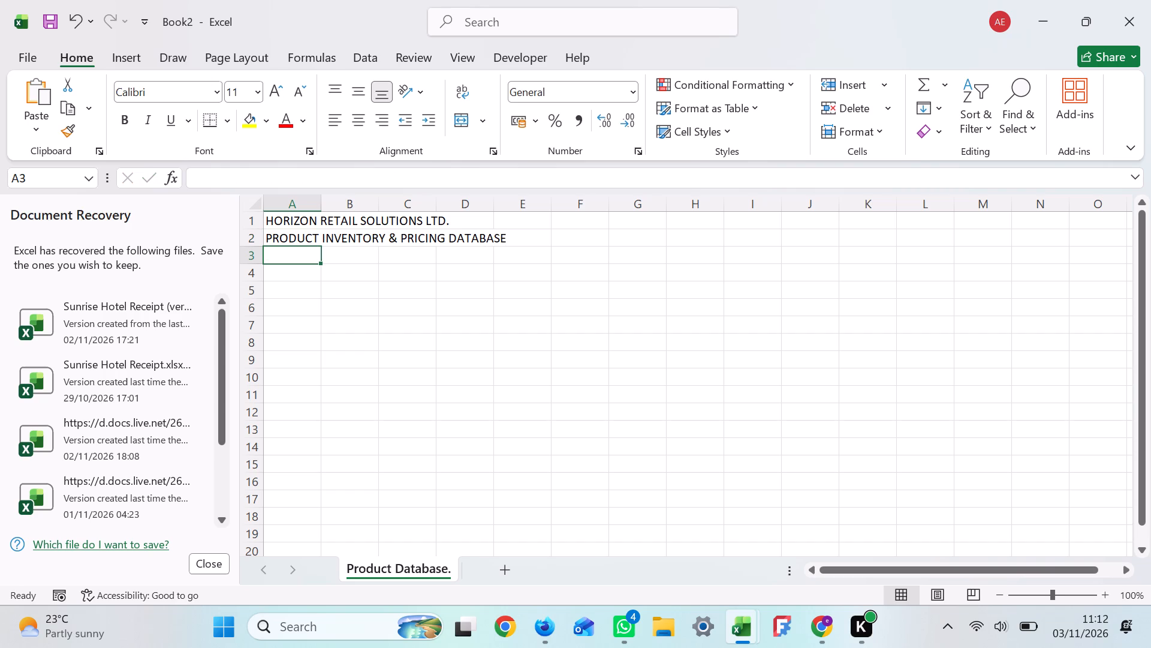
Enter the line "Reporting Period: November 2026." in cell A3, including the trailing period.
key(r)
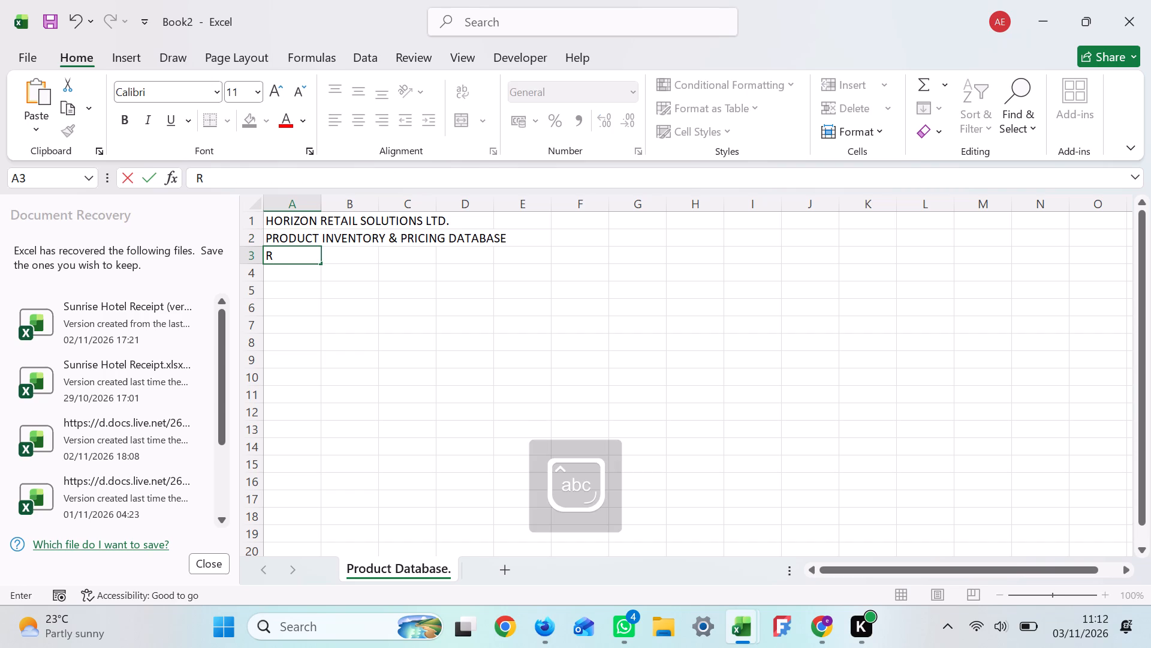
key(e)
text(port)
text(ing)
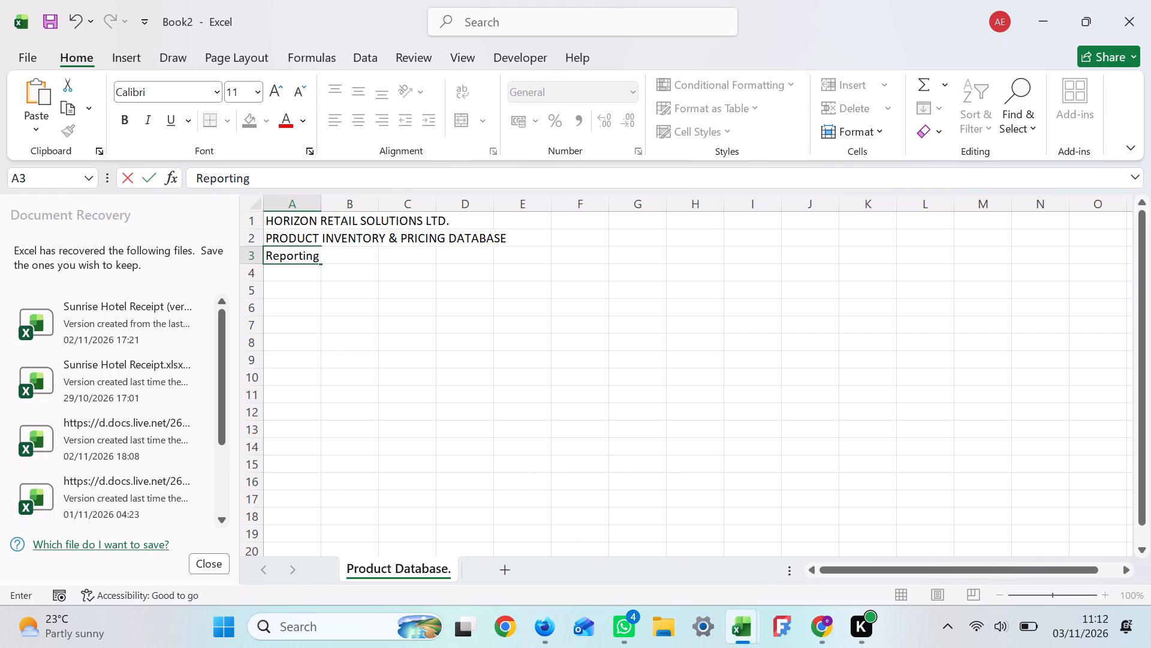
key(space)
key(p)
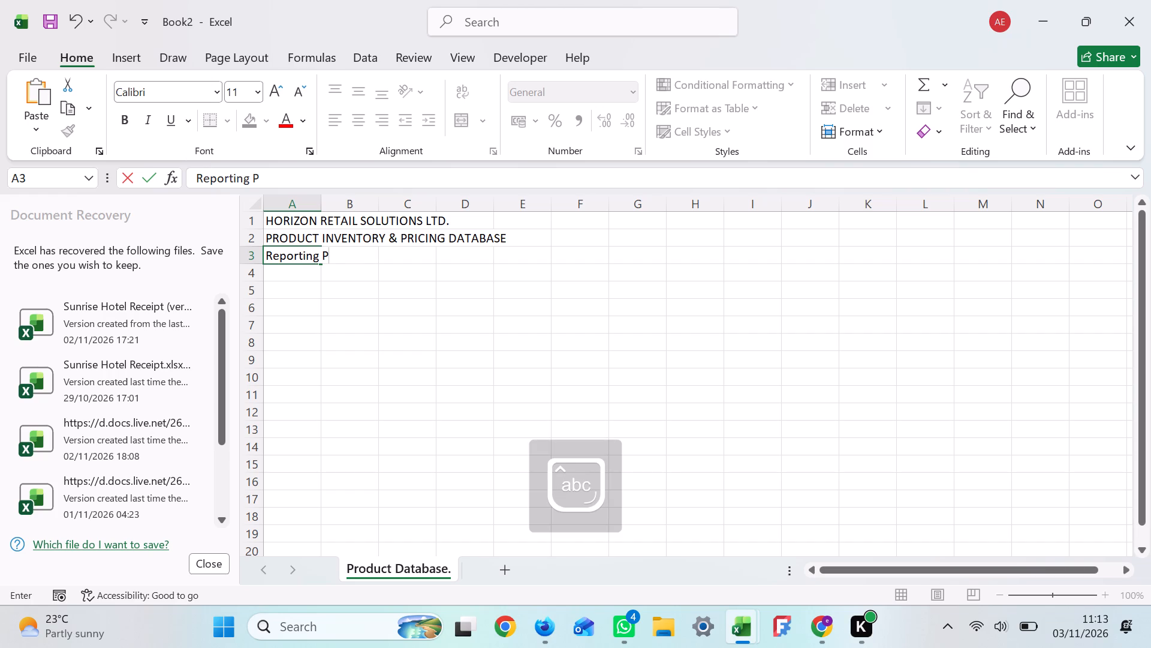
text(eriod)
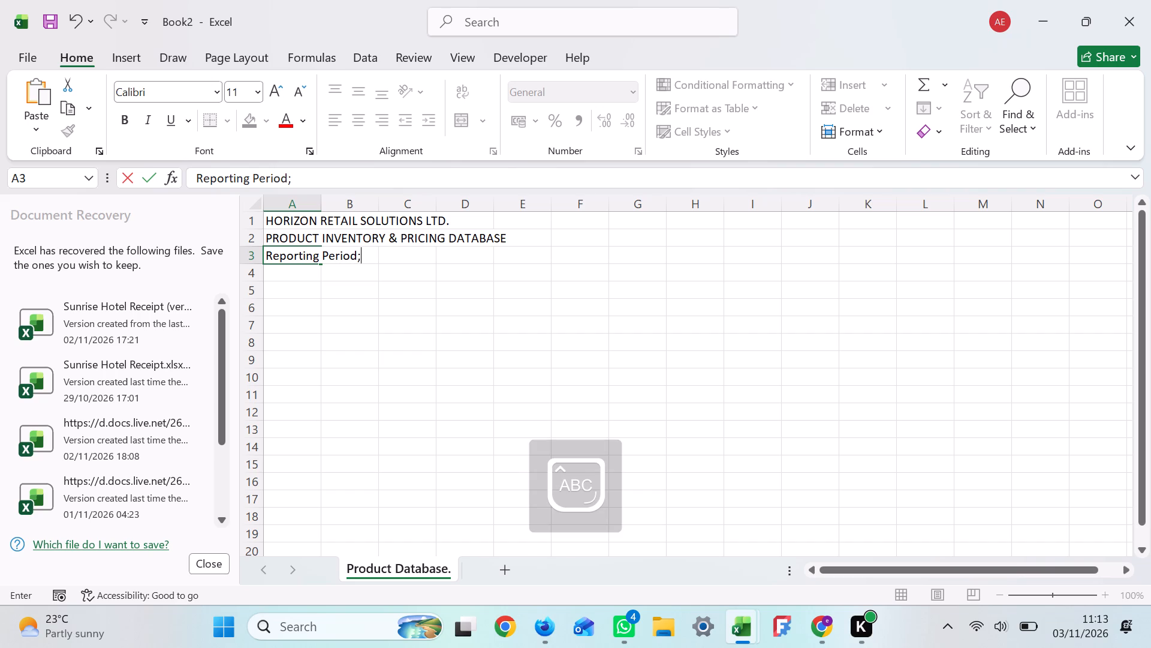
key(BackSpace)
key(shift+colon)
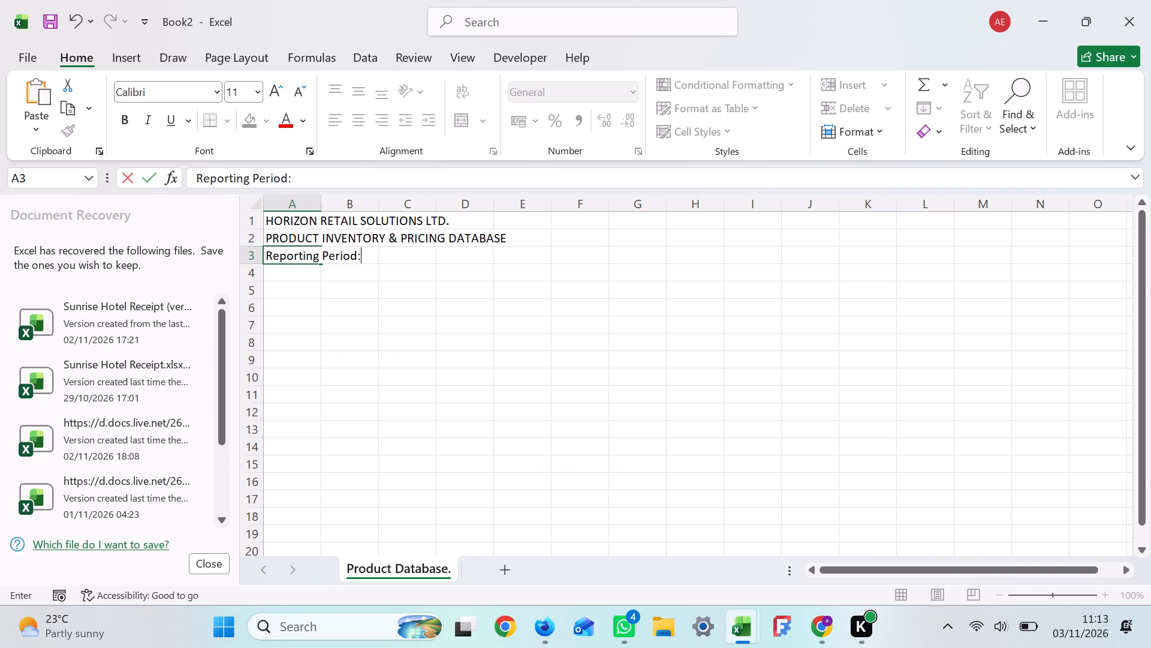
key(space)
key(n)
key(BackSpace)
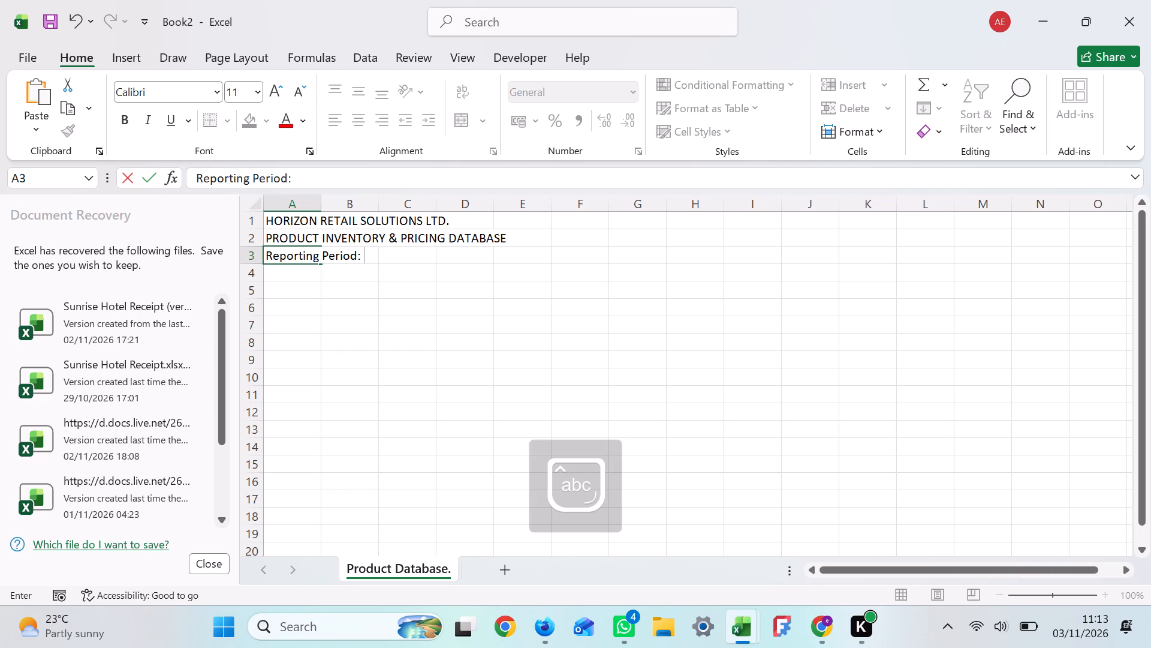
key(n)
text(ovemb)
text(er)
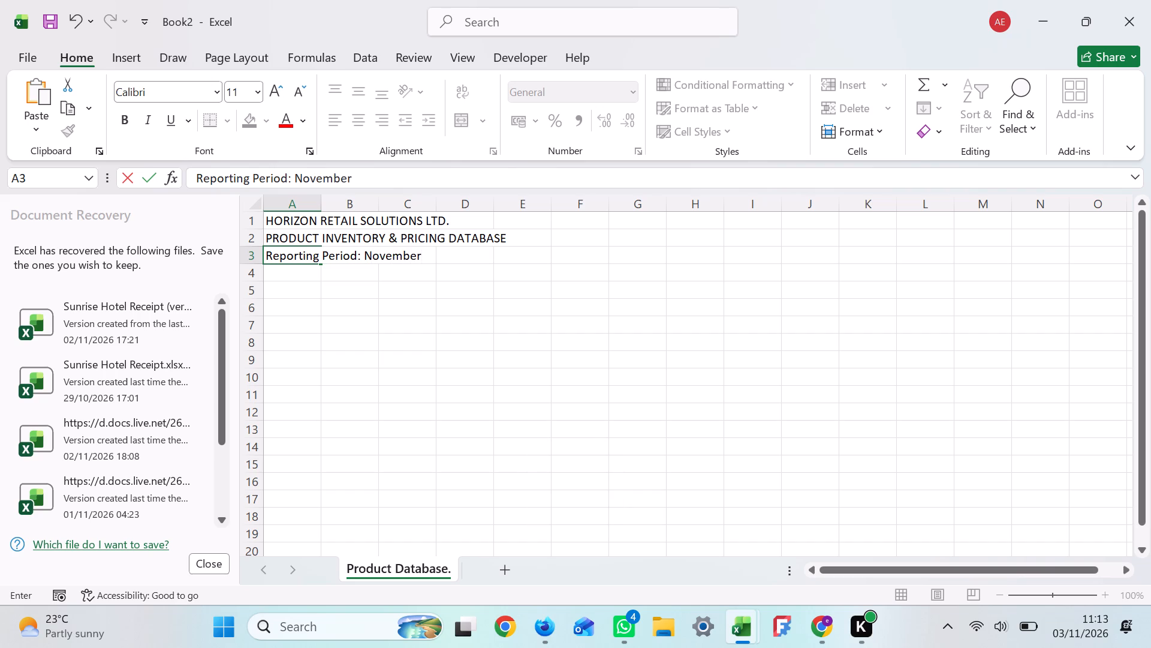
key(space)
key(2)
key(0)
text(26)
key(period)
Enter the text "SE." in cell E2, beside the subtitle.
click(523, 236)
click(523, 236)
double_click(523, 236)
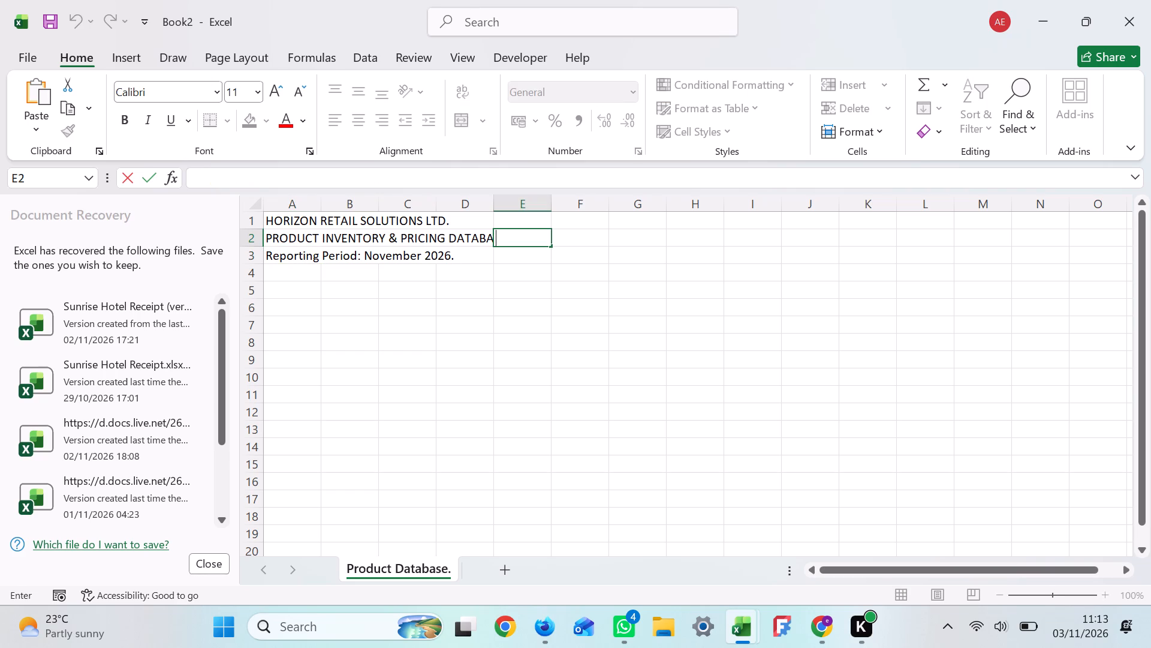
text(SE)
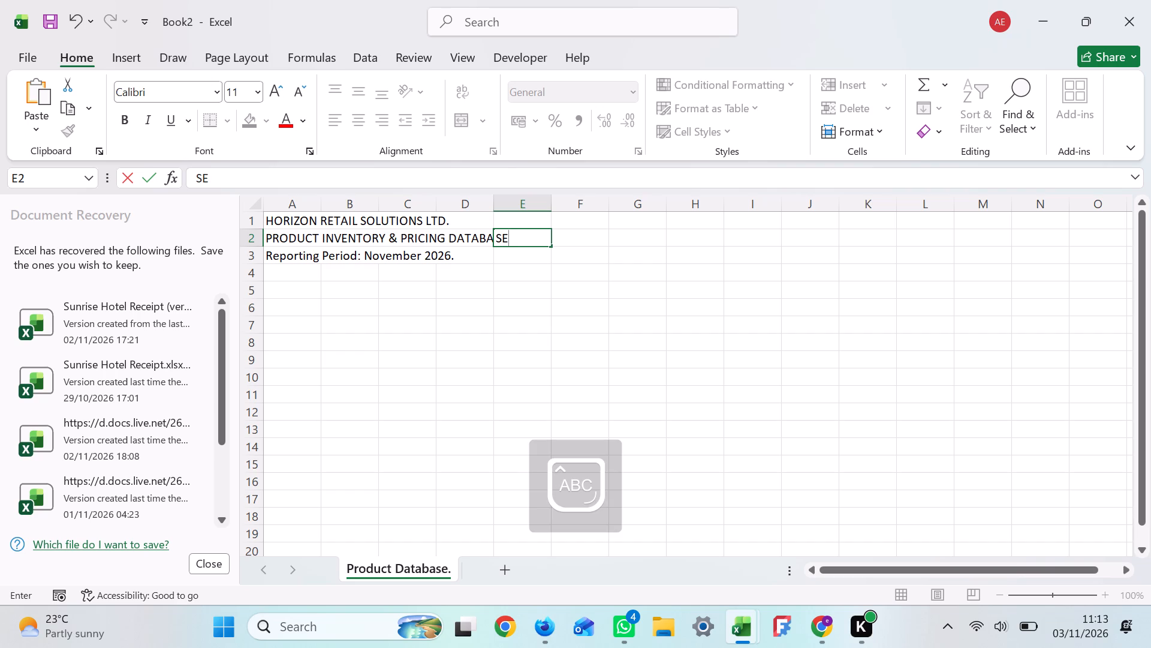
key(period)
key(Return)
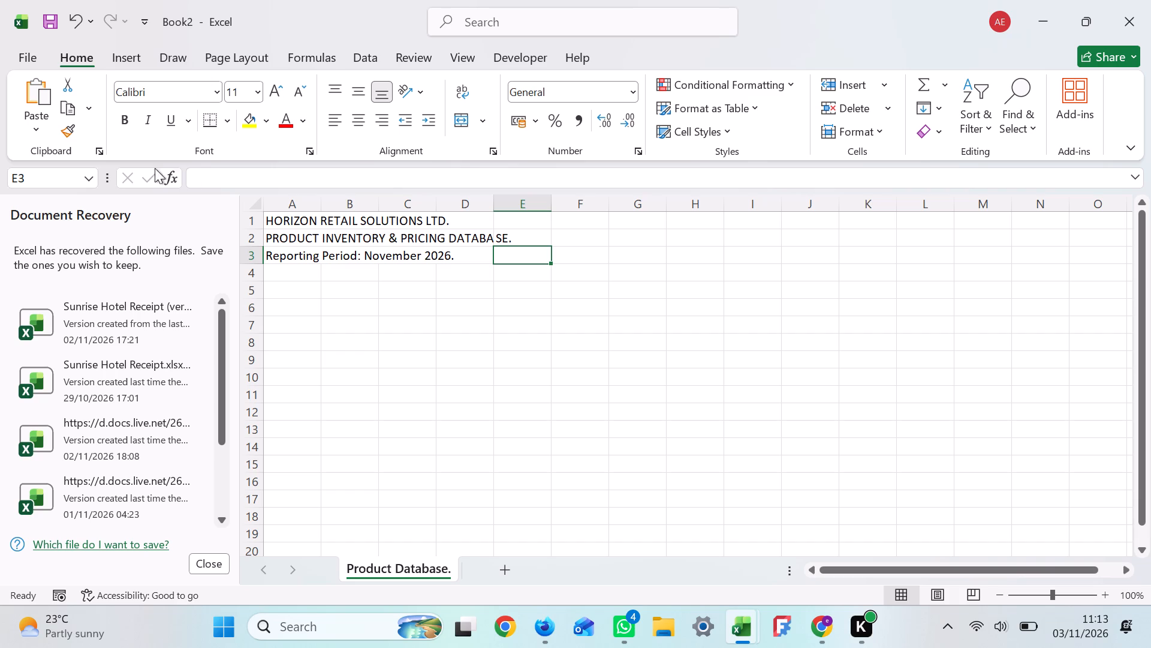
Format the company title in cell A1 as bold with font size 16.
click(53, 172)
key(BackSpace)
key(a)
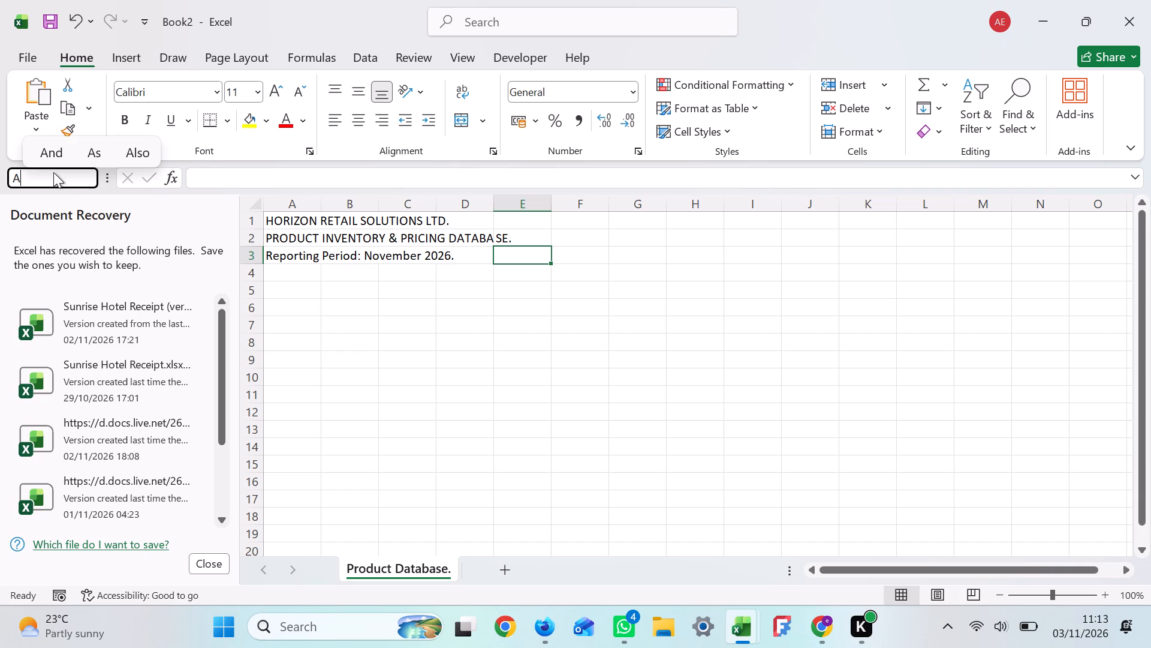
key(1)
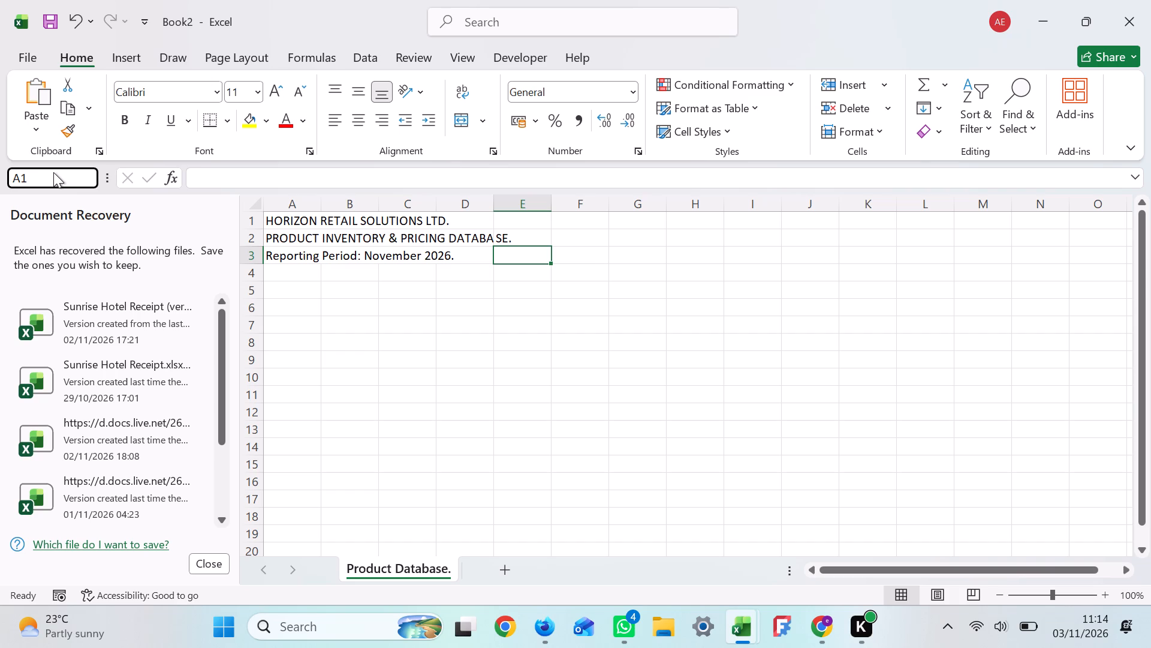
key(Return)
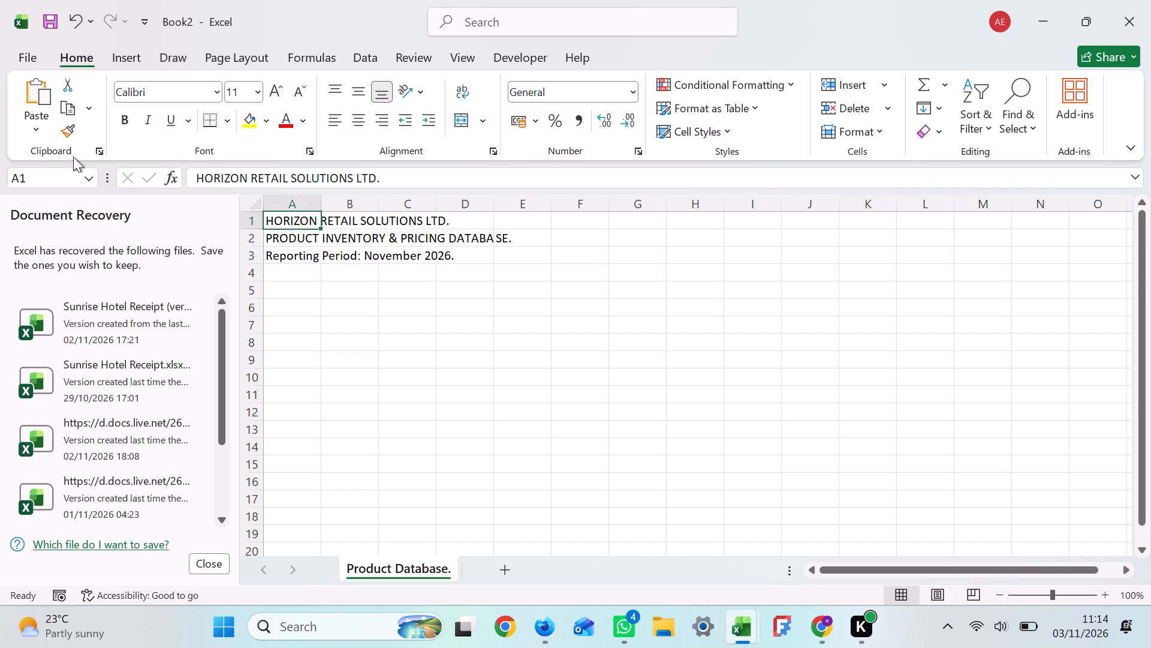
click(121, 119)
click(257, 91)
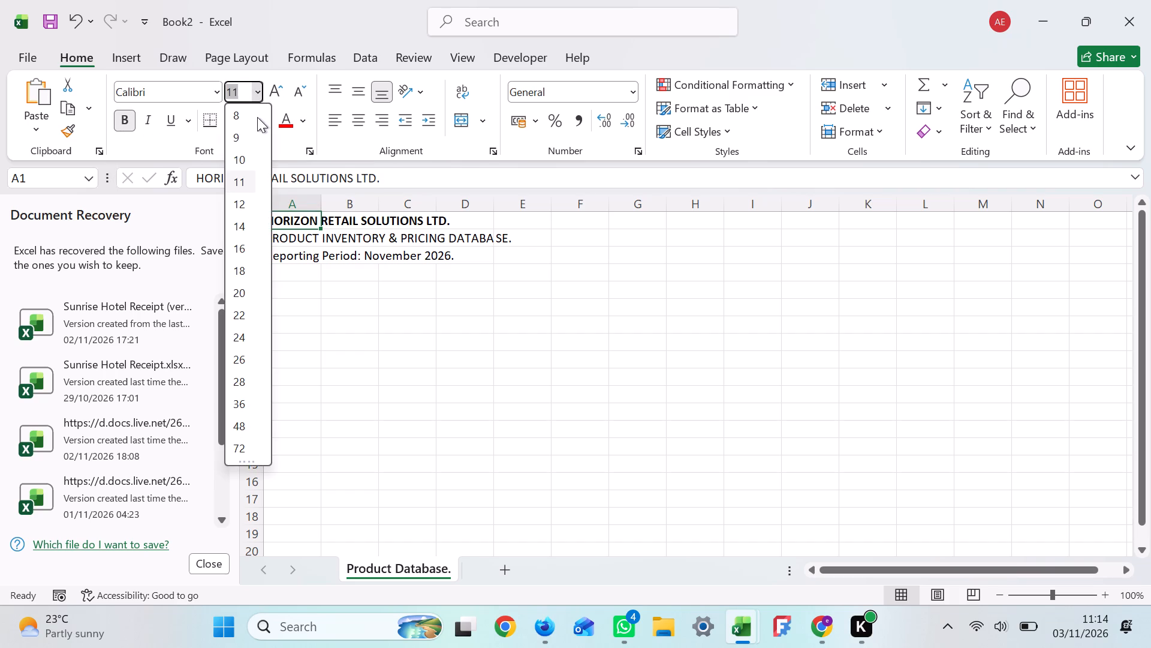
click(238, 248)
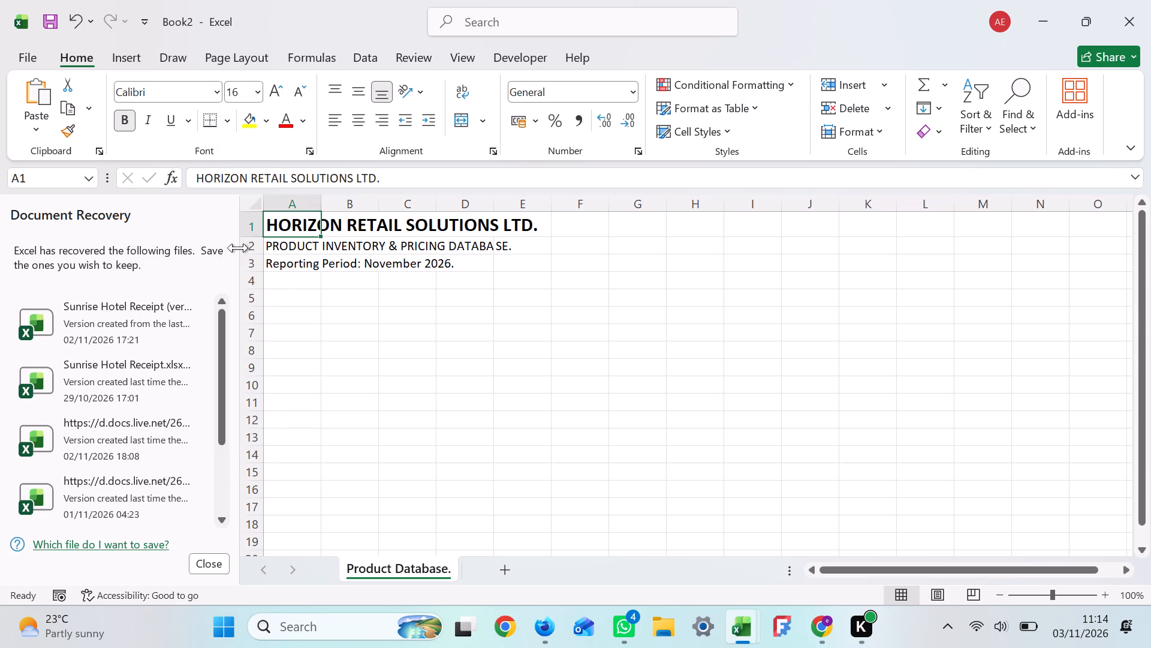
Make the subtitle in cell A2 bold.
click(47, 176)
click(47, 176)
key(BackSpace)
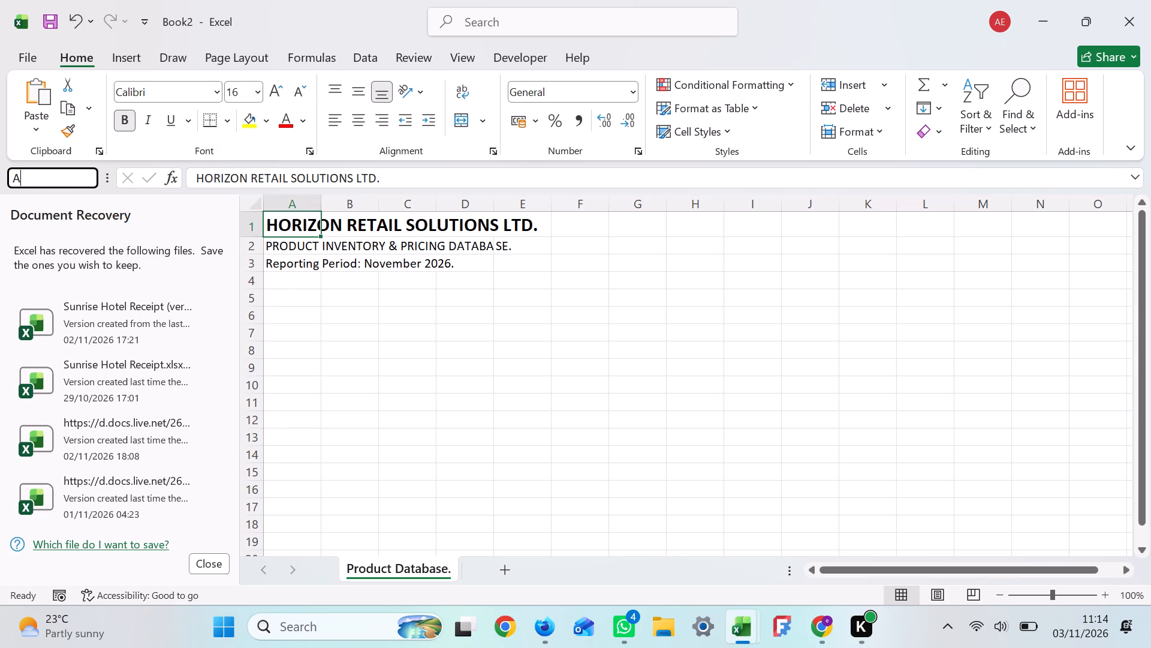
key(2)
key(Return)
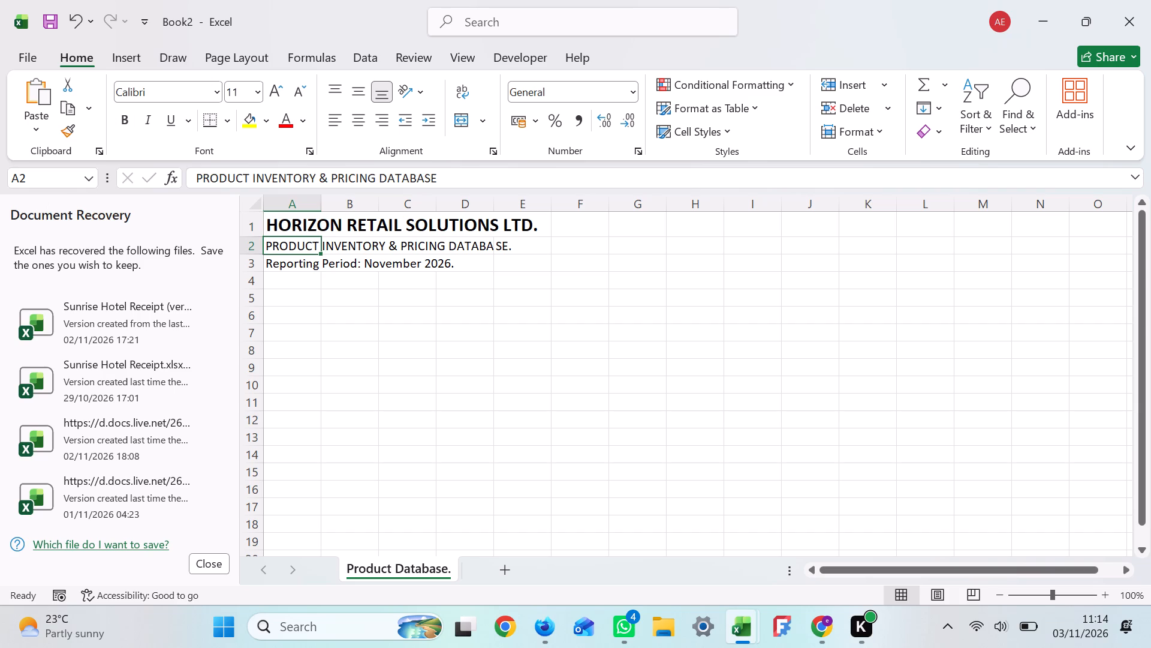
click(125, 119)
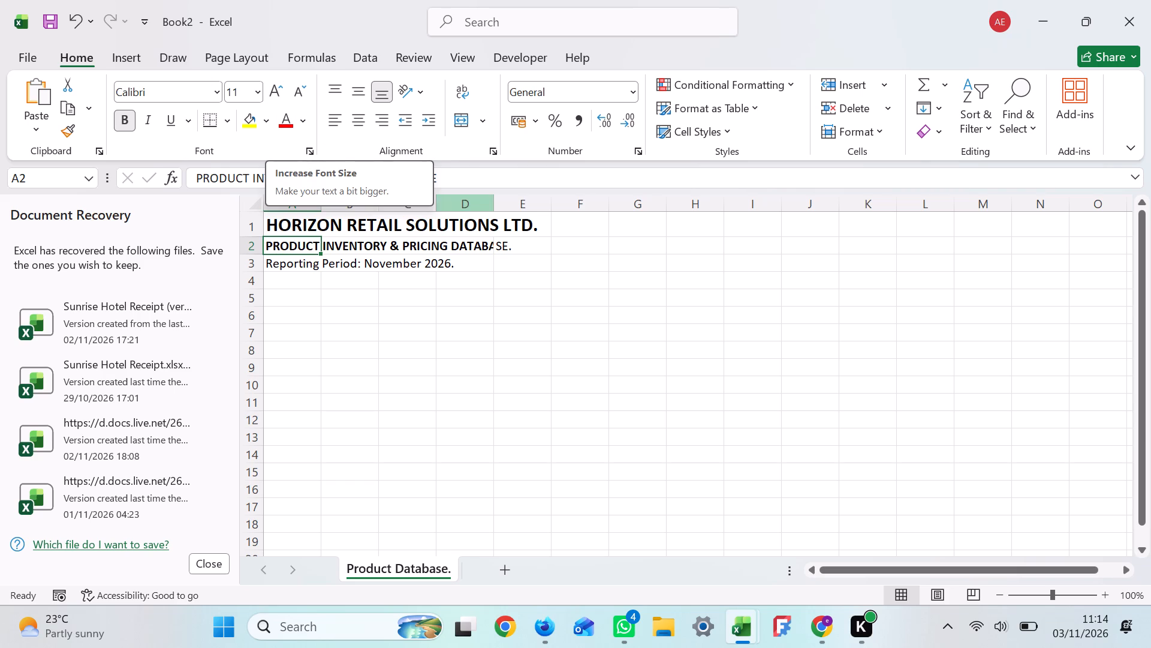
Make the "SE." text in cell E2 bold.
click(506, 250)
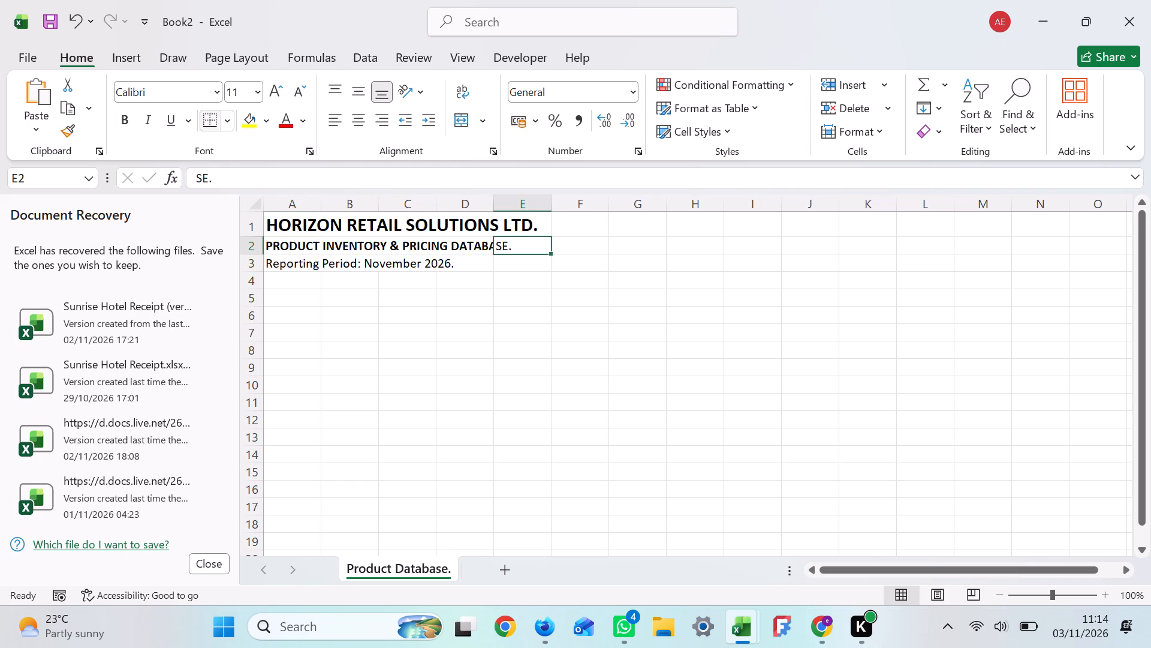
click(117, 128)
Set the font size of the subtitle in cell A2 to 14.
click(50, 176)
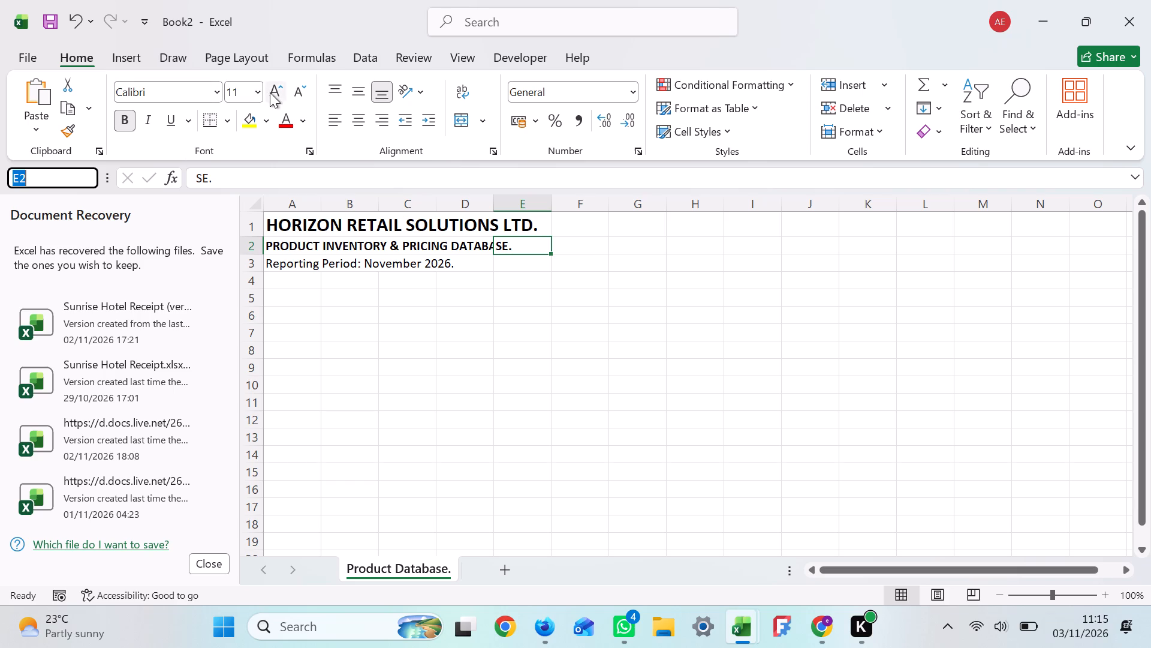
click(52, 173)
key(BackSpace)
key(BackSpace)
text(A2)
key(Return)
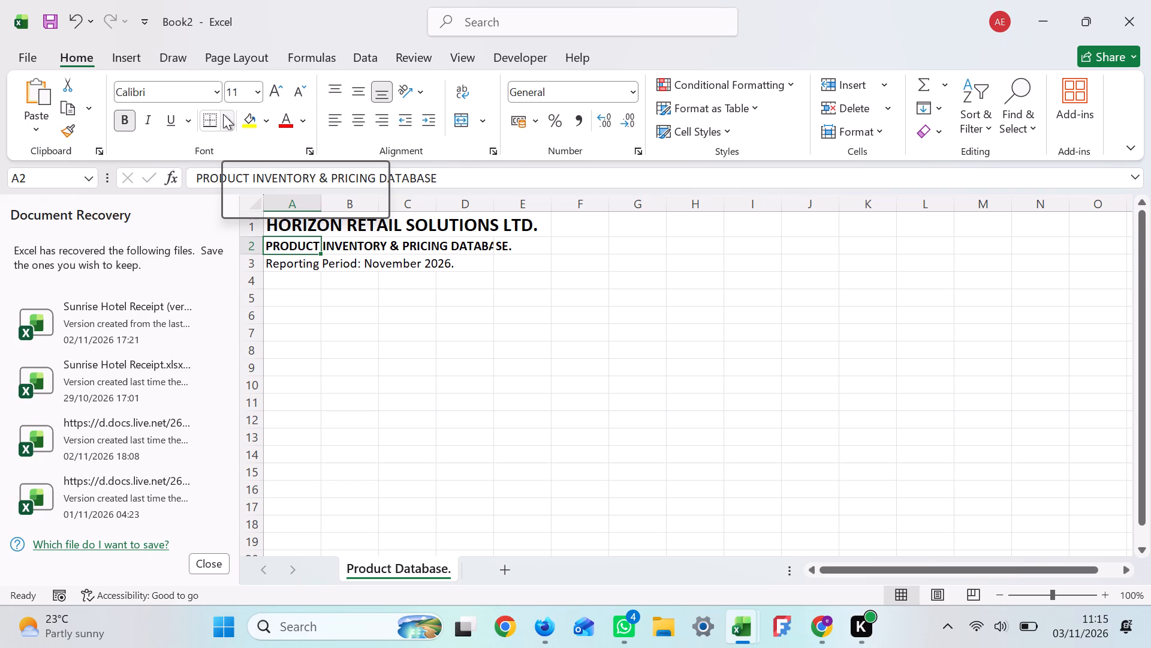
click(260, 86)
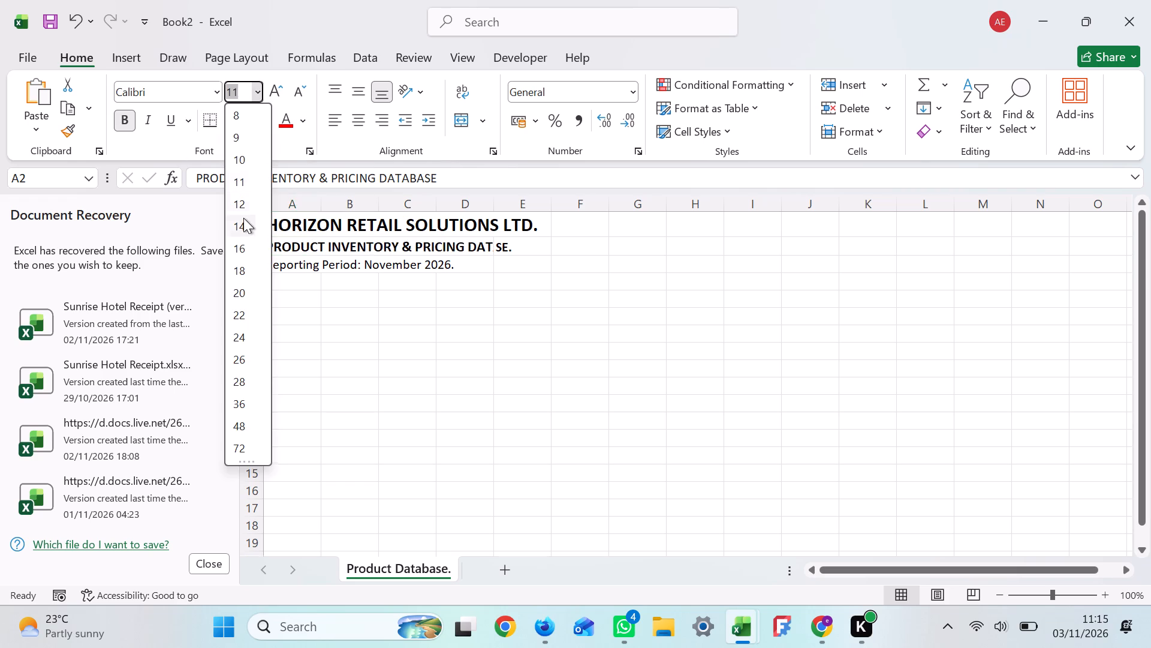
click(243, 221)
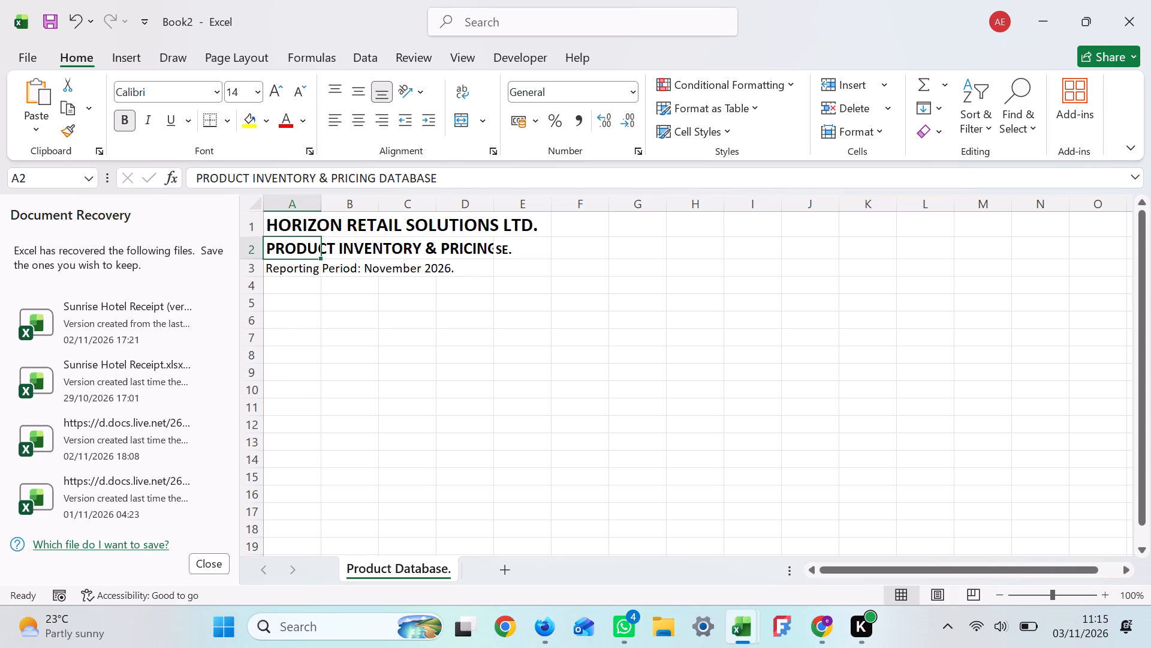
Widen column D slightly to give the subtitle in row 2 more room.
drag(494, 198, 512, 199)
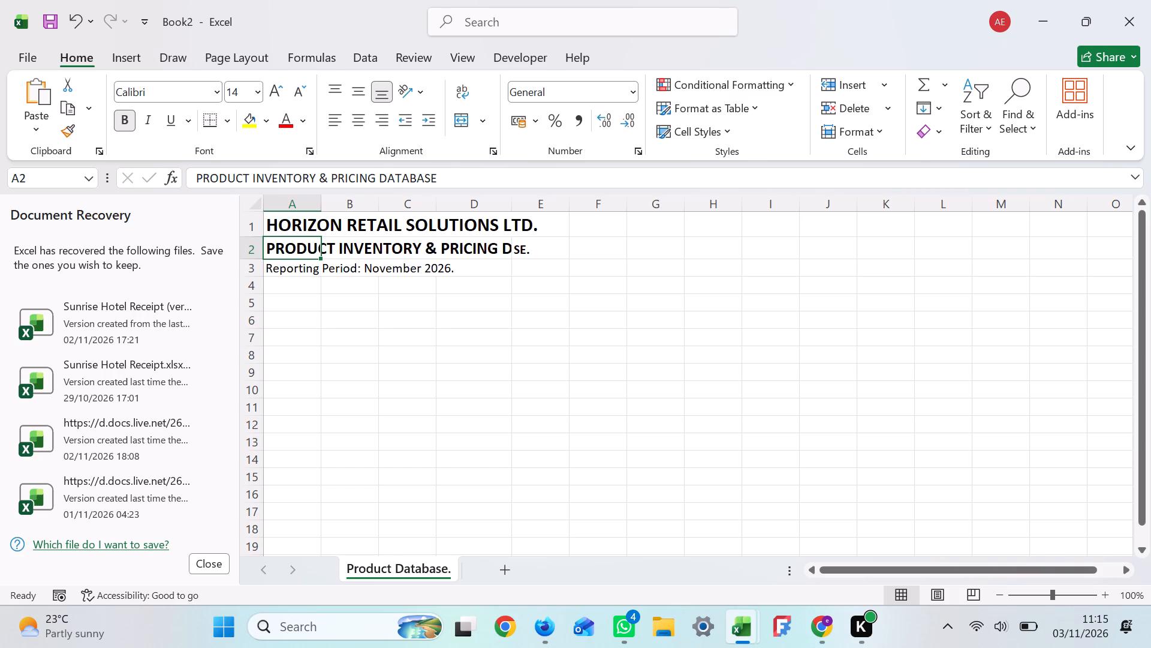
Make the "Reporting Period: November 2026." line in cell A3 italic.
click(53, 176)
click(53, 176)
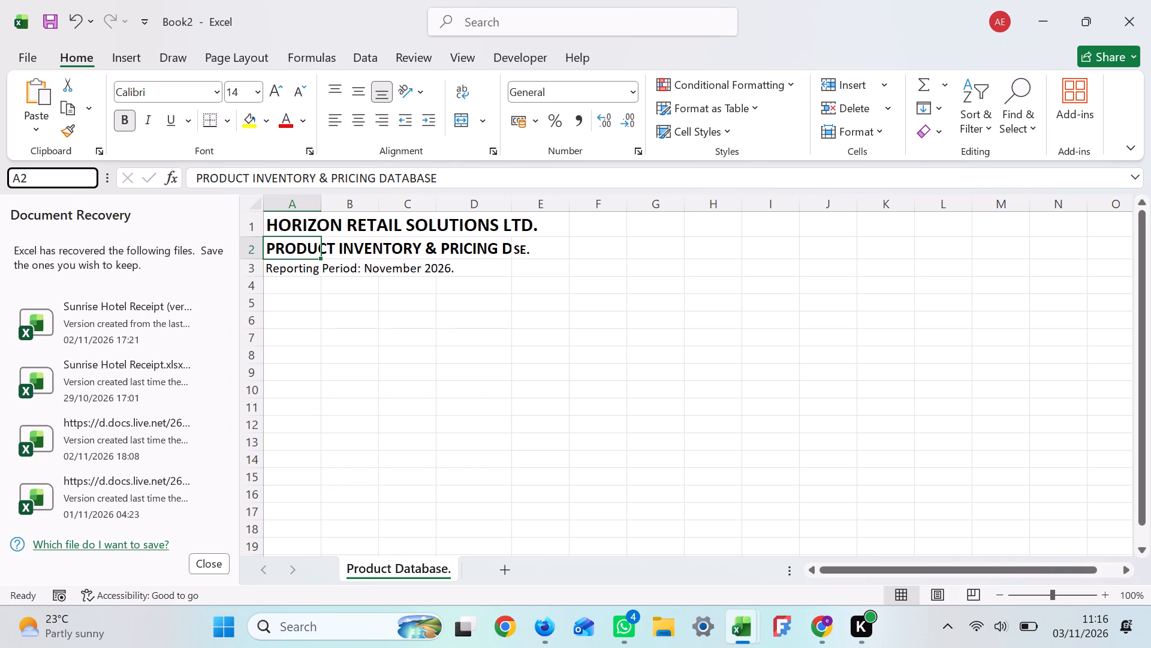
key(BackSpace)
key(3)
key(Return)
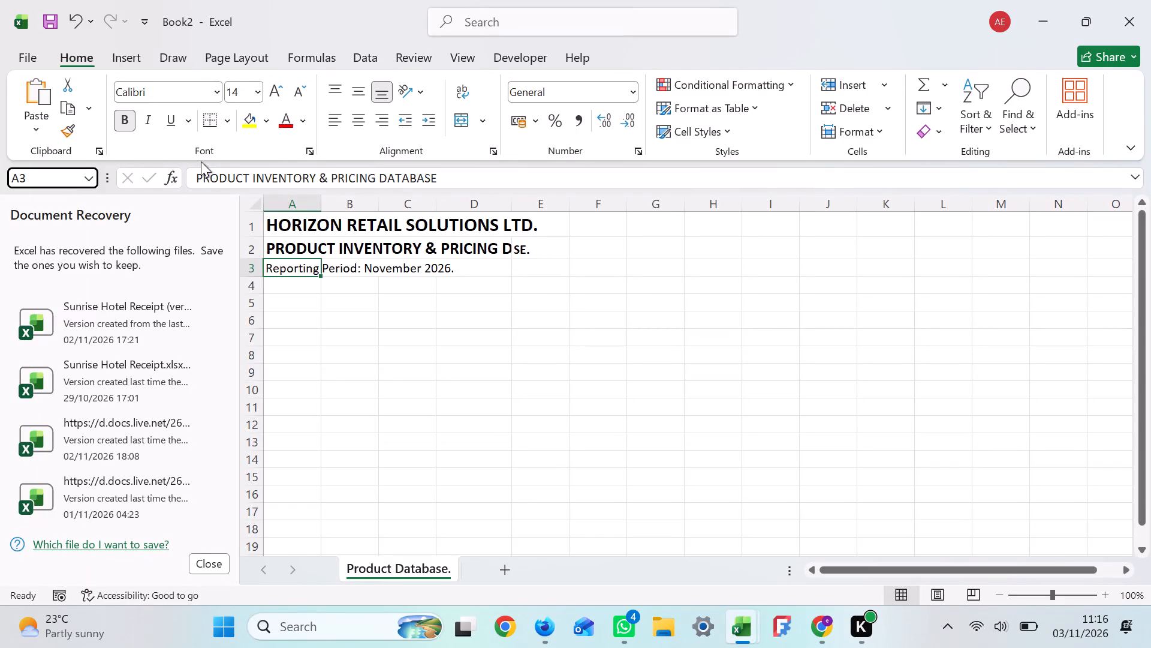
click(149, 127)
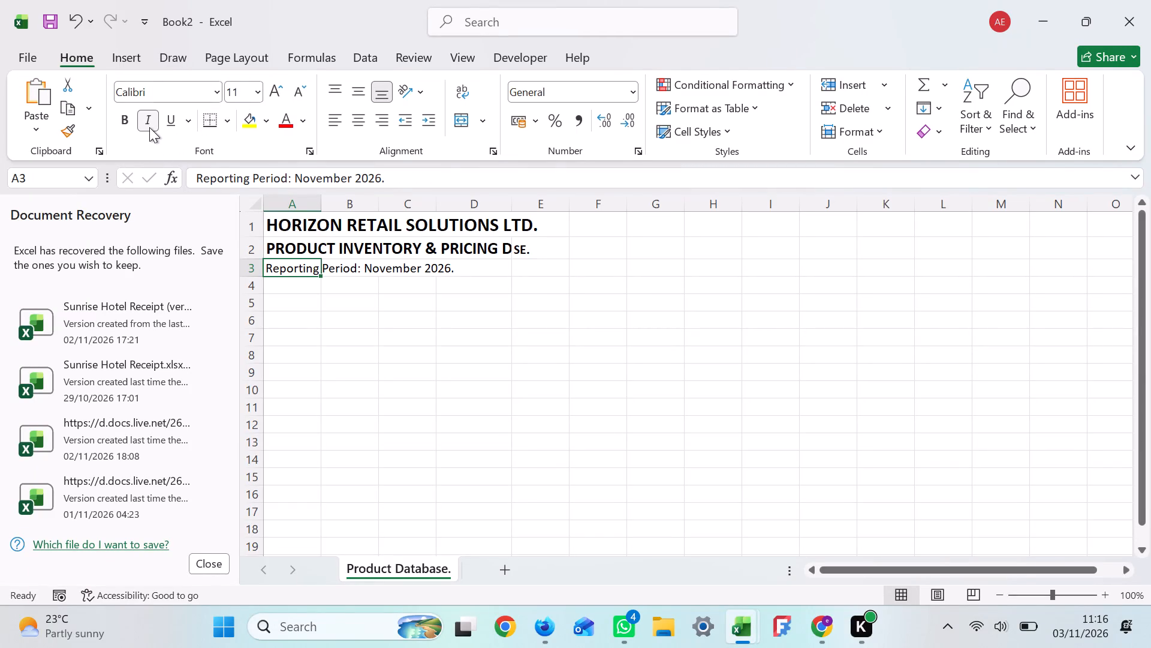
click(149, 127)
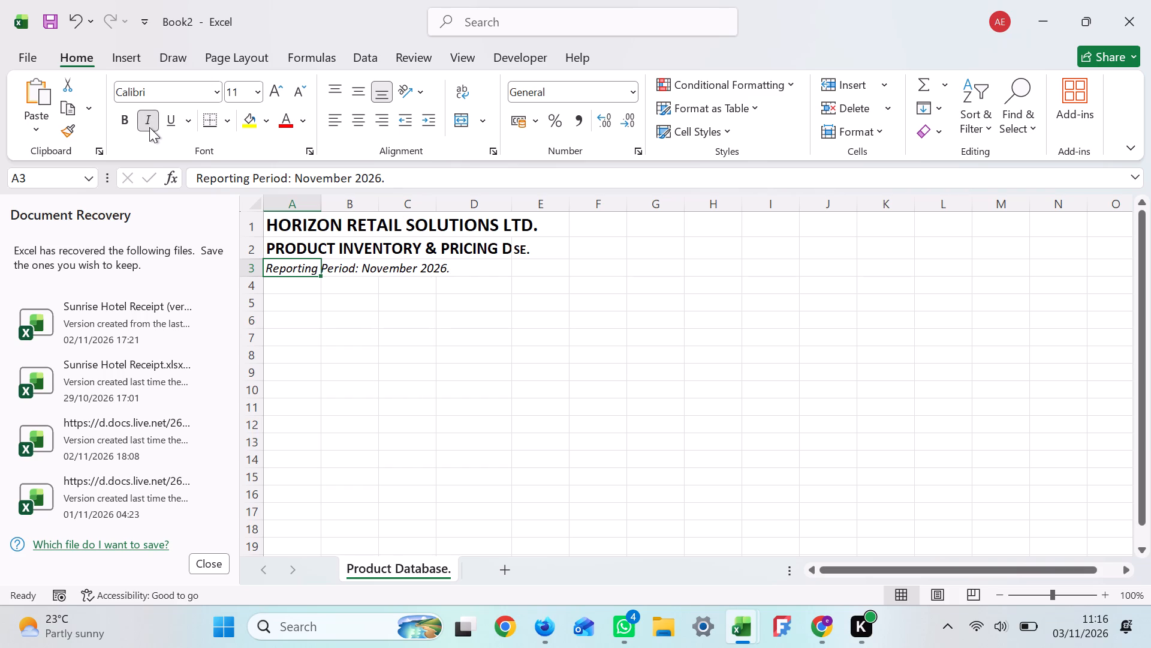
click(149, 127)
click(255, 97)
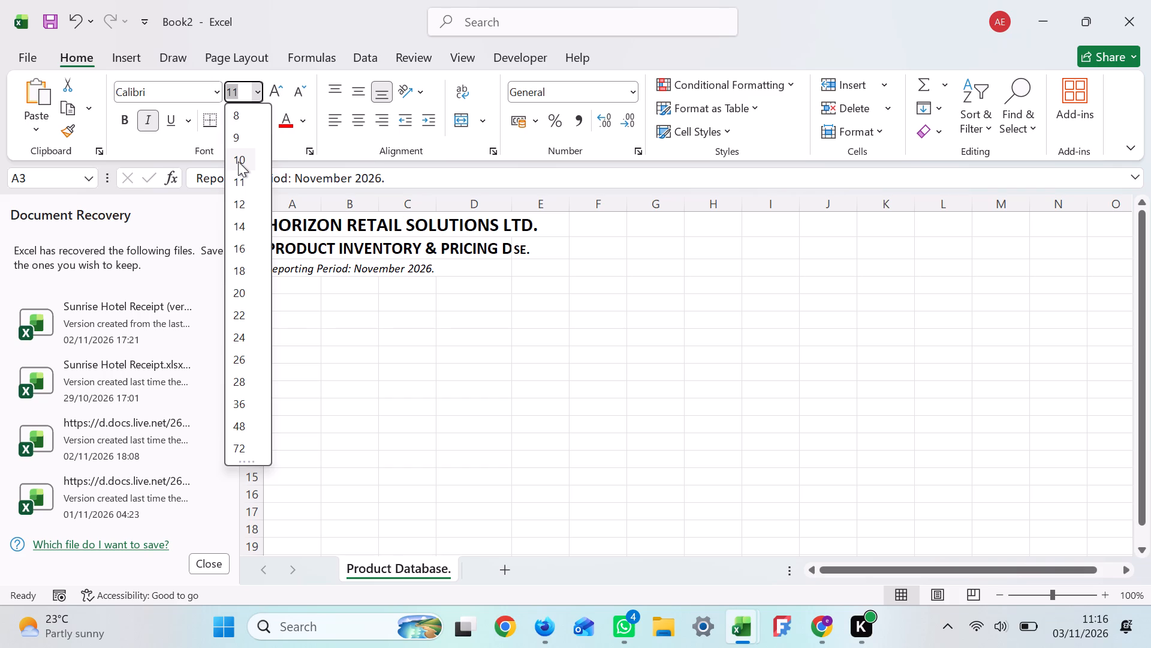
click(300, 227)
Merge and center the company title across cells A1 to E1.
click(300, 227)
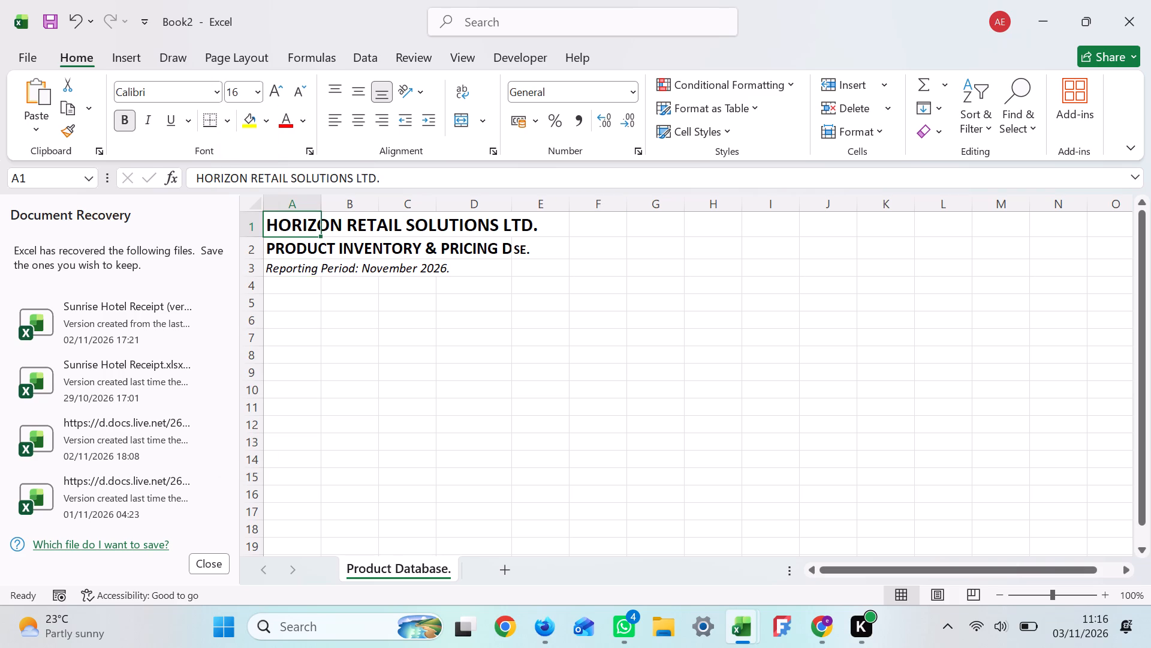
shift+click(540, 234)
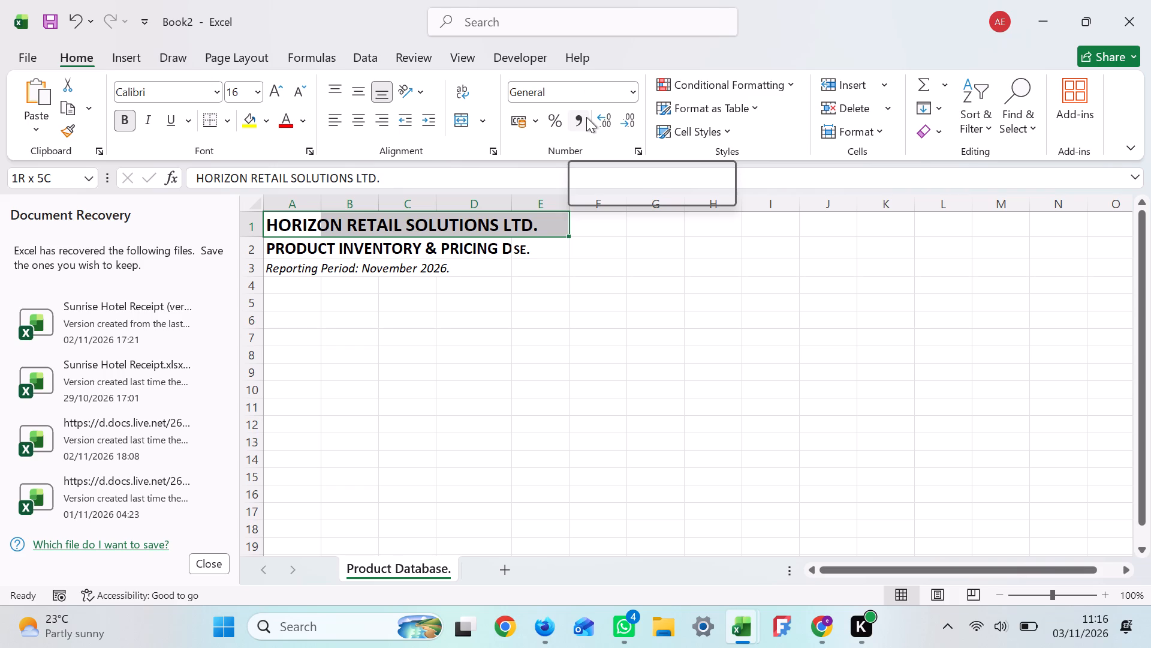
click(486, 119)
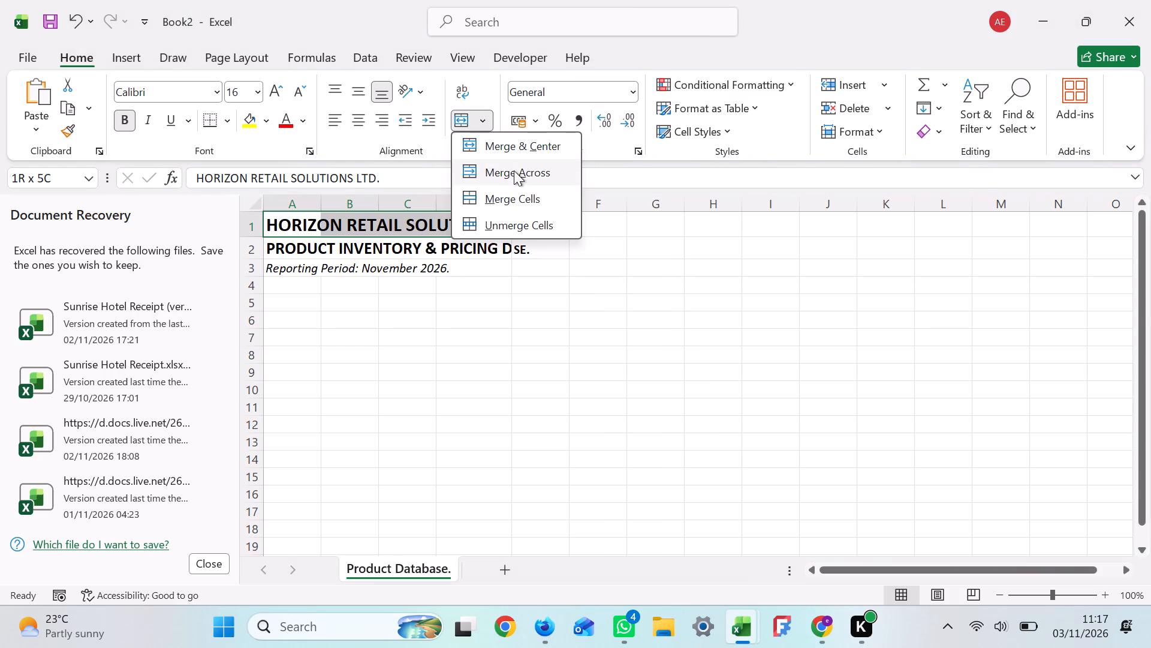
click(507, 154)
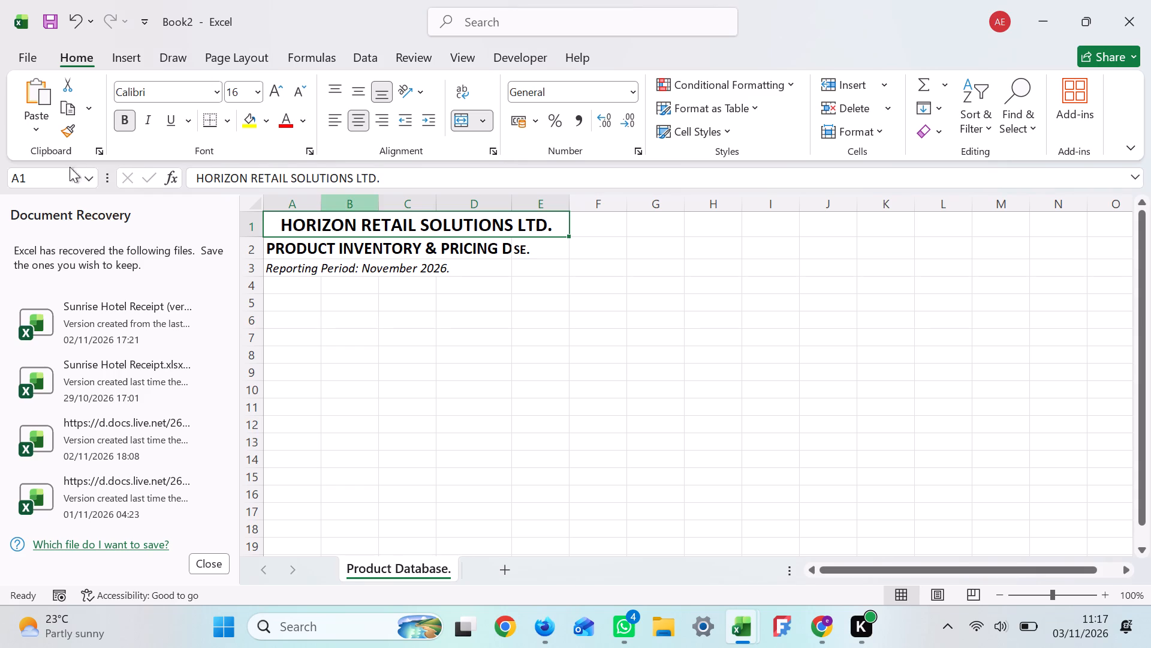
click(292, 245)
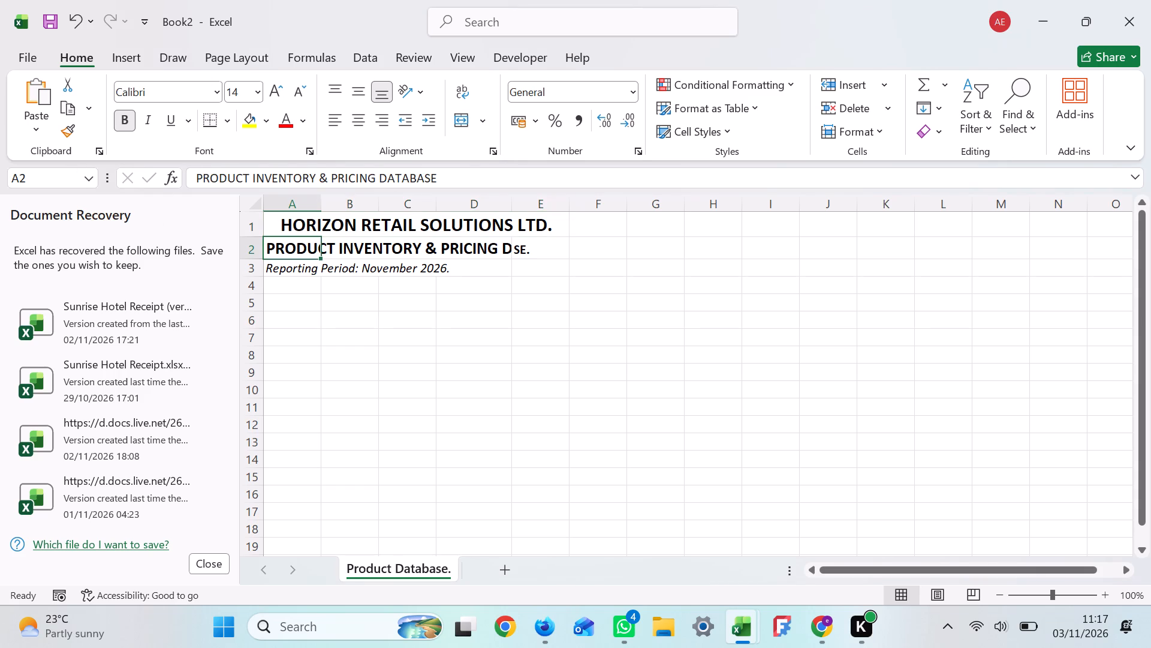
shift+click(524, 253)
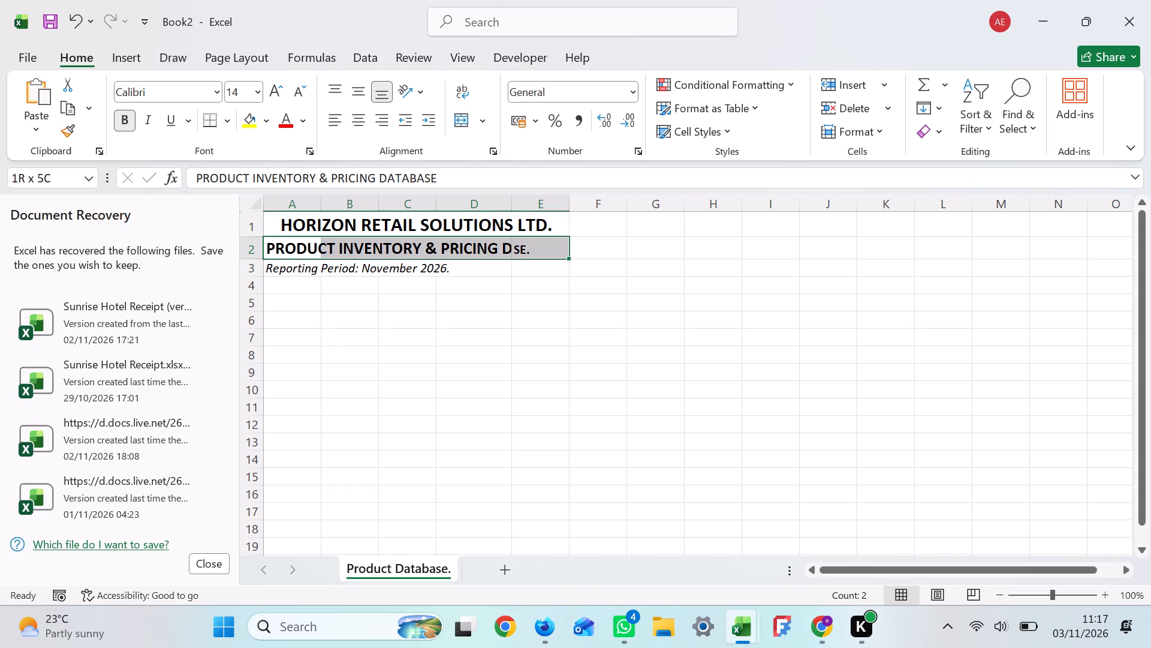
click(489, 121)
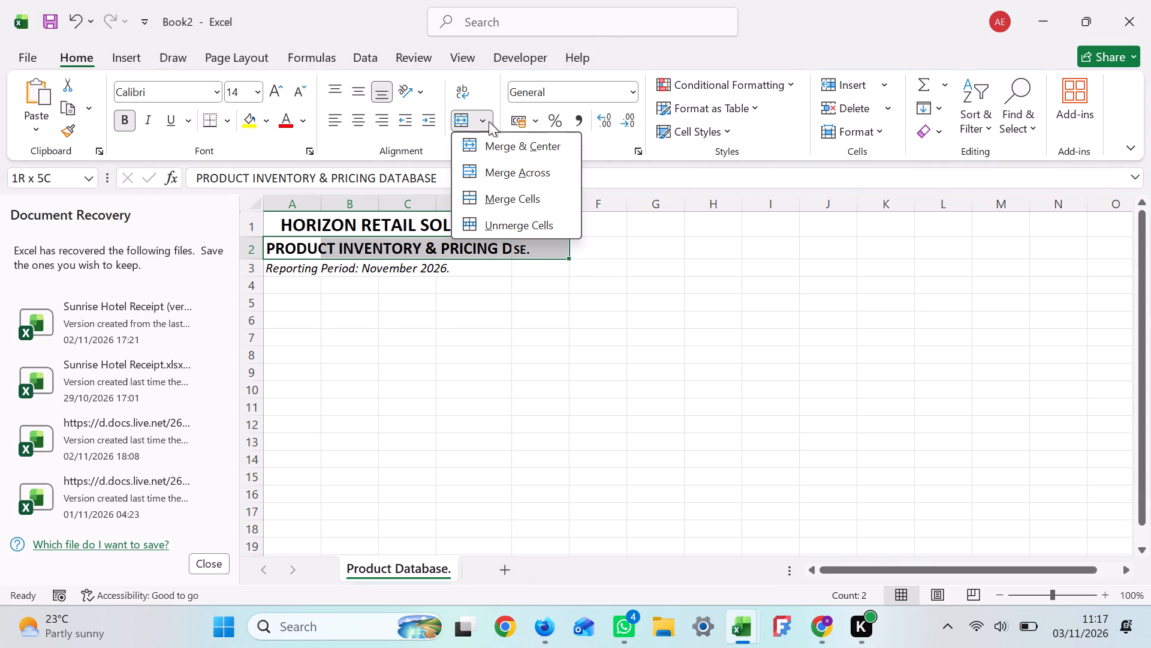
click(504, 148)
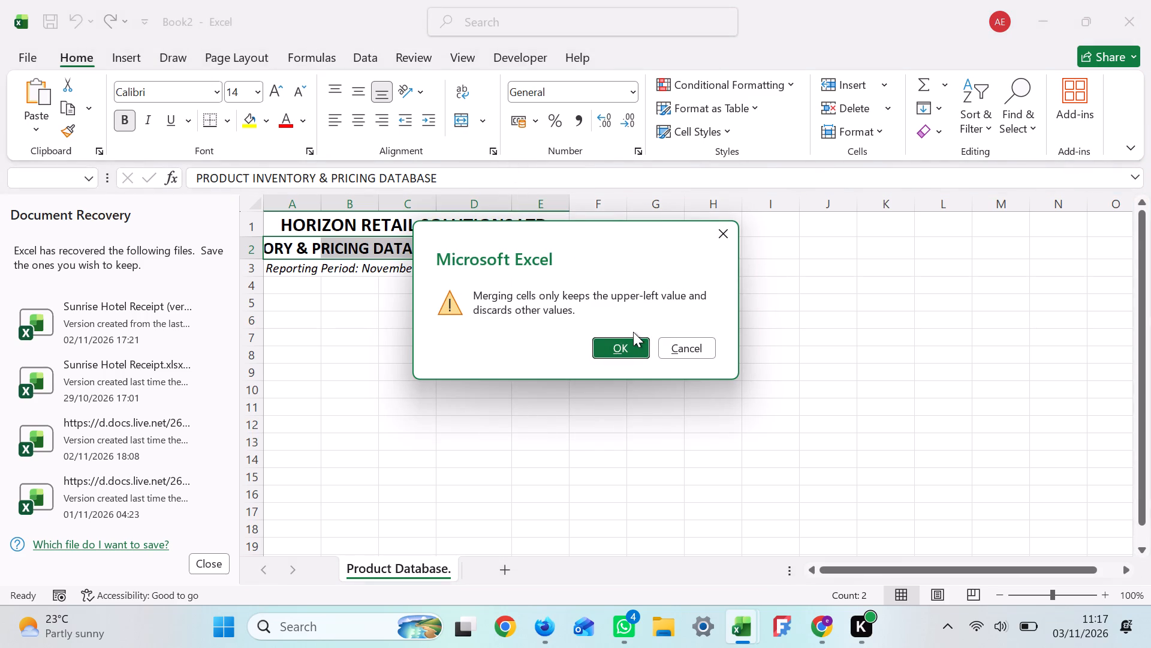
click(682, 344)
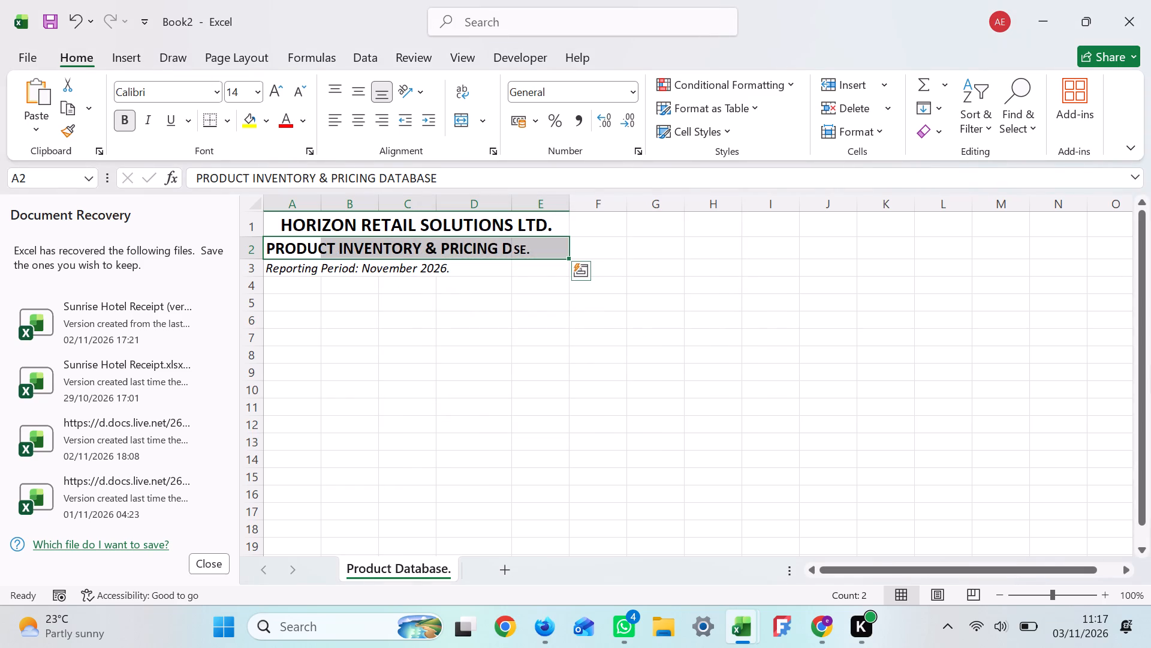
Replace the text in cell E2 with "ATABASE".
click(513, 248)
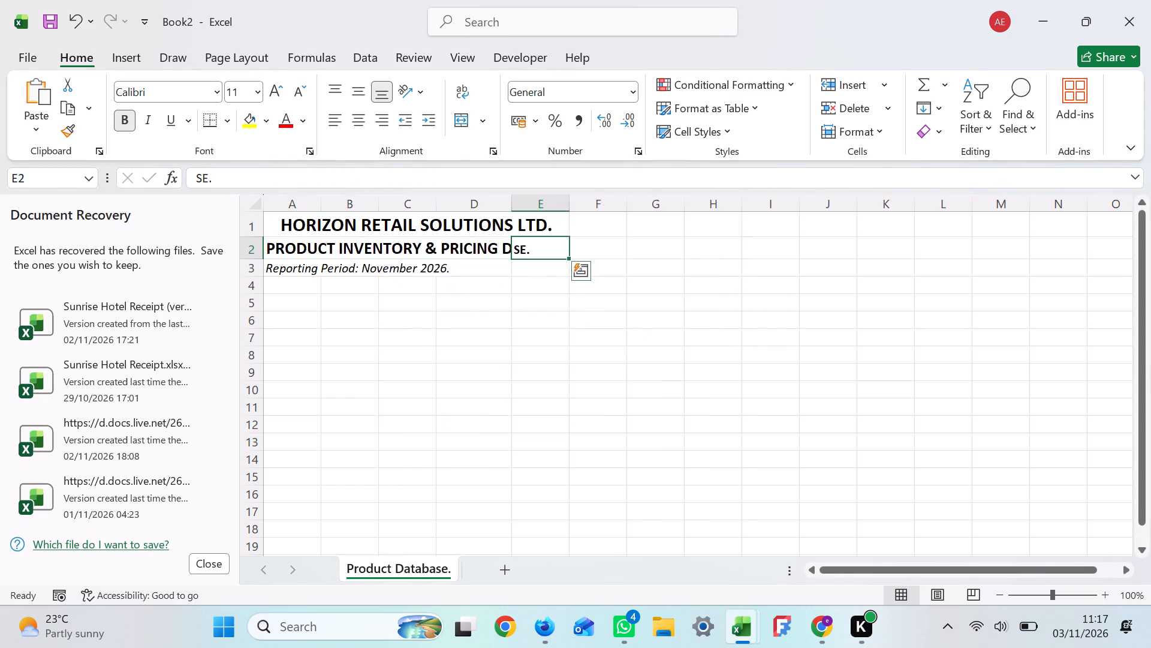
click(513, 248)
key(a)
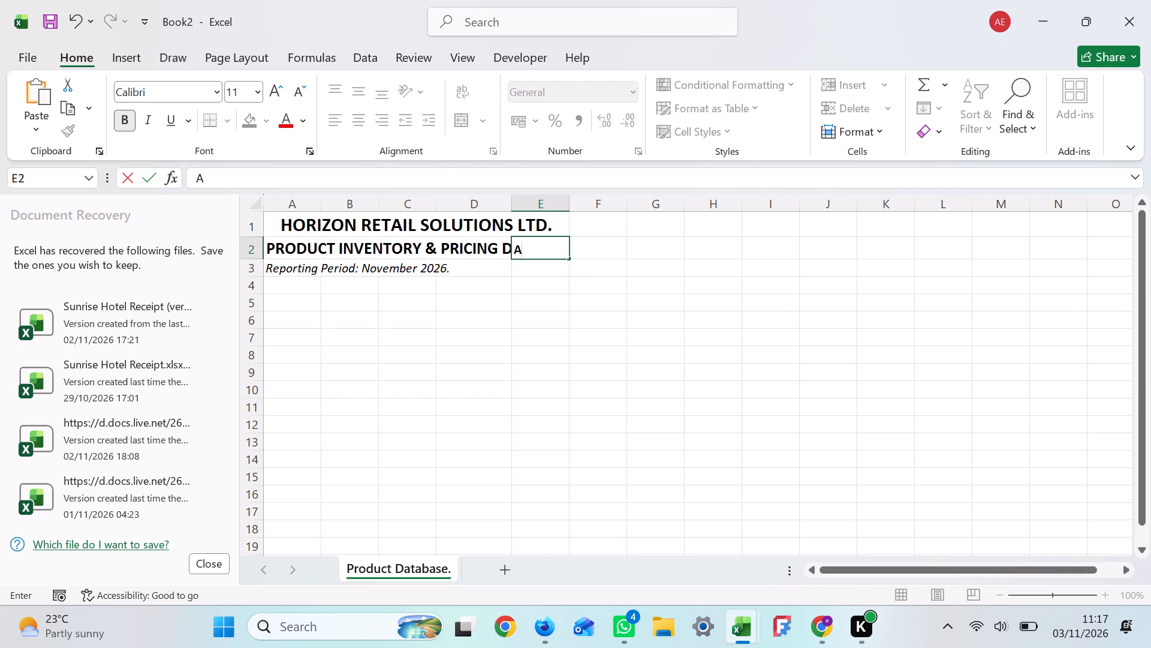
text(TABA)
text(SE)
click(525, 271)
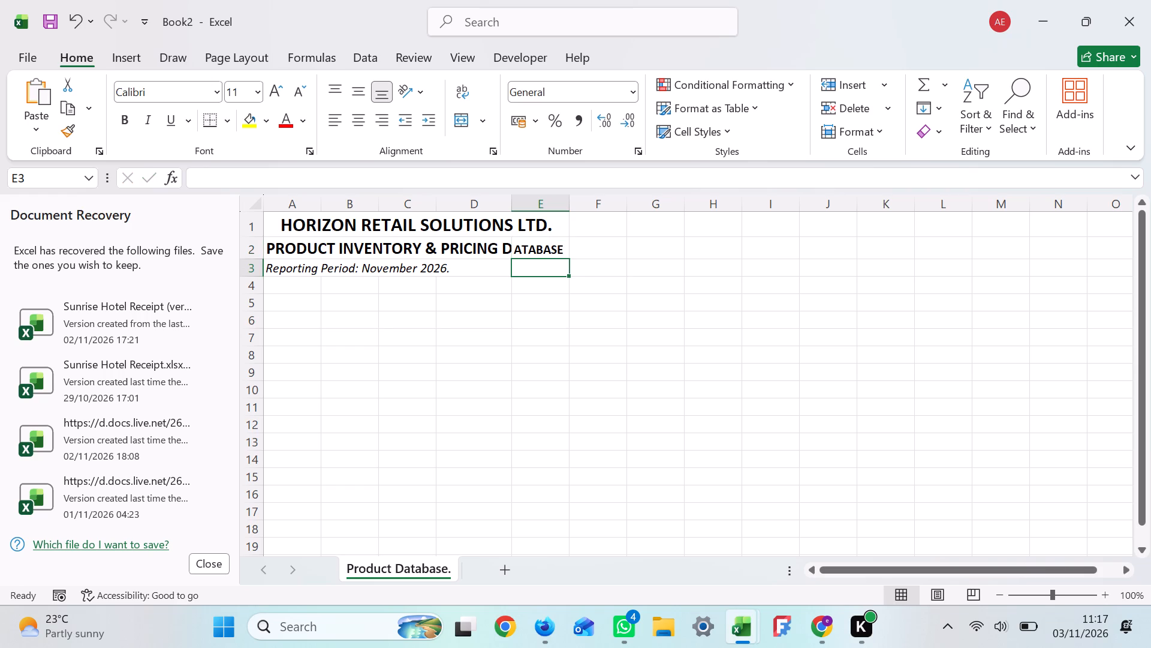
Delete the text in cell E2 so the subtitle from A2 can extend across it.
click(540, 249)
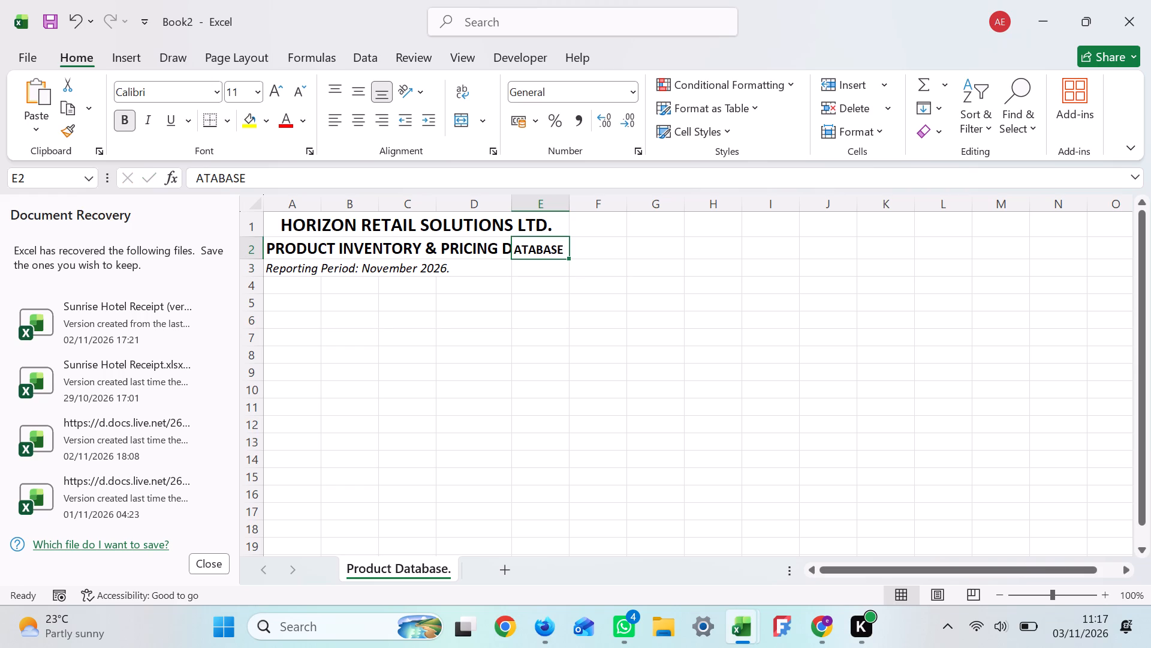
key(BackSpace)
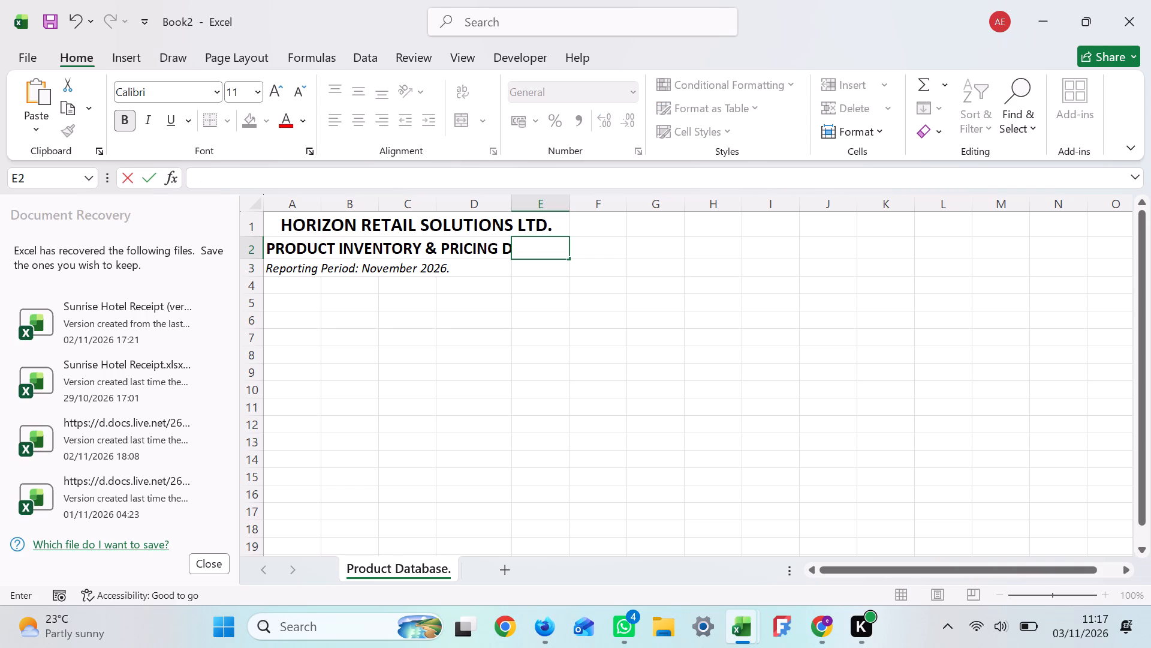
key(BackSpace)
click(502, 248)
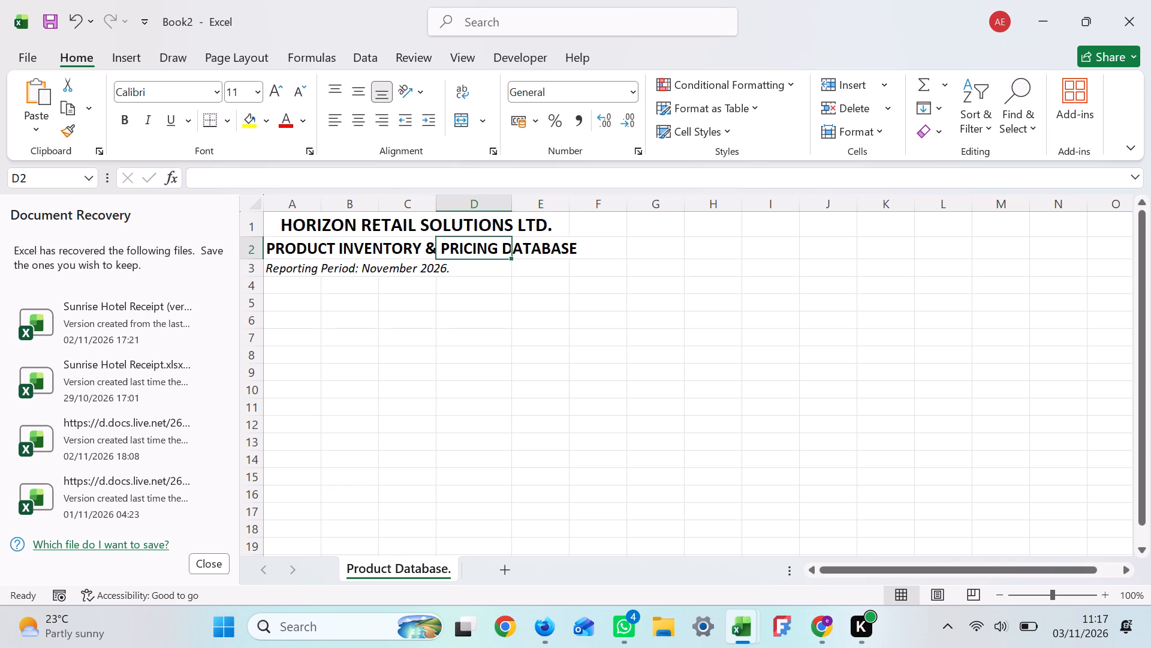
click(516, 250)
click(482, 266)
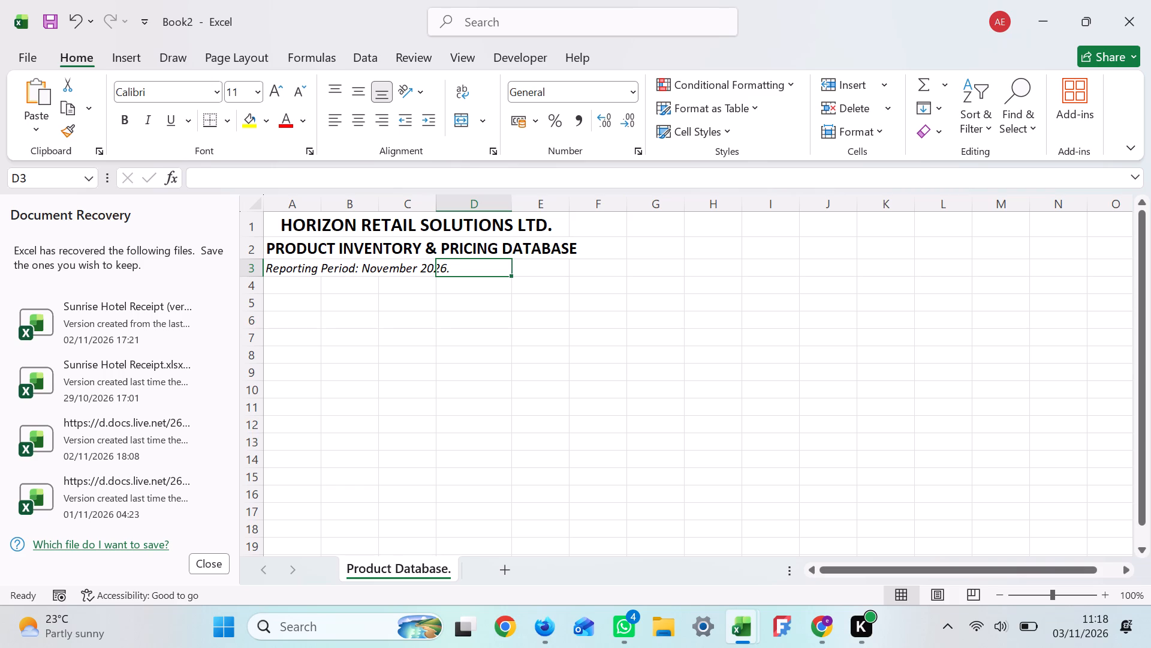
Widen column E to about 9.4 so the row 2 subtitle ends within it.
drag(570, 196, 578, 200)
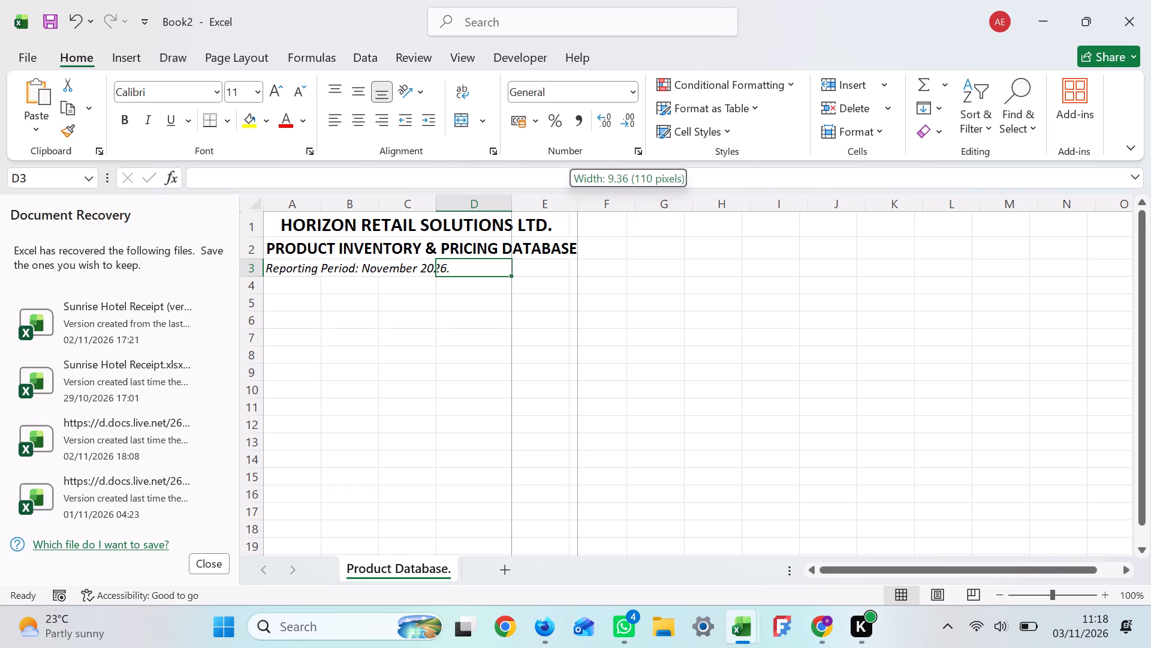
drag(578, 200, 578, 199)
click(577, 237)
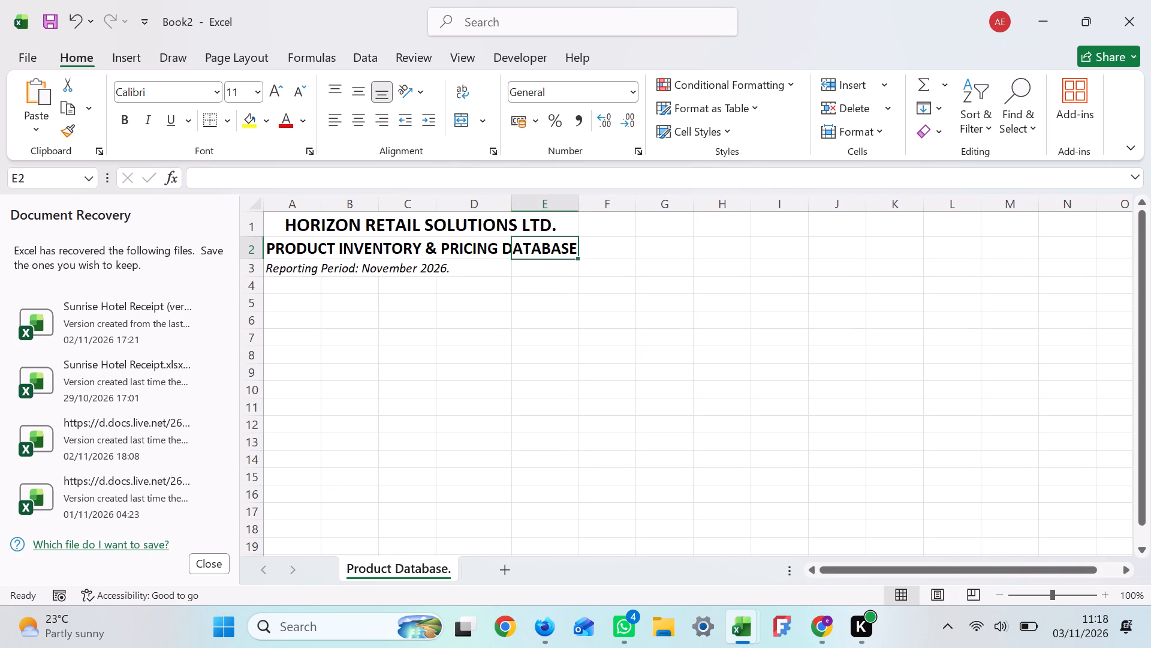
click(577, 237)
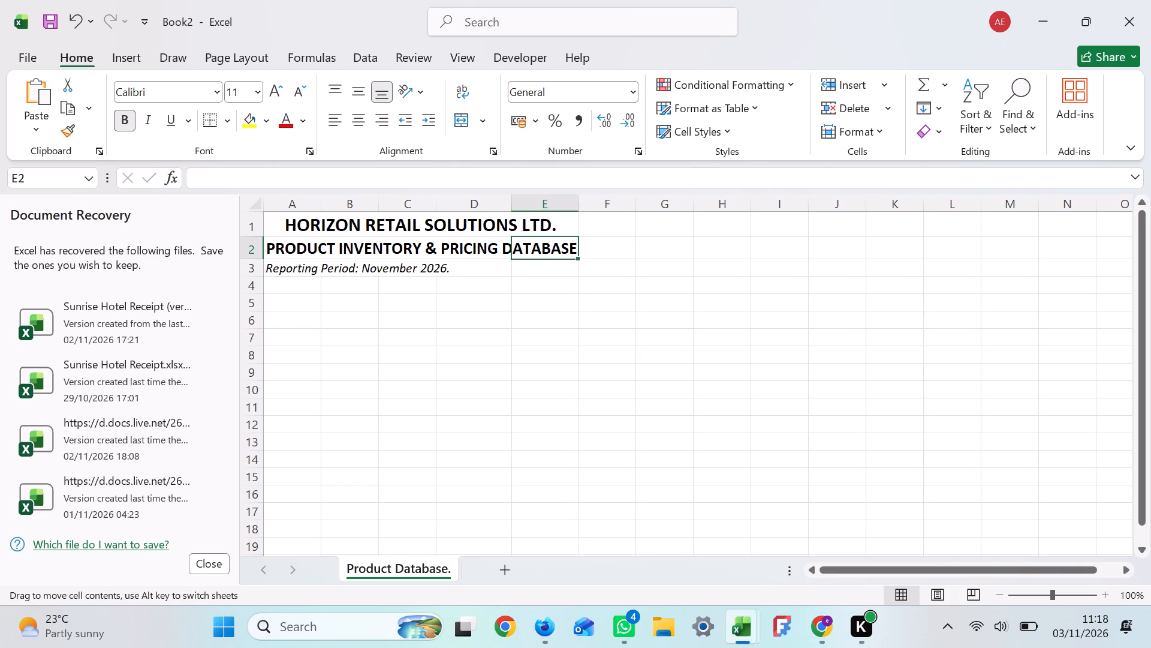
click(465, 274)
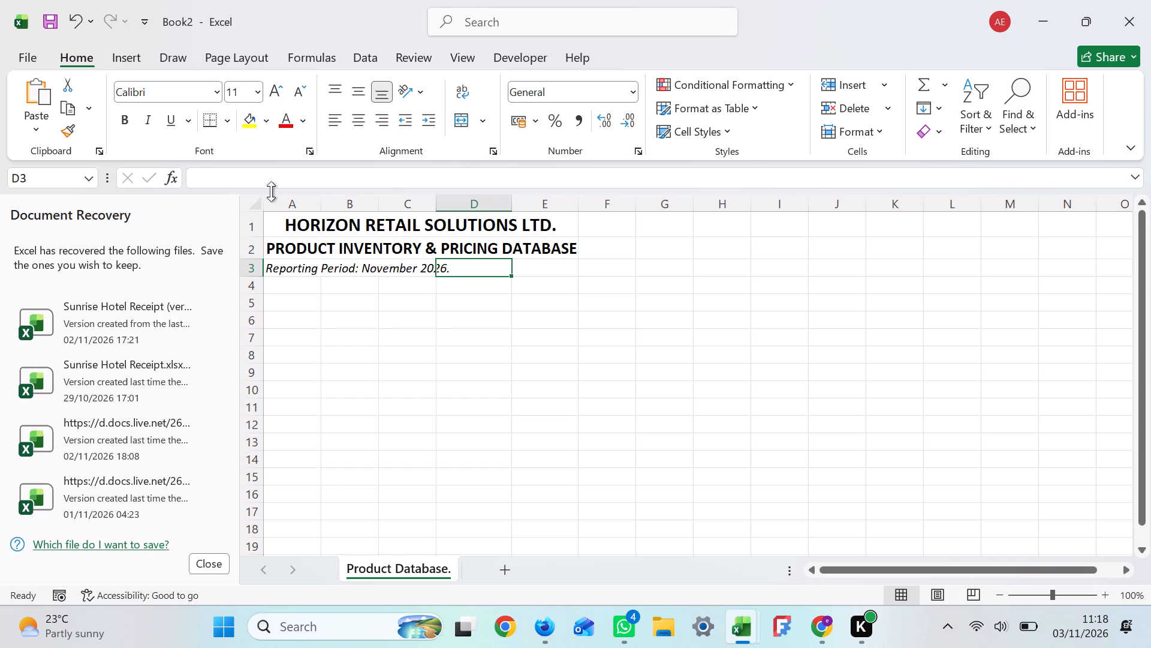
Merge and center the reporting period line across cells A3 to E3.
click(62, 179)
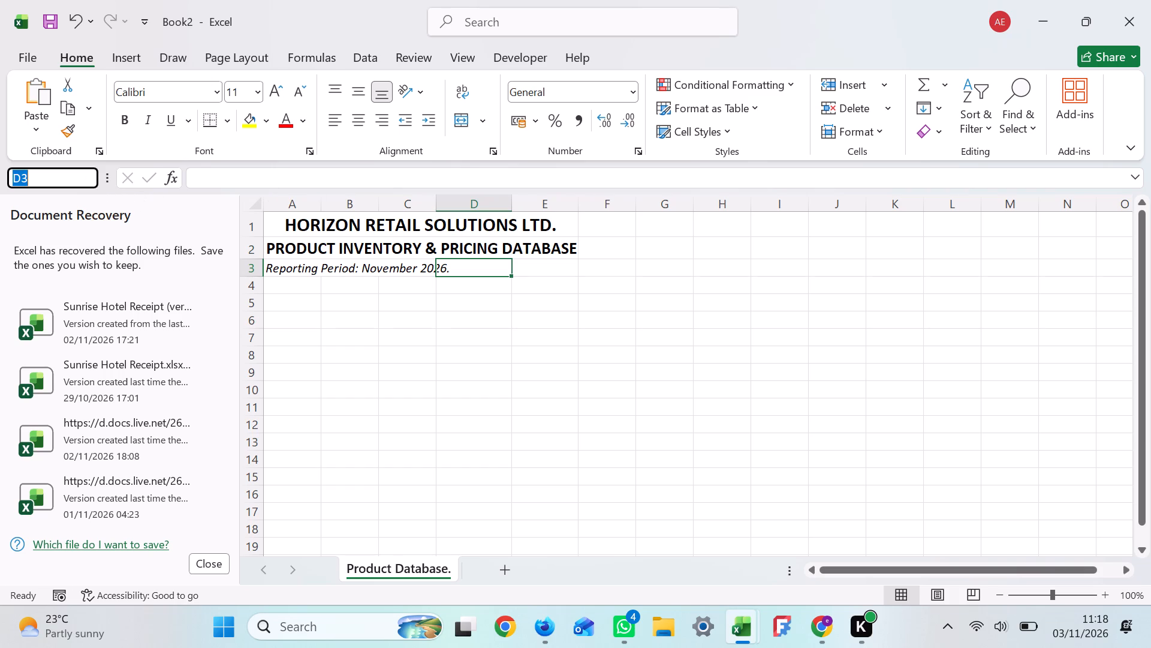
key(BackSpace)
key(a)
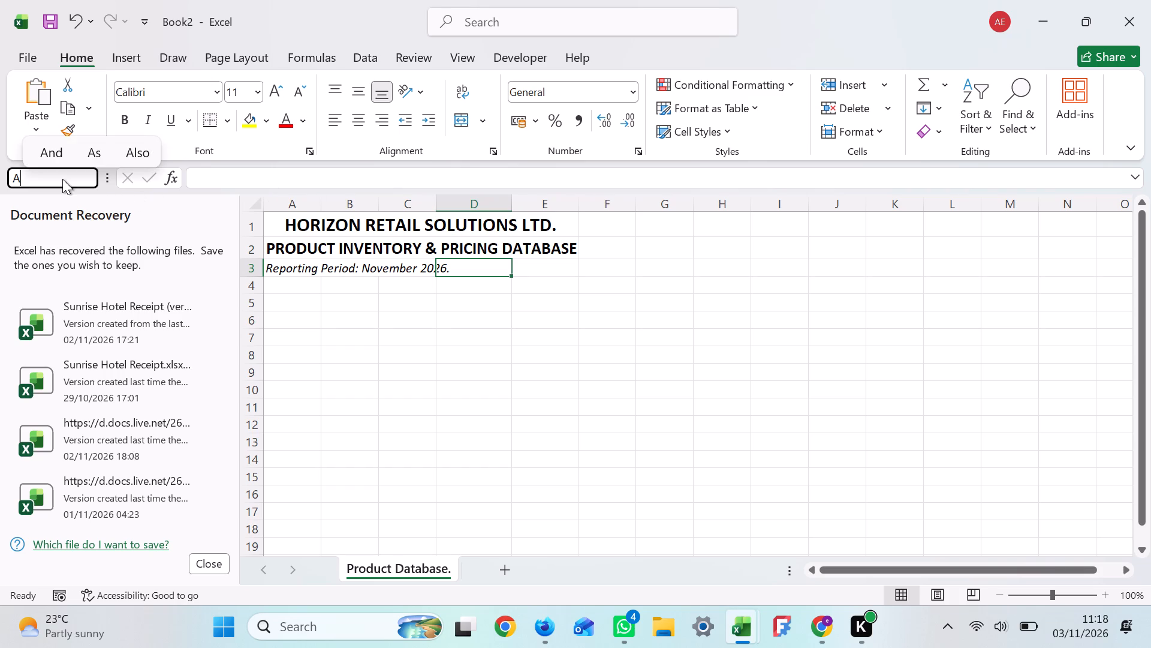
key(3)
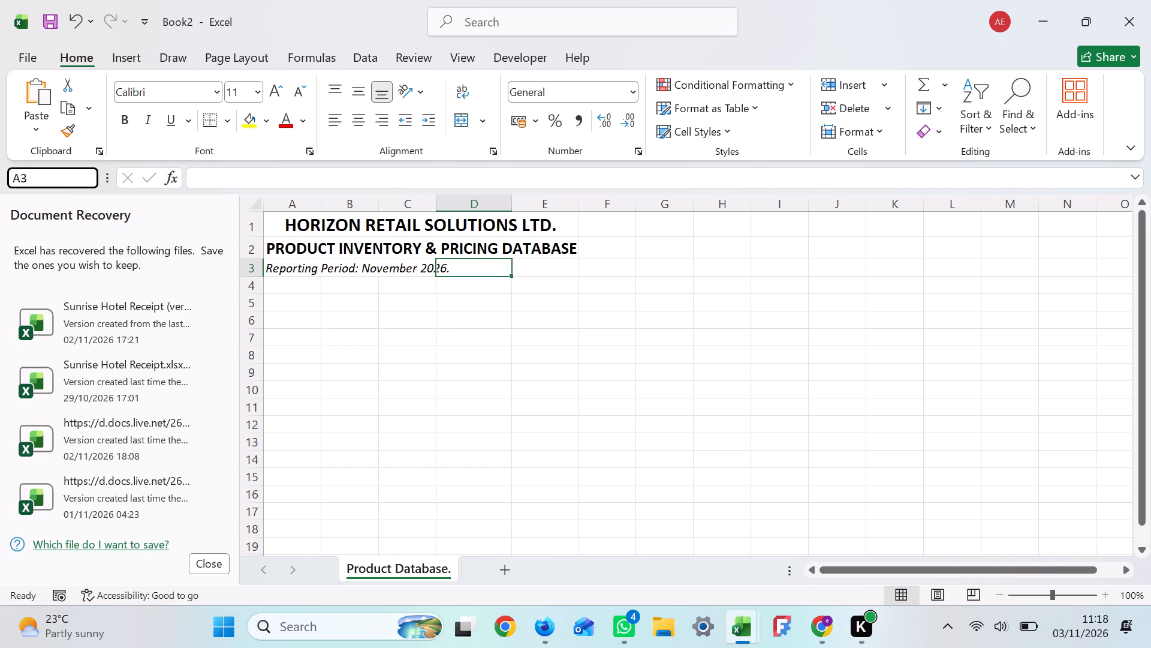
key(shift+colon)
key(e)
key(3)
key(Return)
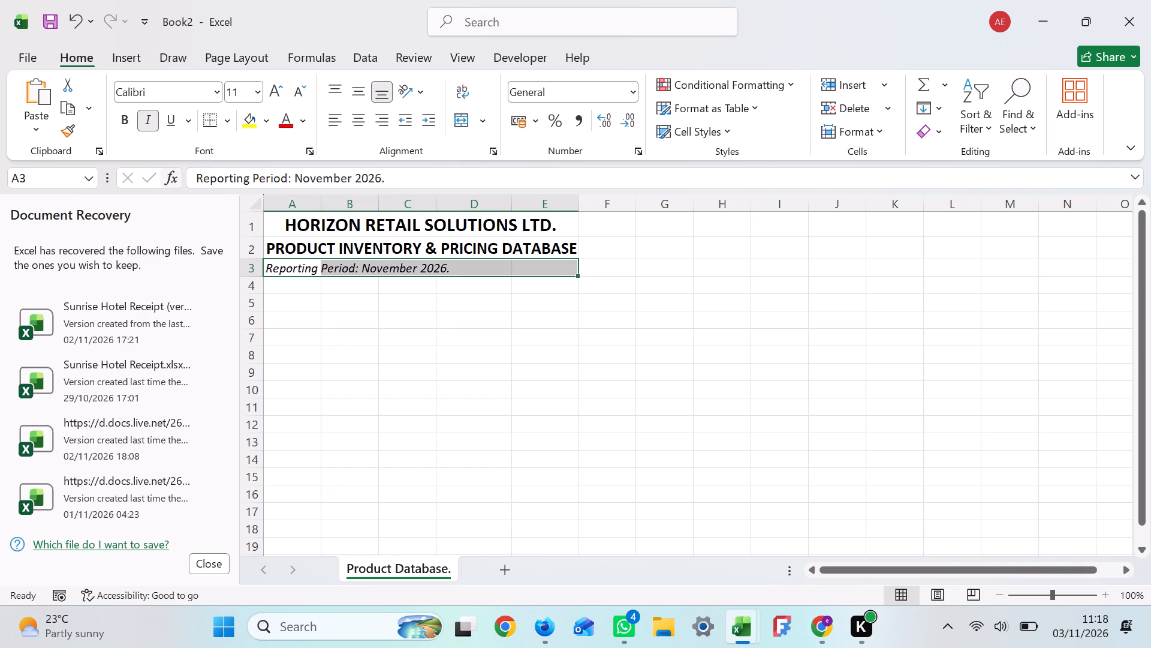
click(489, 116)
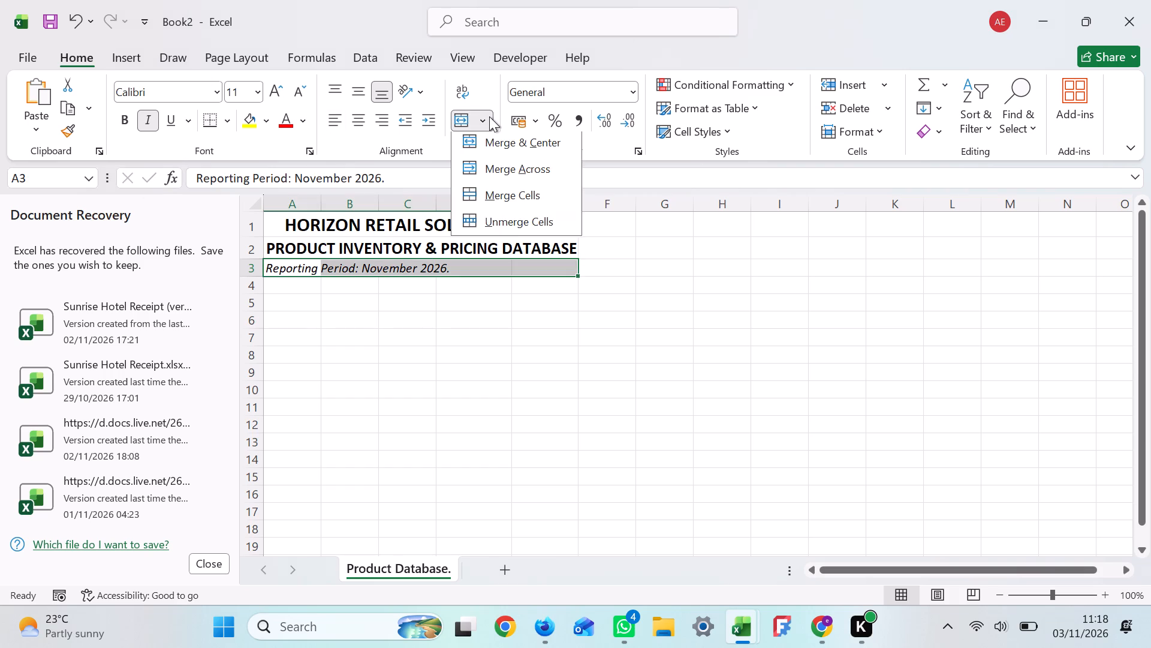
click(503, 150)
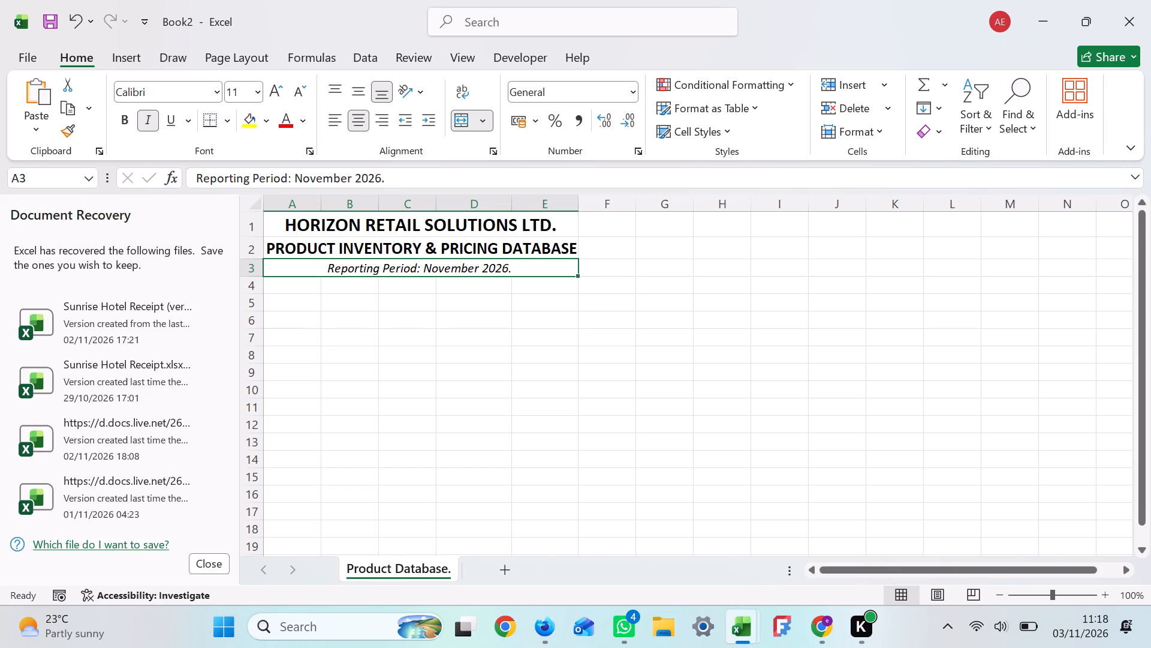
Enter the column header "Product ID" in cell A5.
click(290, 310)
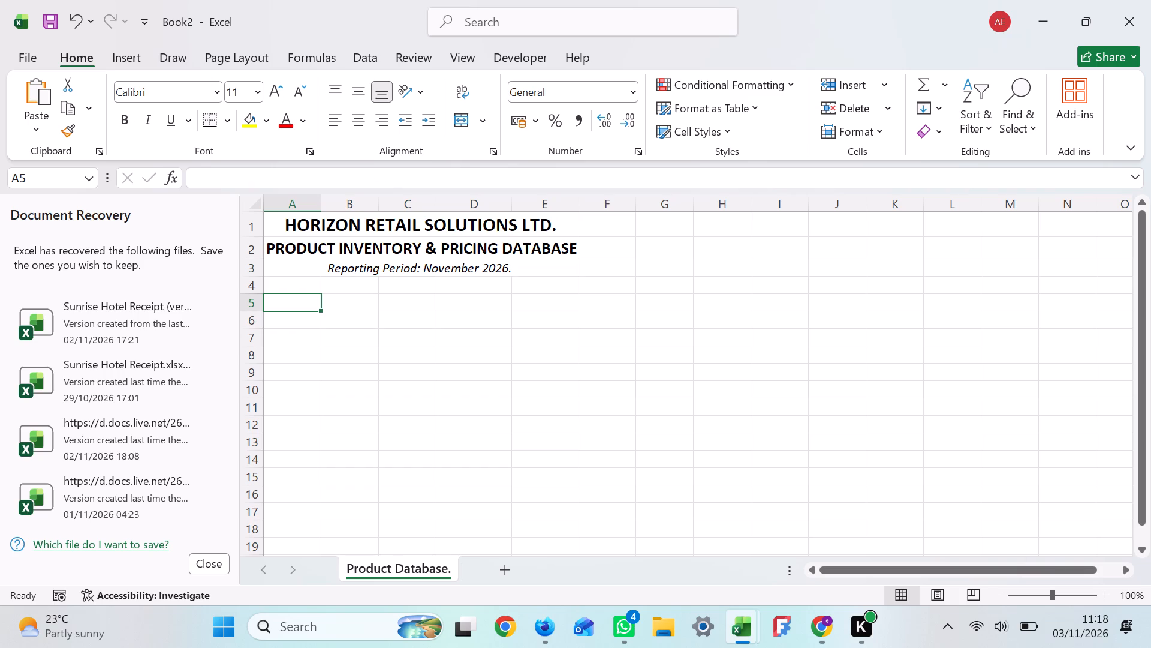
key(p)
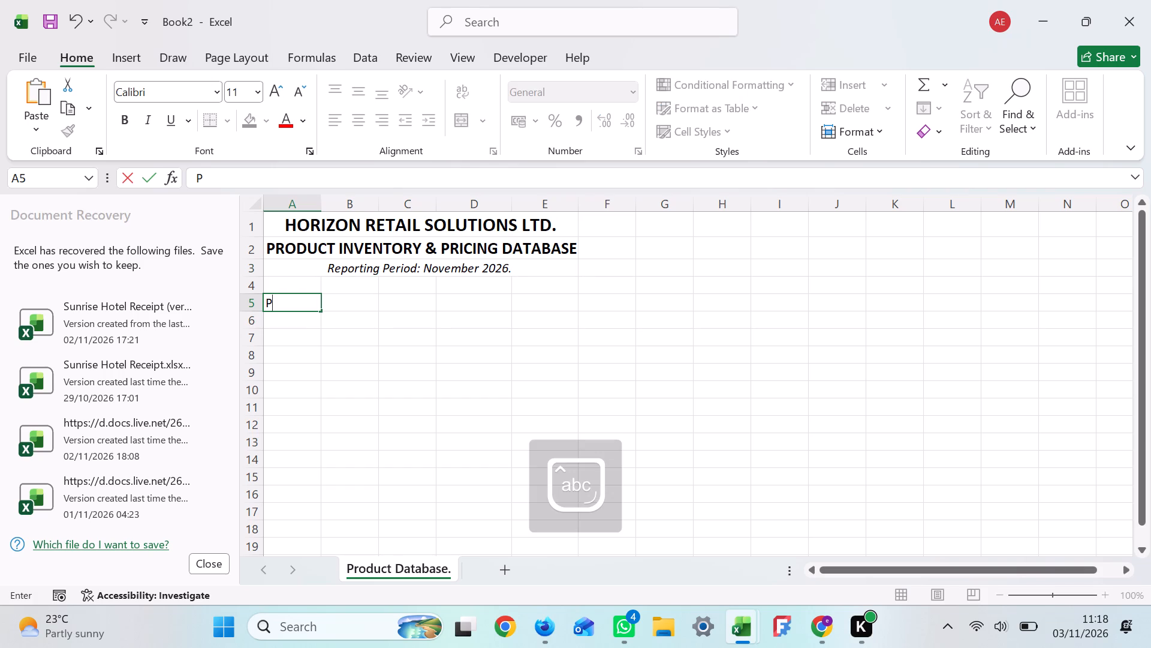
key(r)
key(o)
text(duct)
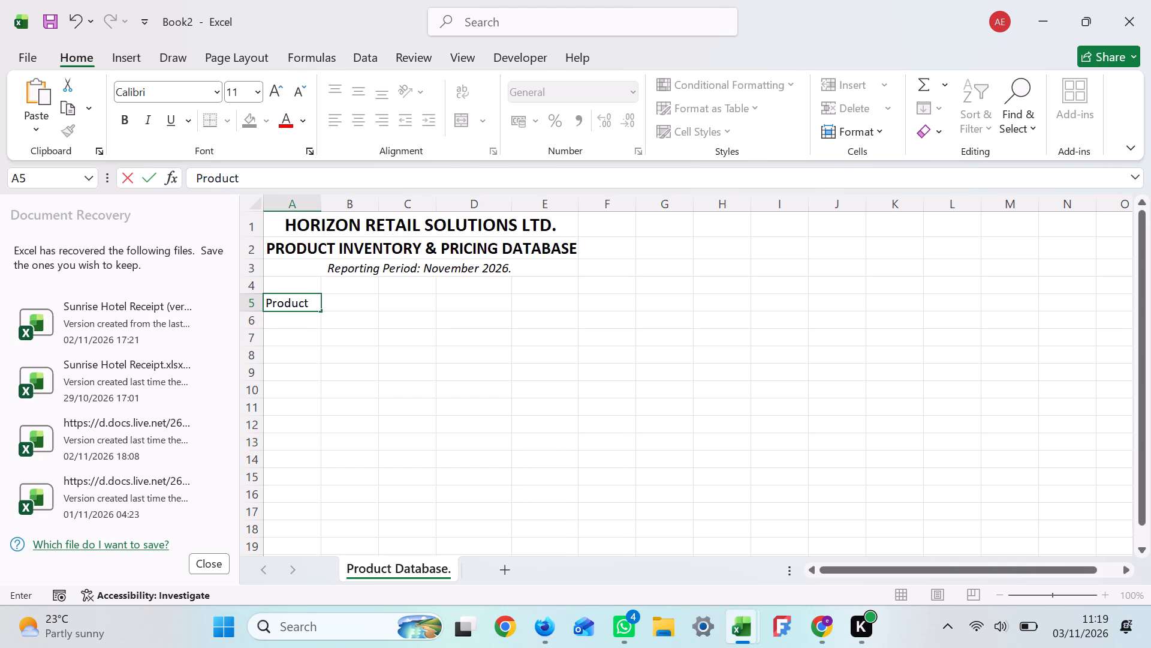
key(space)
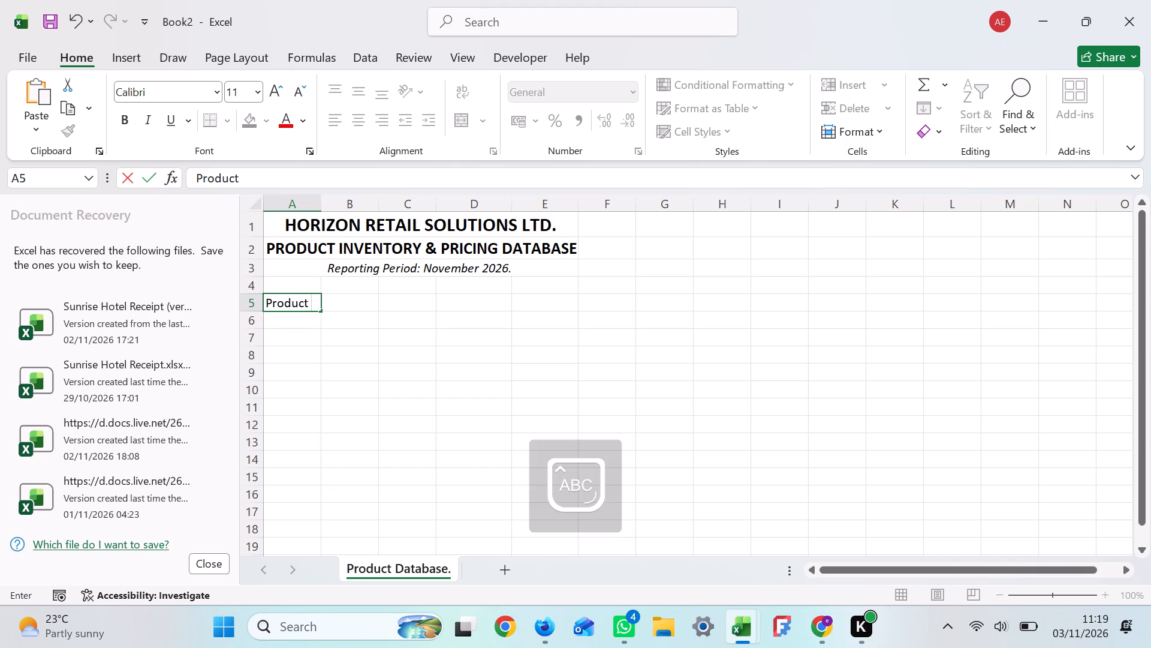
text(ID)
key(Tab)
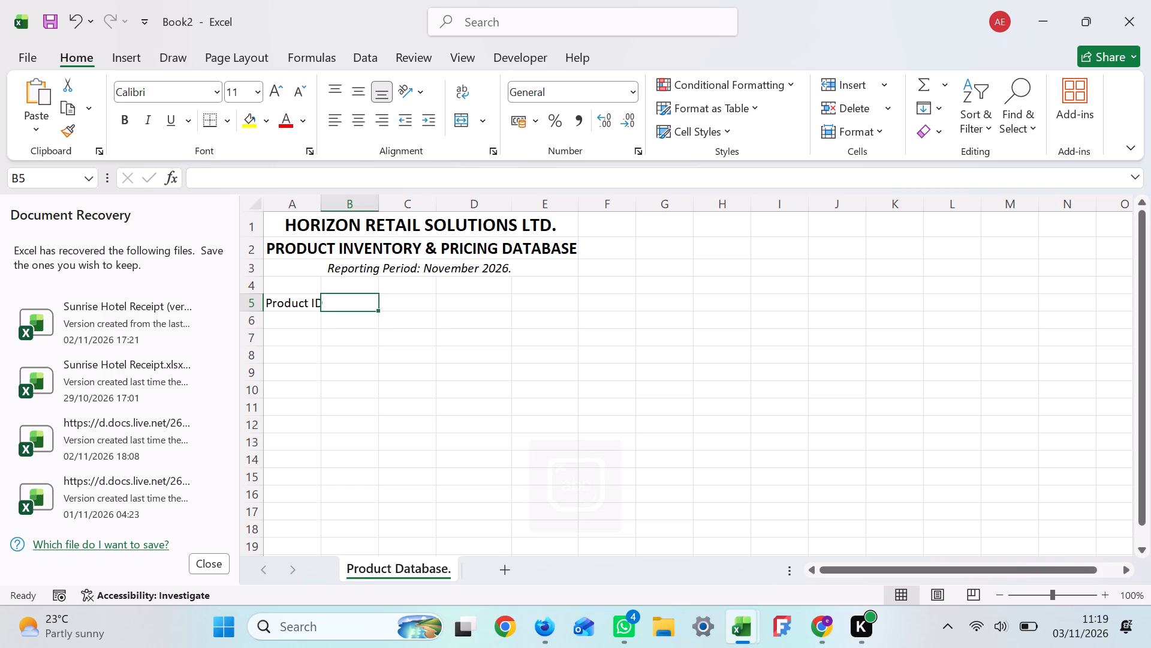
Enter the column header "Product Name" in cell B5.
key(p)
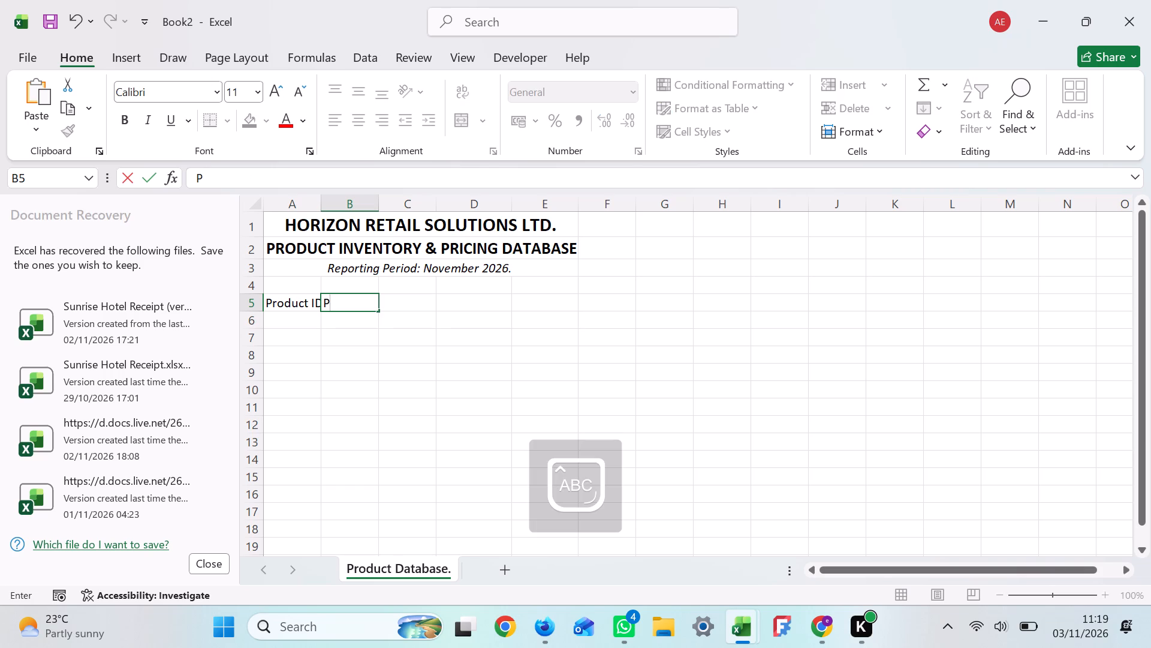
key(r)
text(oduct)
key(space)
key(n)
text(am)
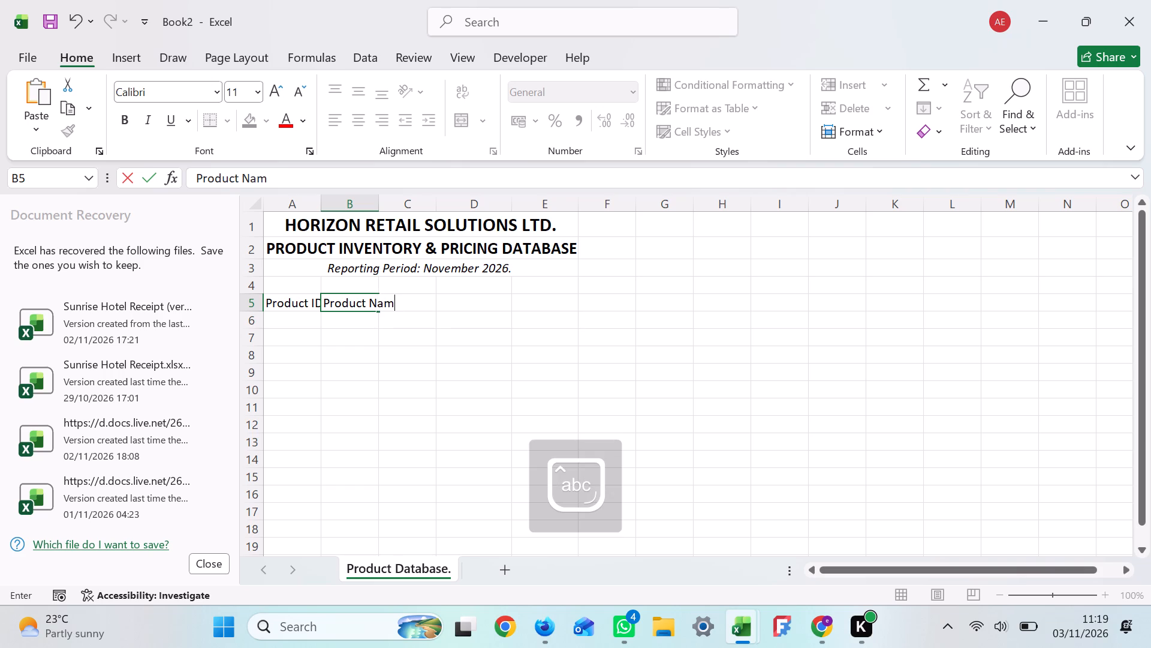
key(e)
key(Tab)
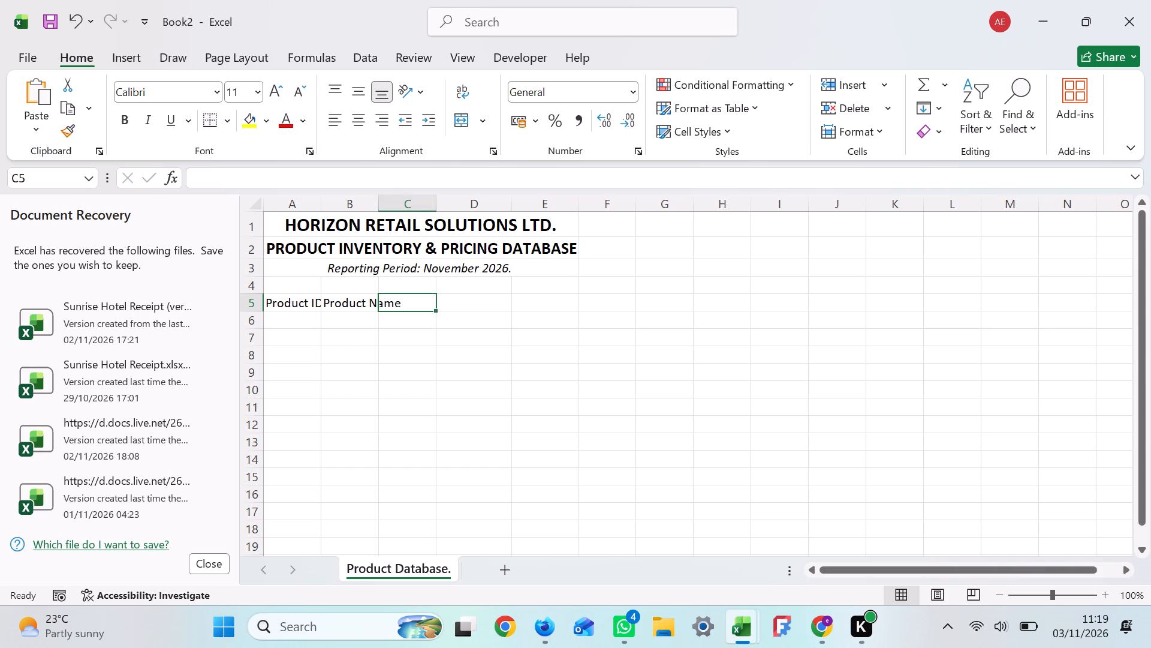
Widen column B to fit the "Product Name" header and column A to about 8.8 to fit "Product ID".
drag(378, 197, 397, 201)
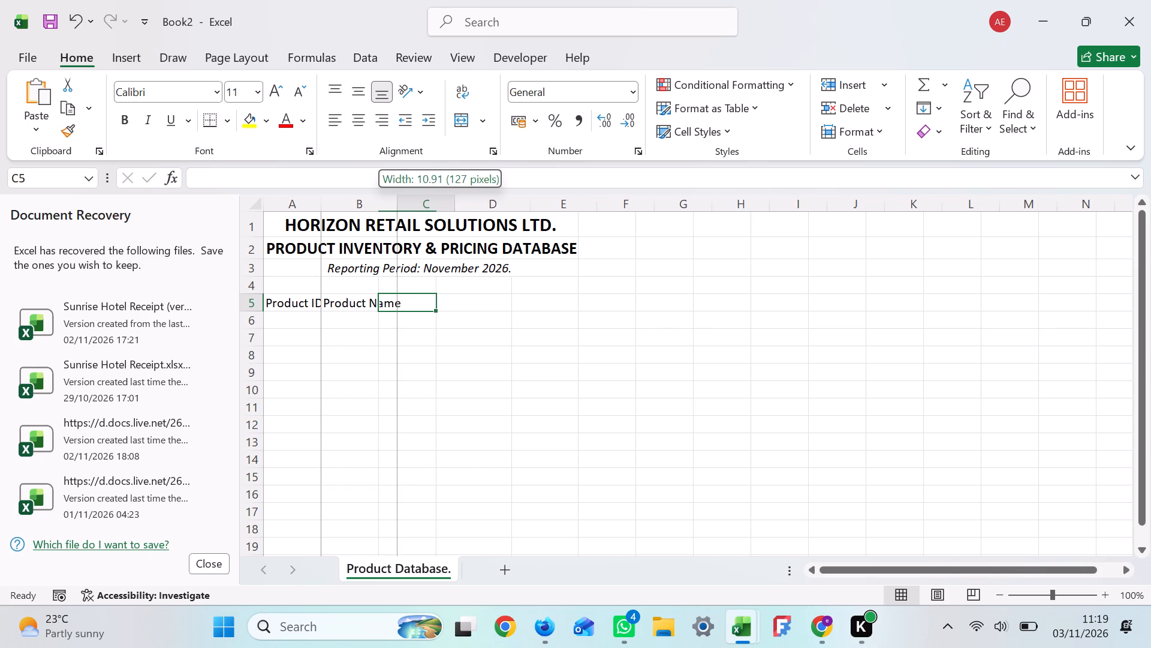
drag(397, 201, 404, 202)
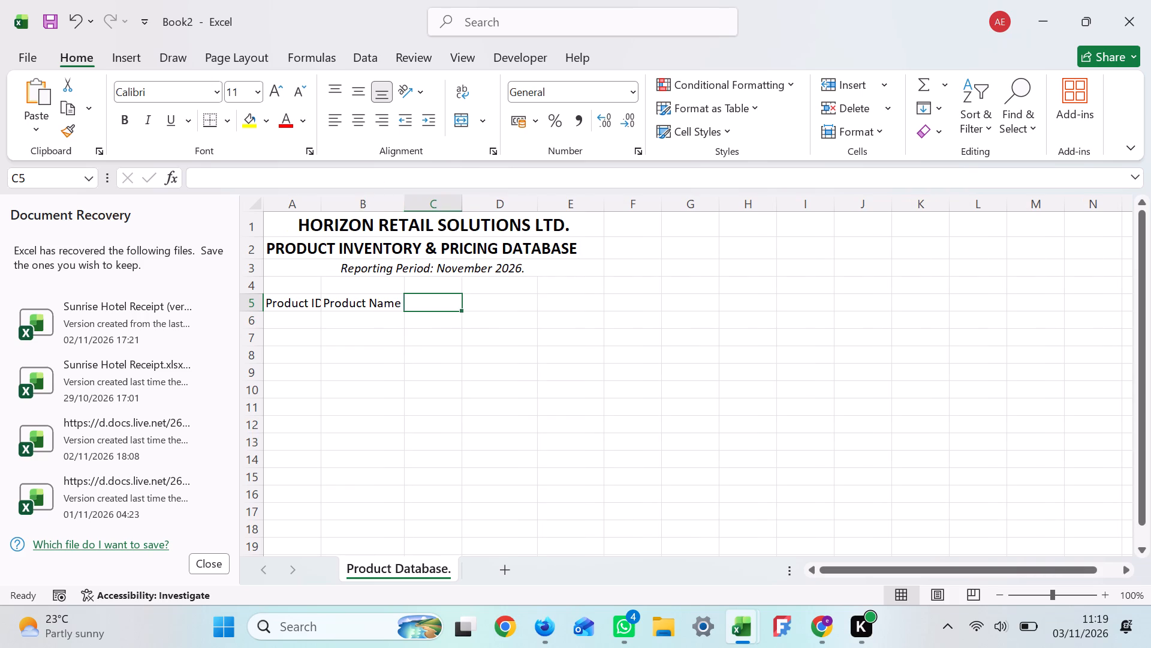
click(321, 199)
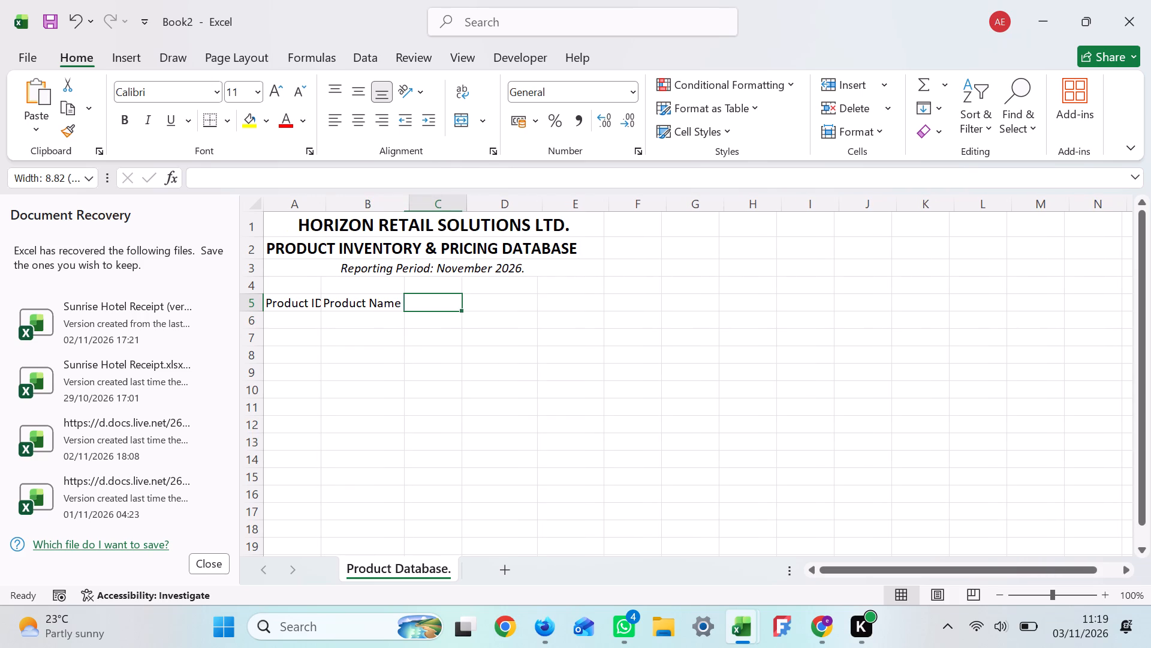
Enter the column headers "Category" in cell C5 and "Supplier" in cell D5.
click(426, 307)
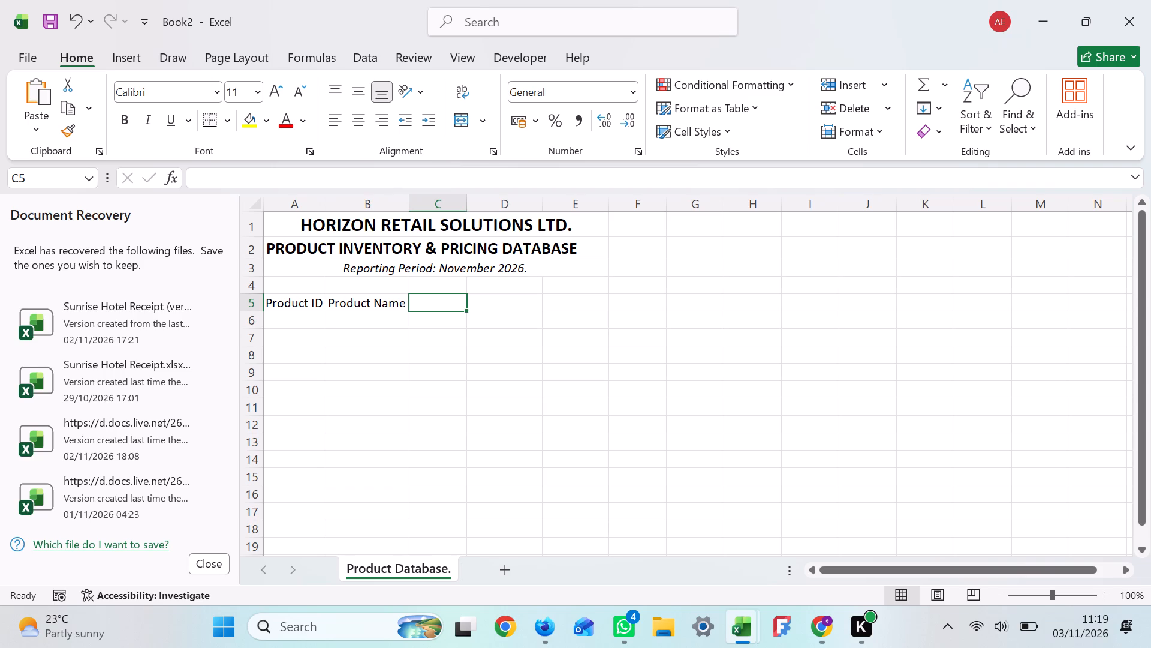
key(c)
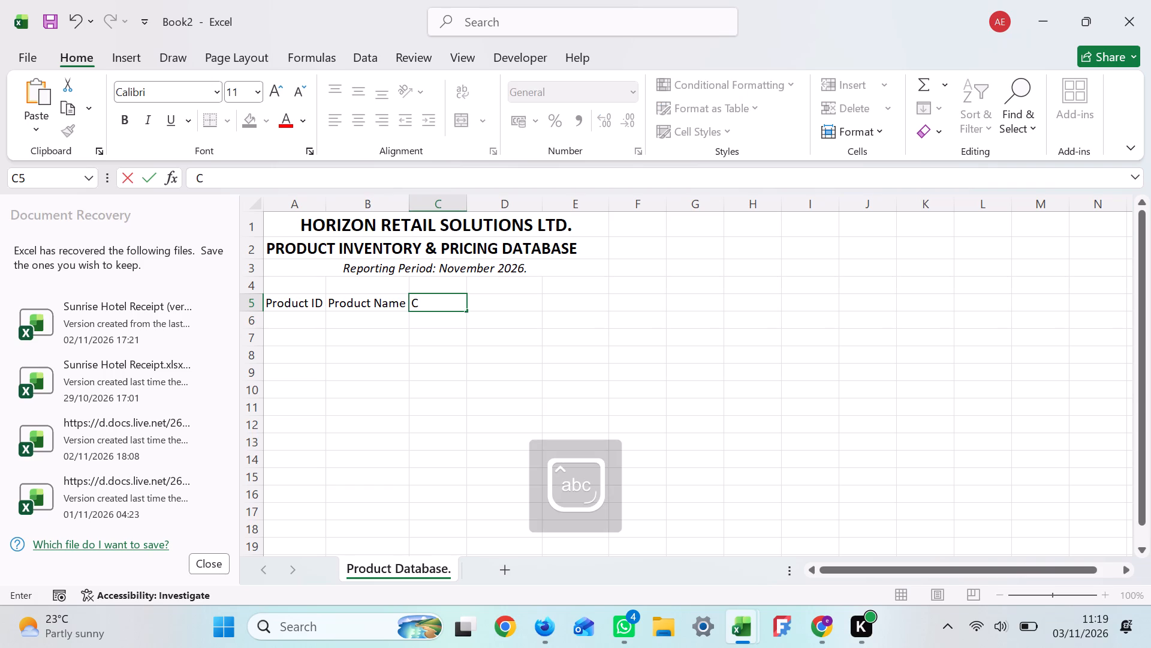
text(at)
text(egory)
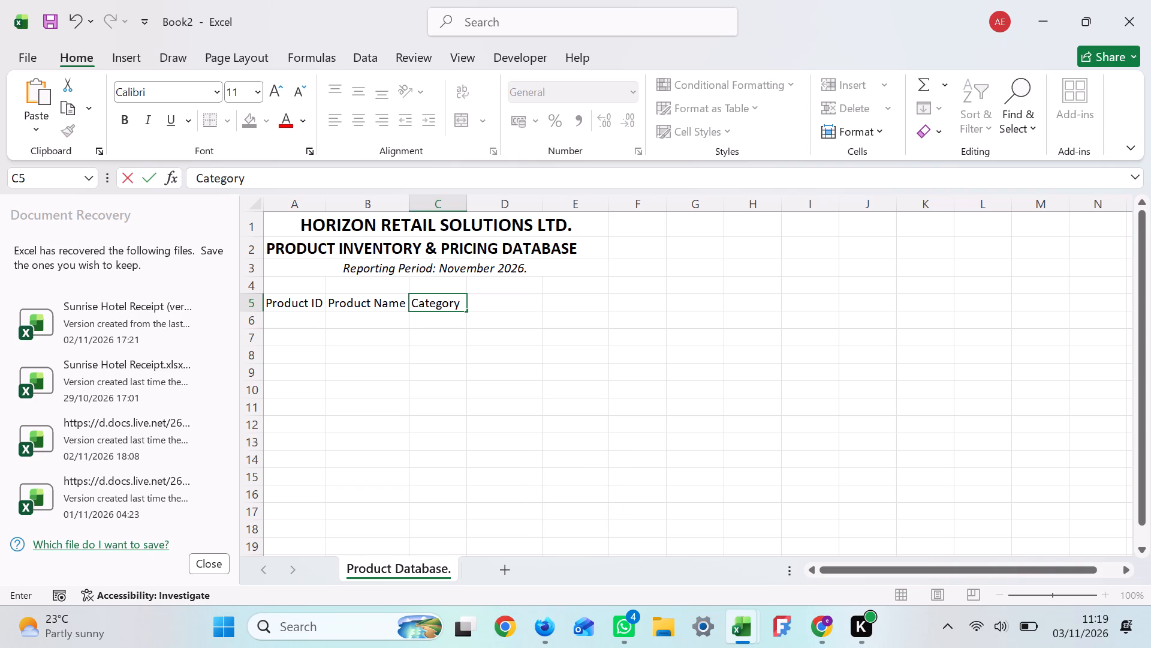
key(Tab)
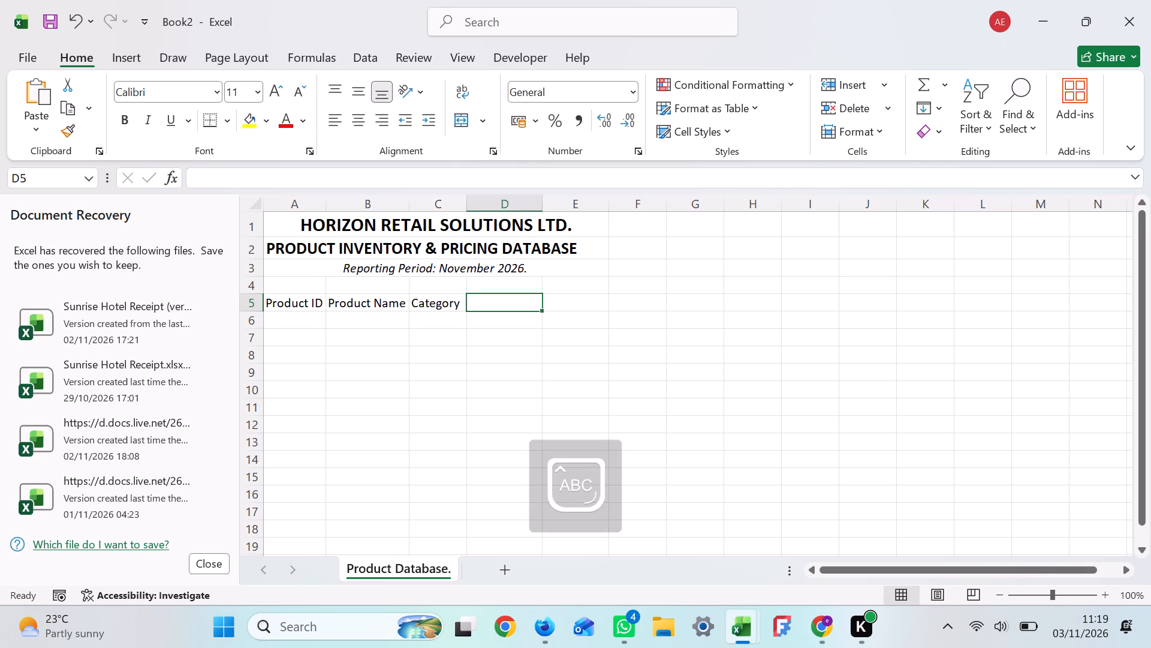
key(s)
text(upplier)
key(Tab)
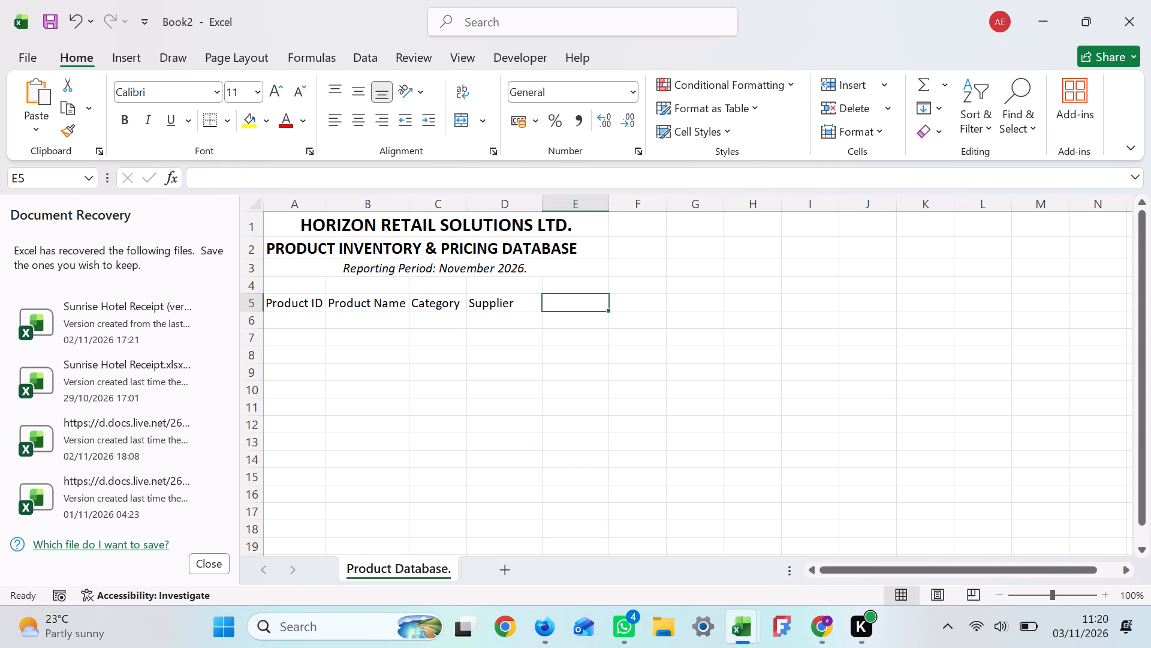
Enter the column header "Unit Cost" in cell E5.
key(u)
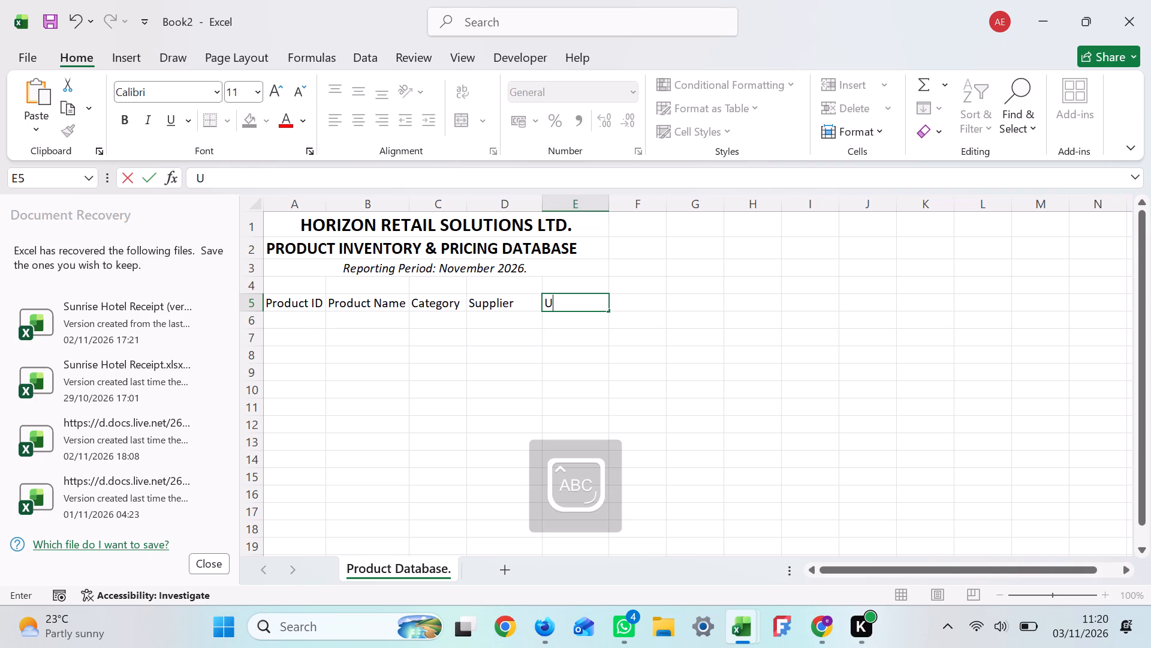
text(ni)
text(t)
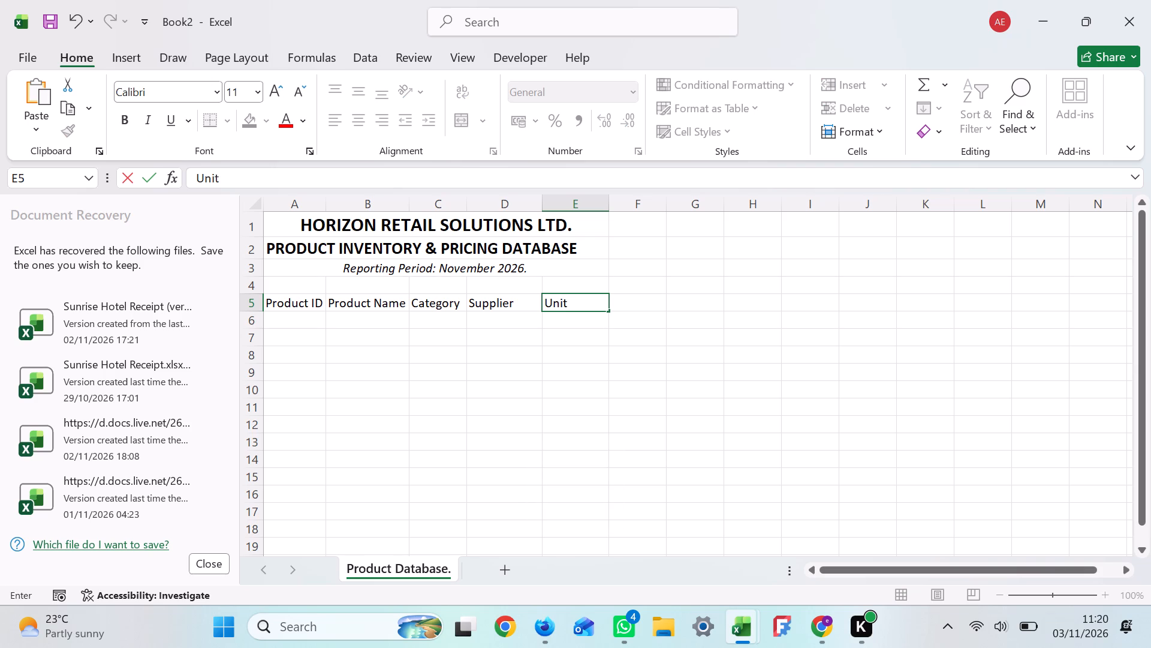
key(space)
key(c)
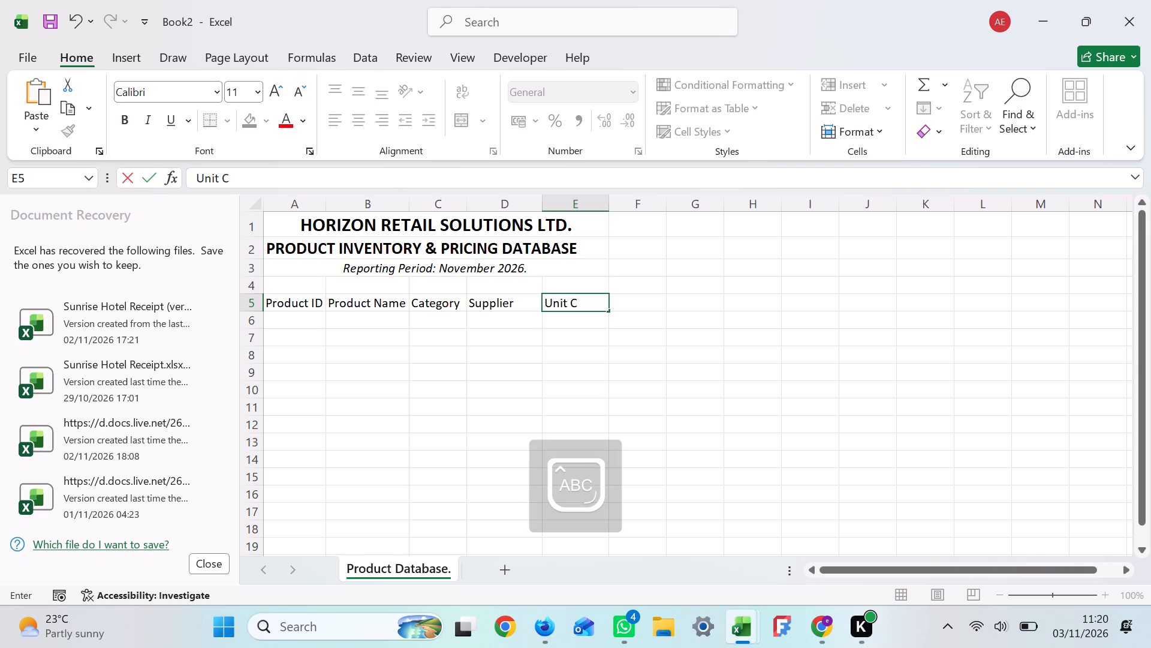
key(o)
text(st)
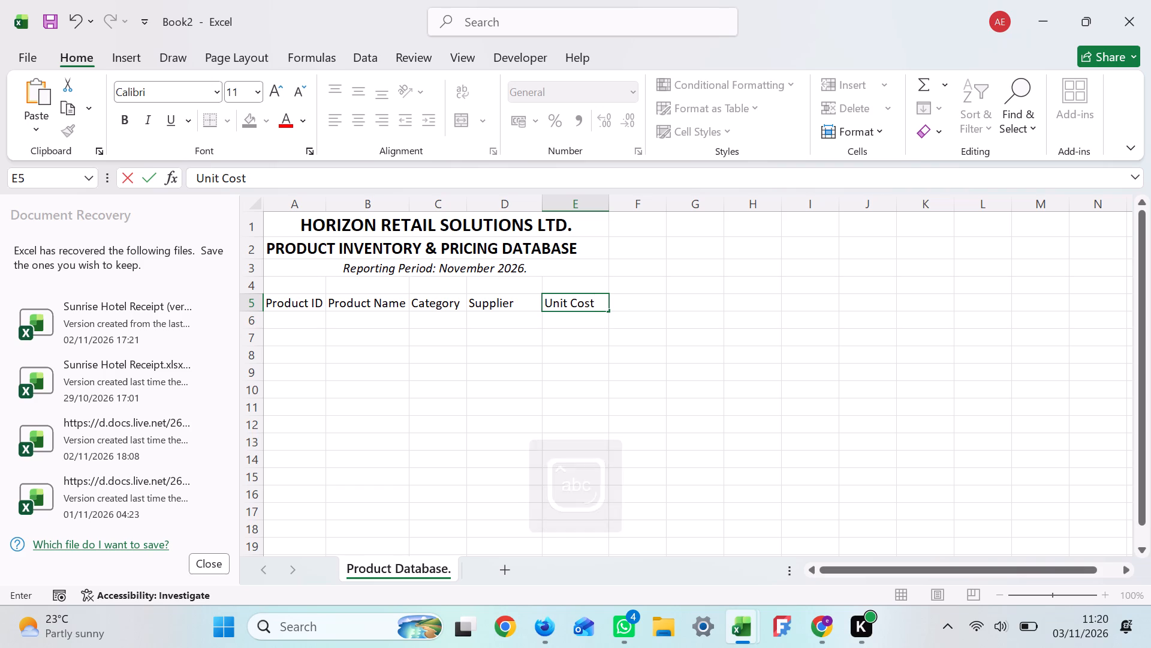
key(Tab)
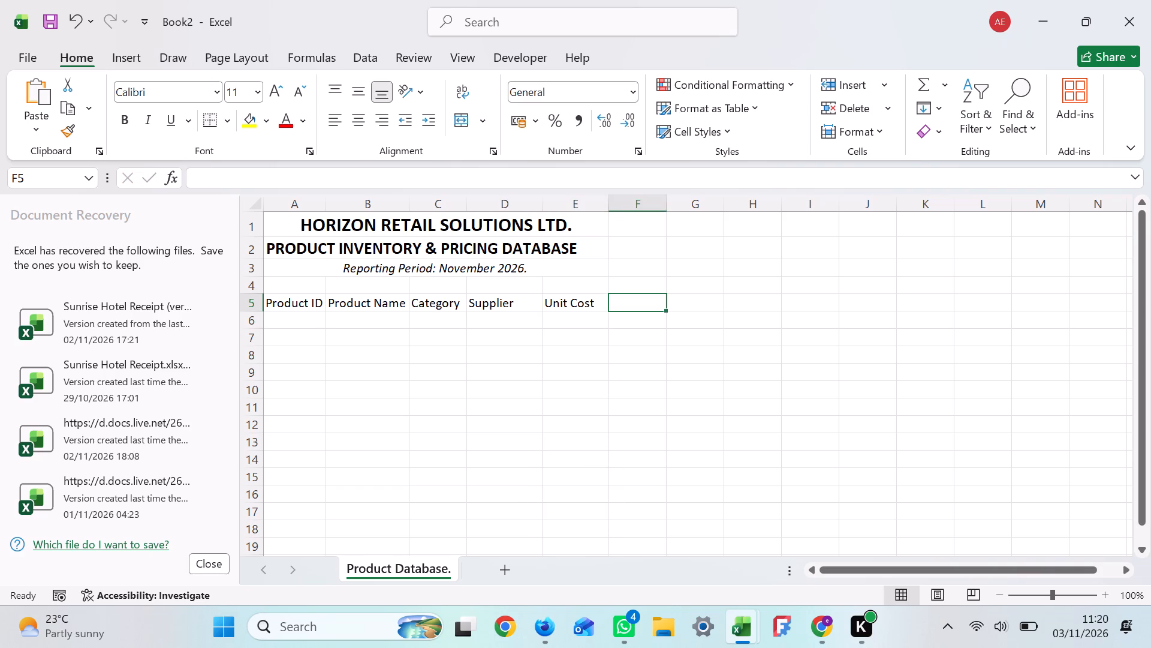
Enter the column header "Selling Price" in cell F5.
key(s)
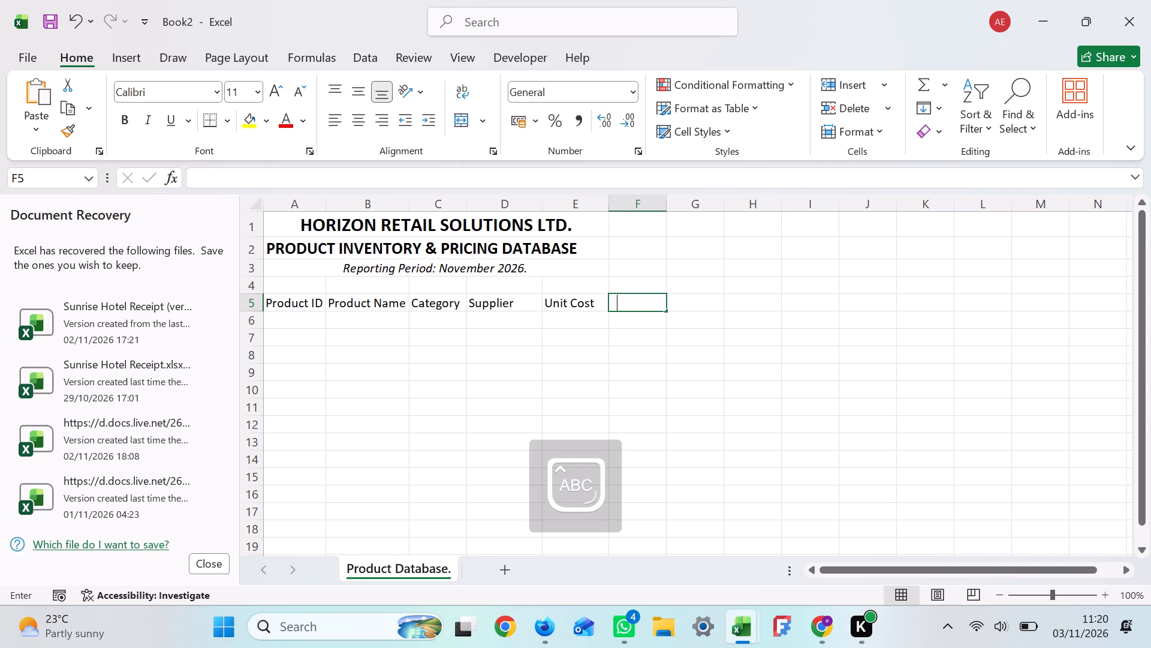
key(e)
text(ll)
text(in)
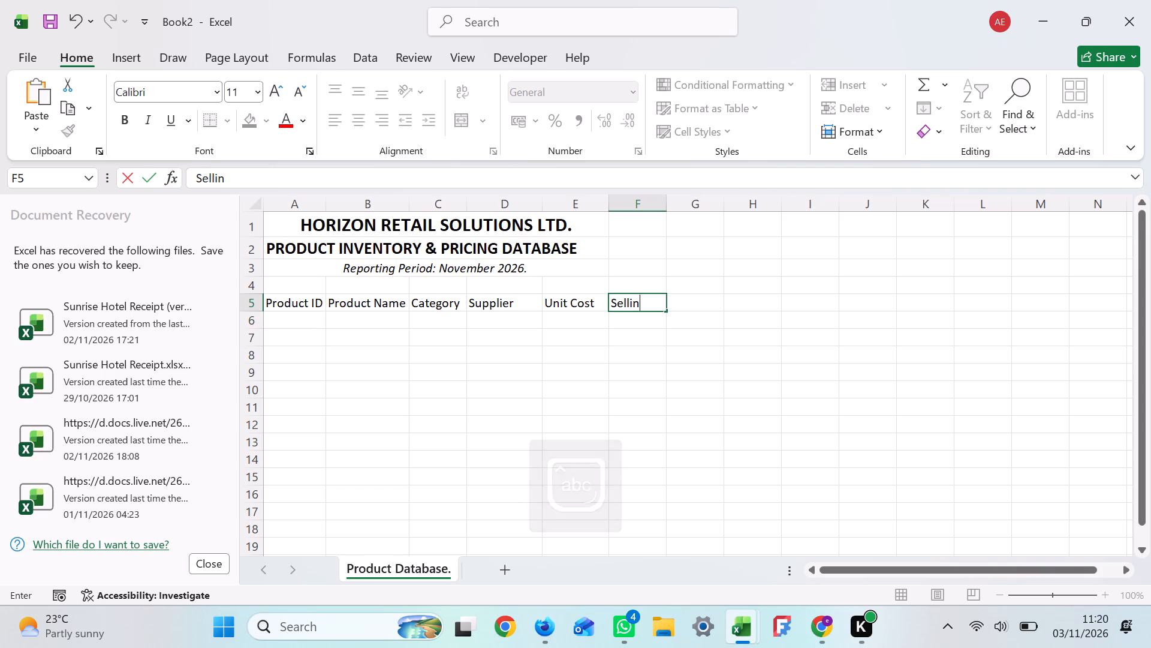
text(g)
key(space)
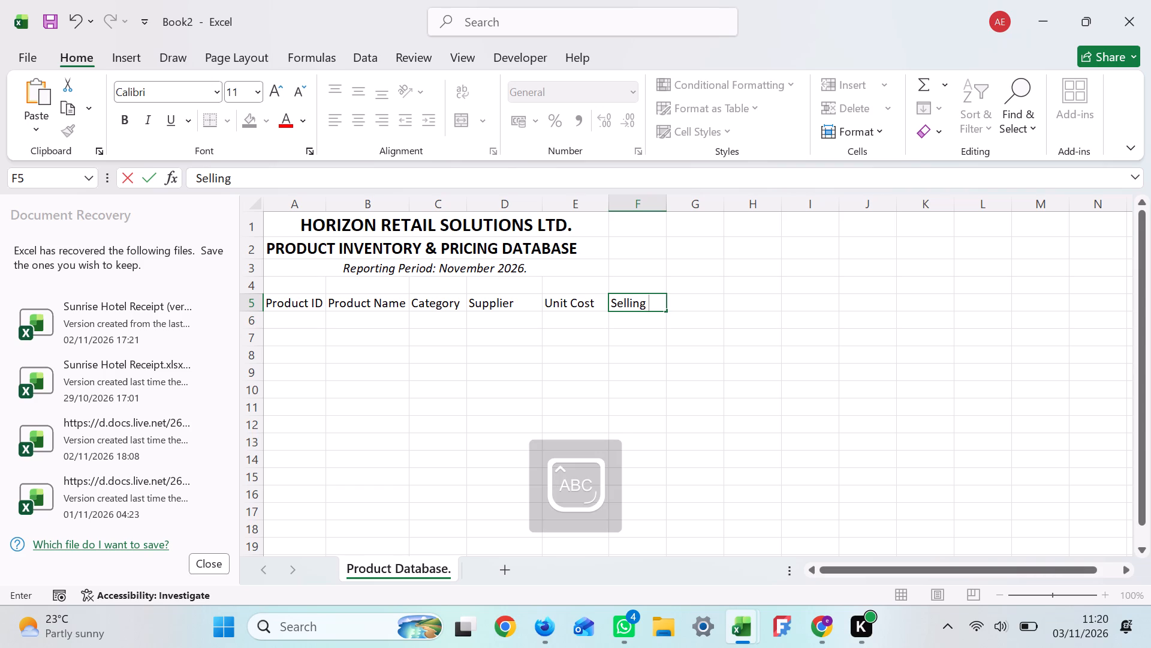
key(p)
text(rice)
key(Tab)
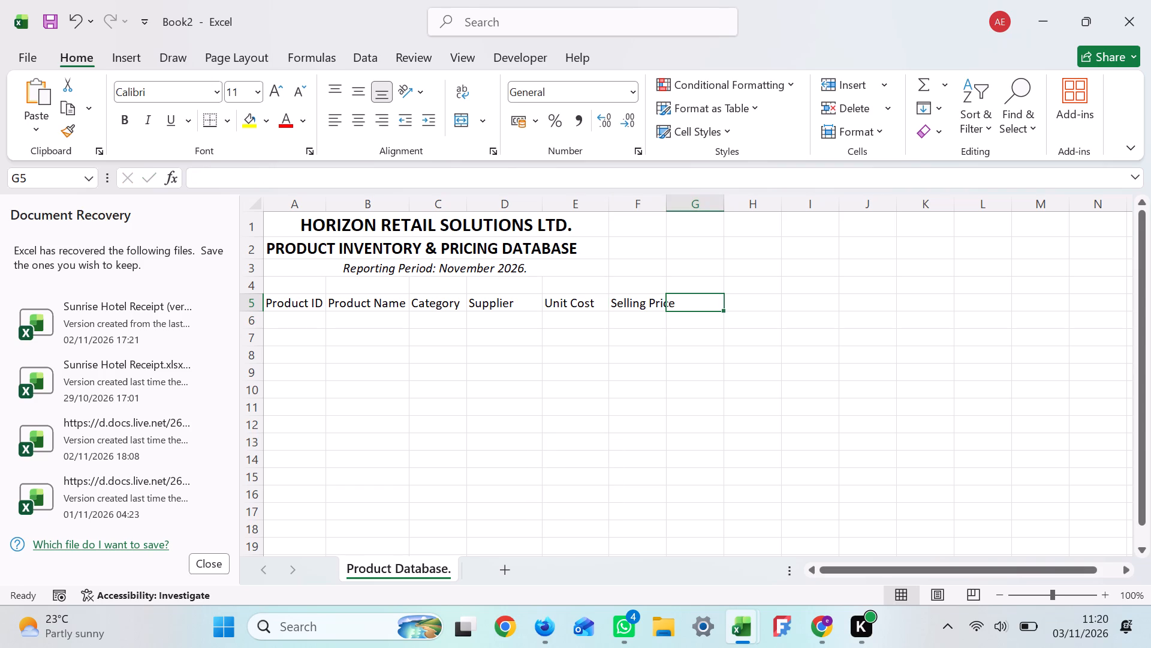
Widen column F to about 9.4 to fit the "Selling Price" header.
drag(667, 202, 675, 202)
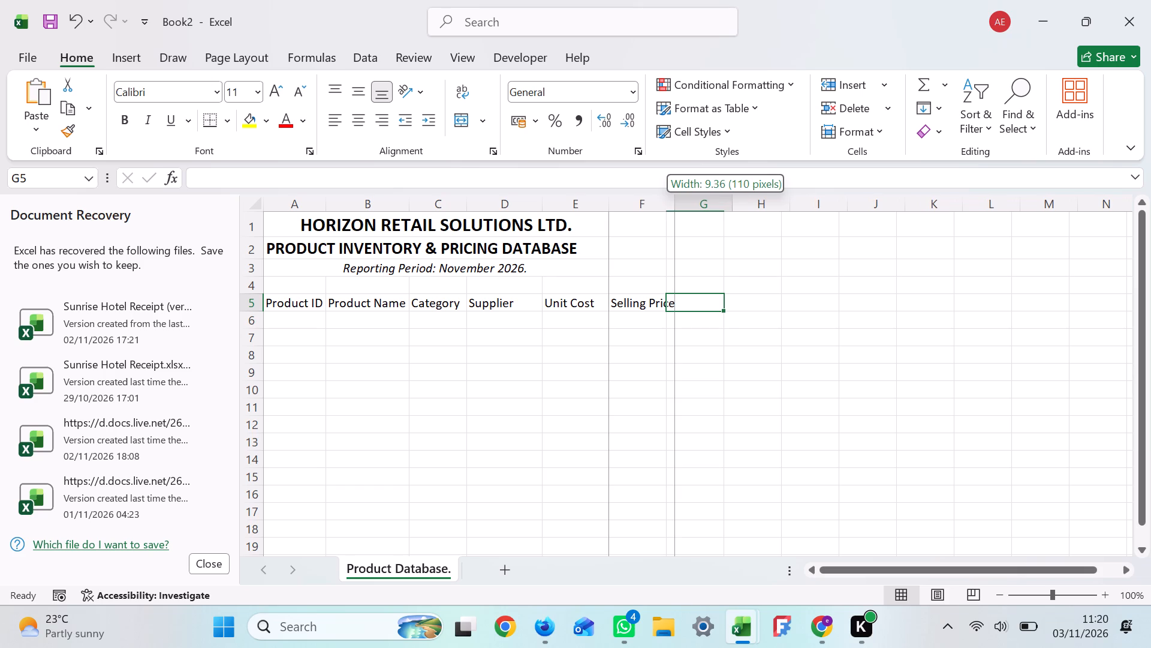
drag(675, 202, 676, 203)
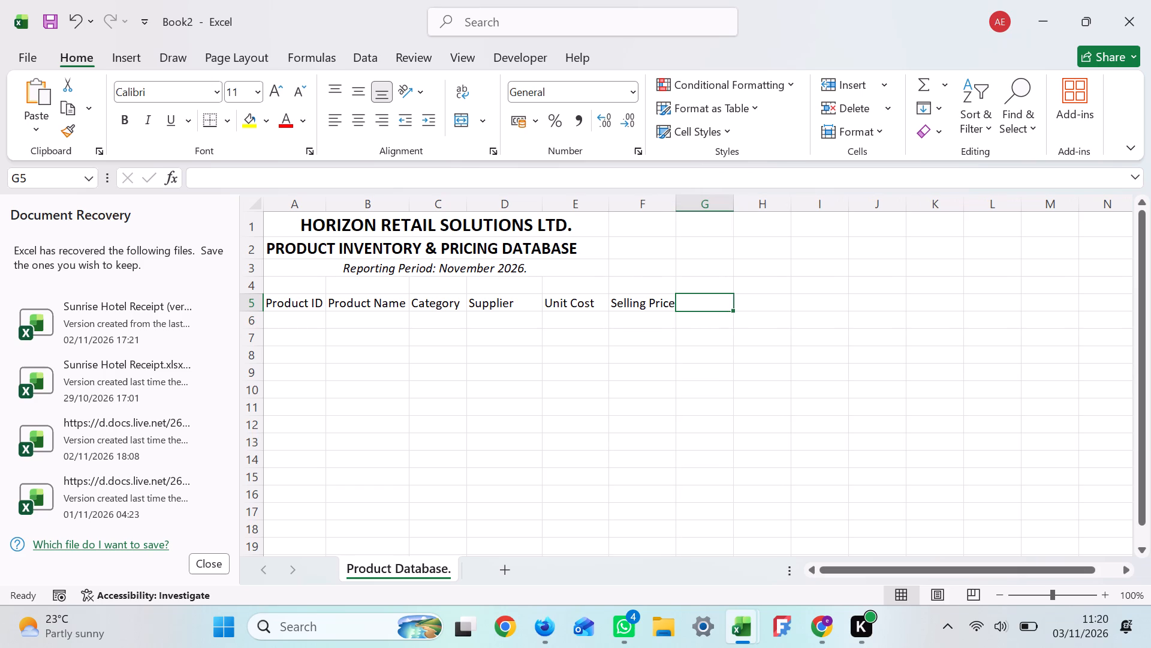
Enter the column header "Profit Per Unit" in cell G5.
key(p)
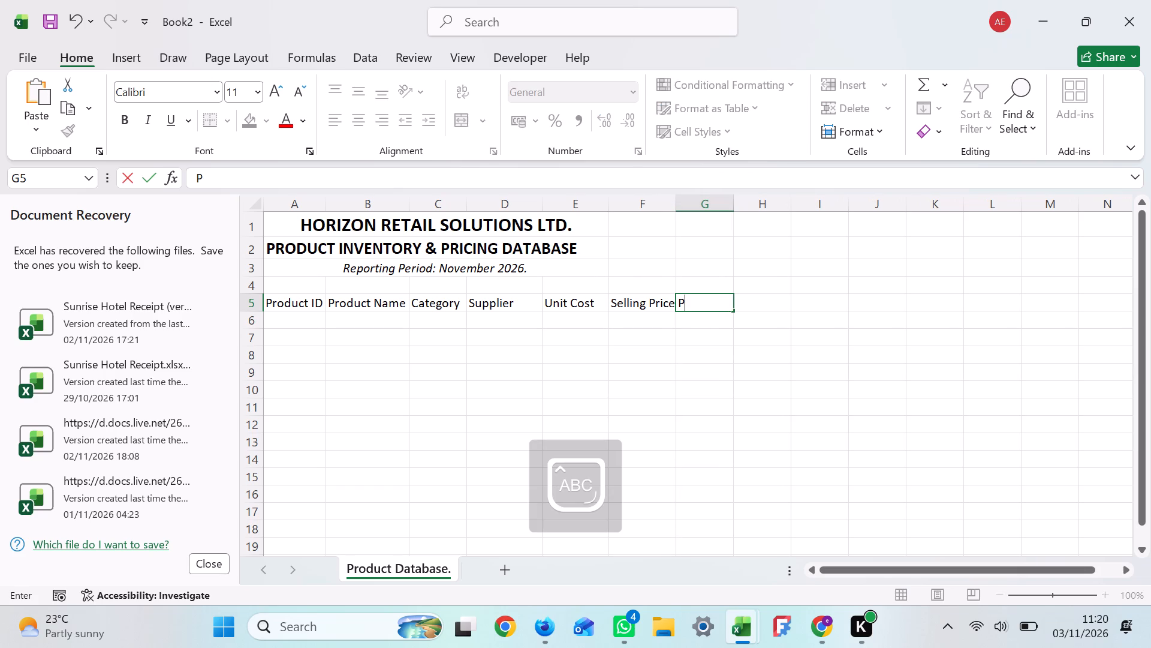
text(rofit)
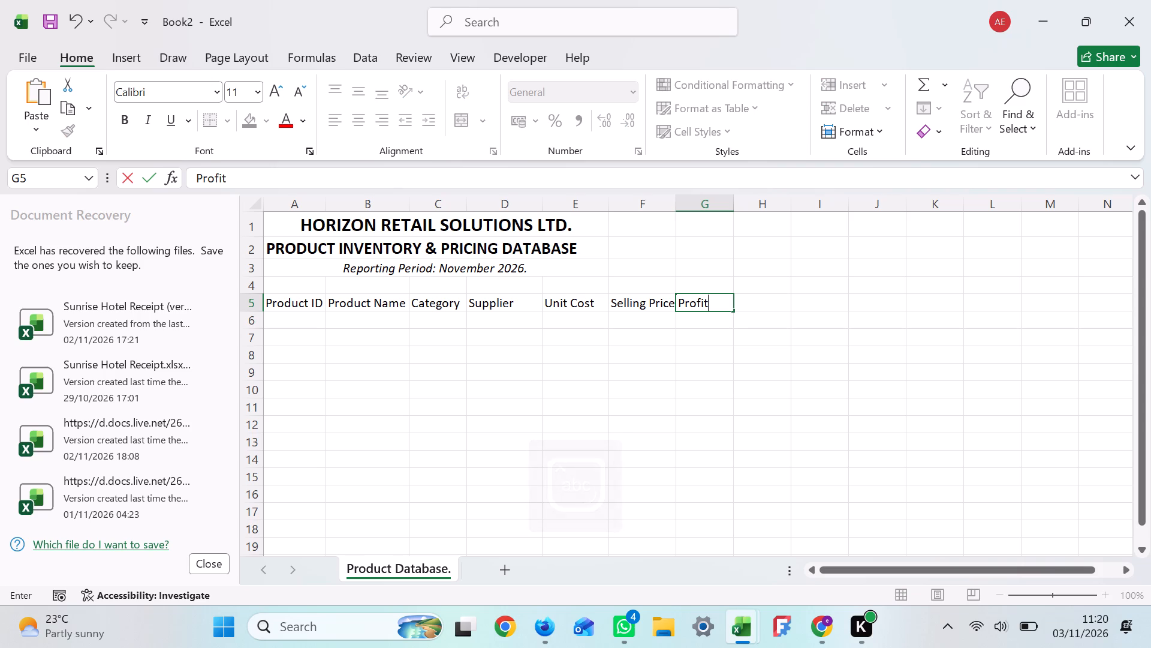
key(space)
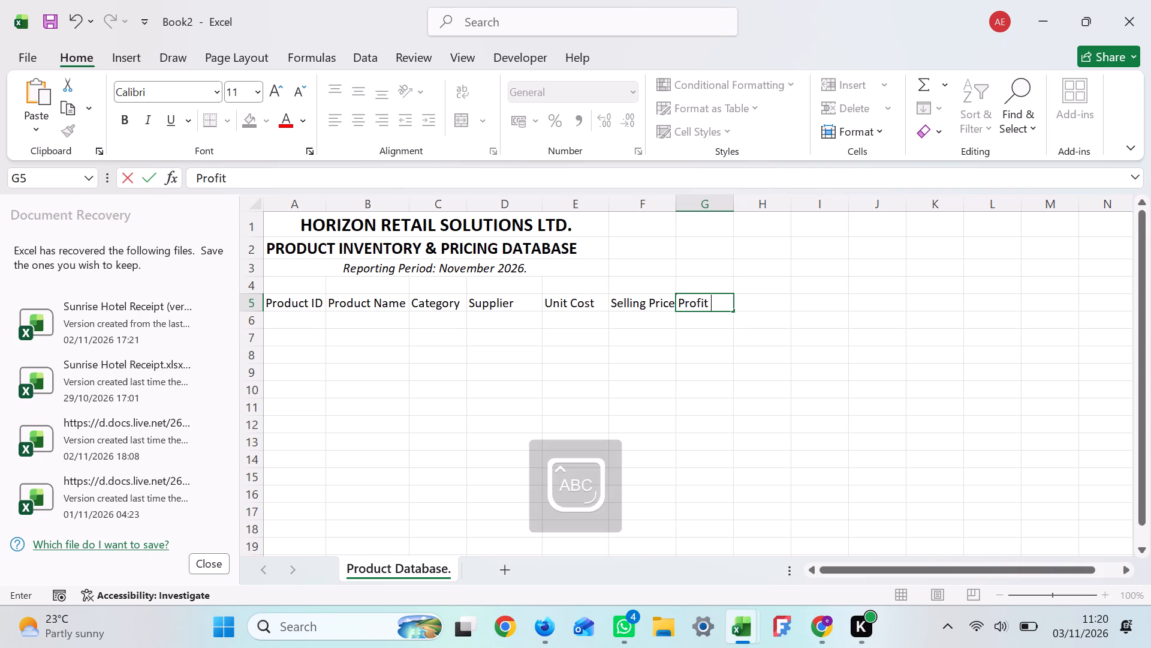
key(p)
text(er)
key(space)
key(u)
text(nit)
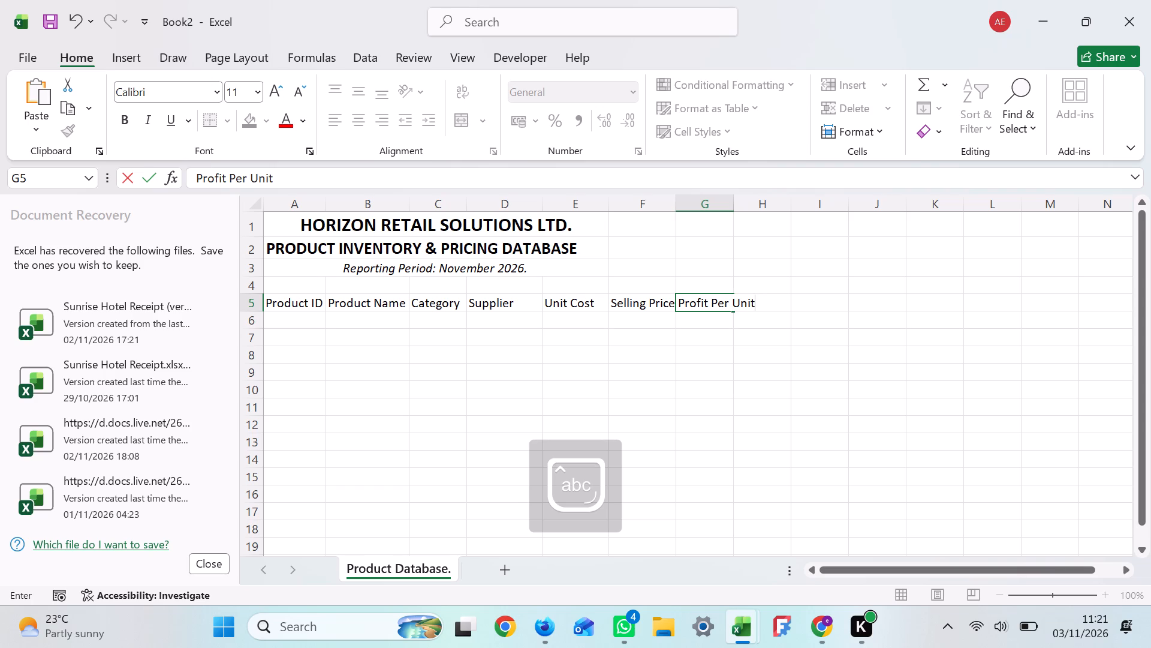
key(Tab)
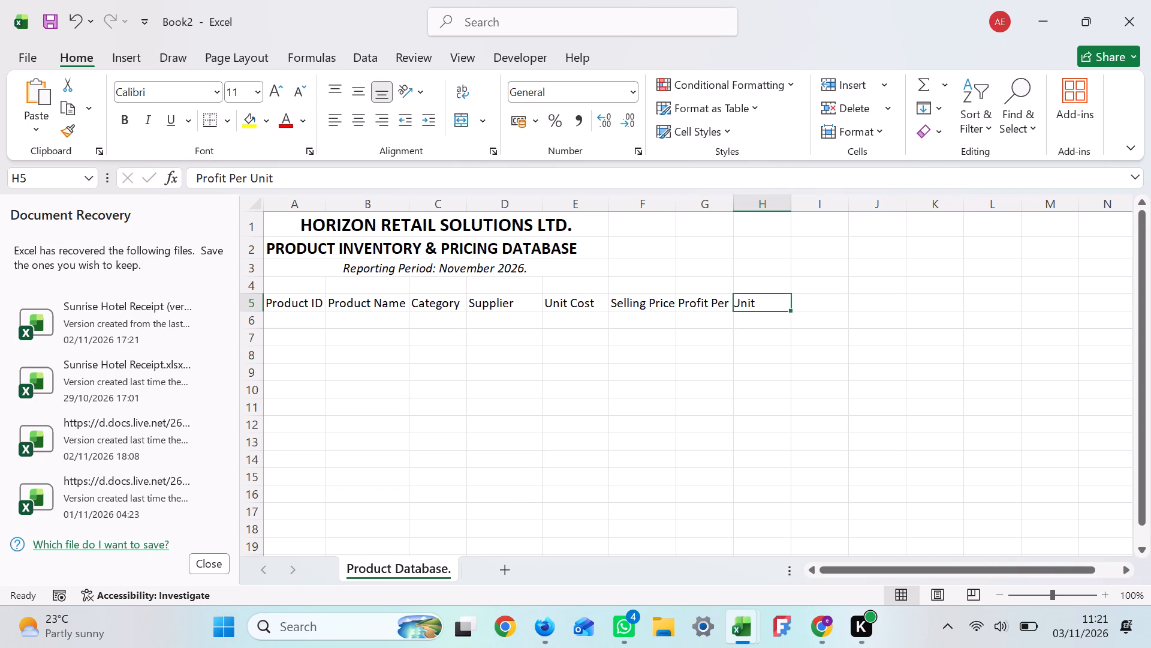
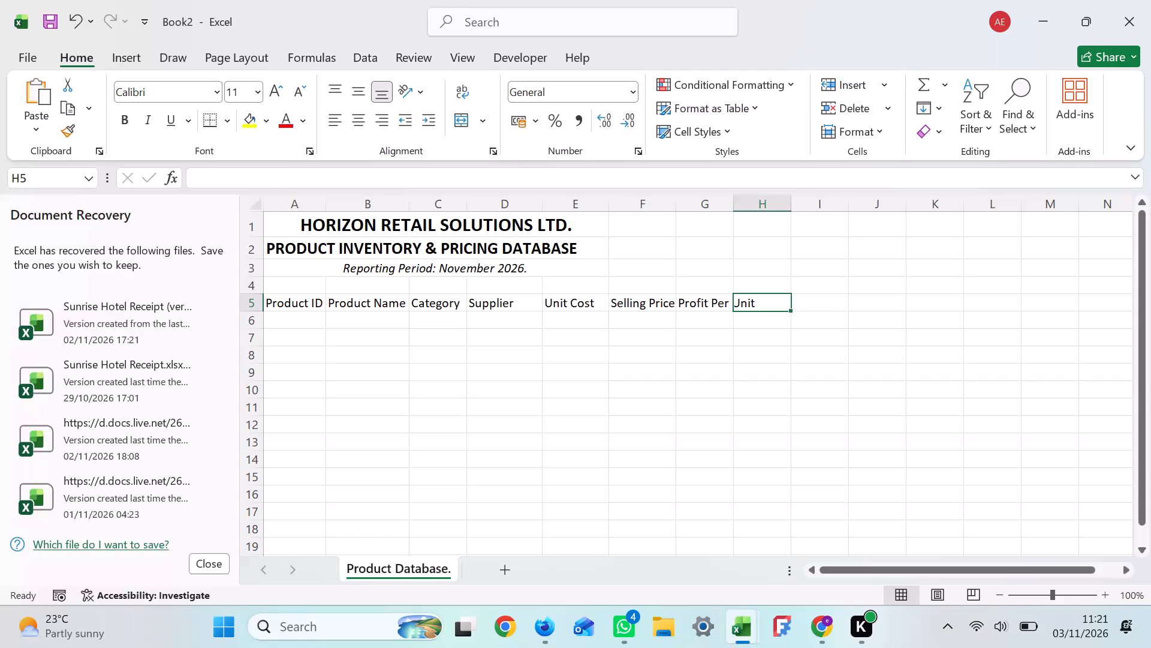
Widen column G to 12.00 to fit the "Profit Per Unit" header.
drag(734, 200, 745, 204)
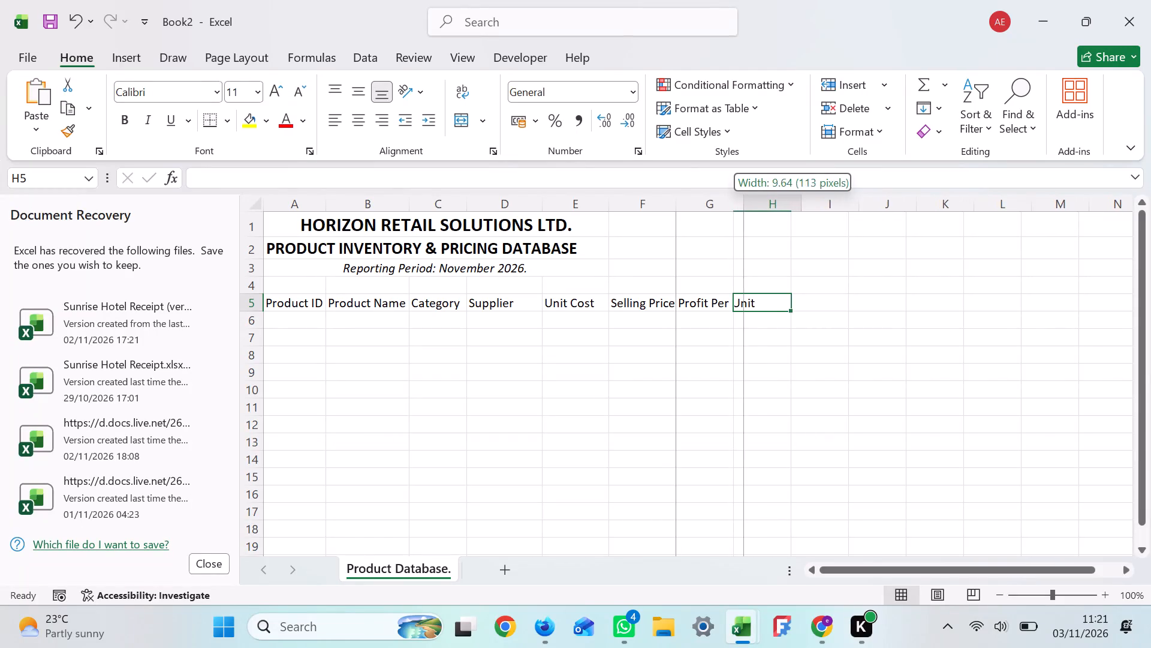
drag(745, 204, 760, 205)
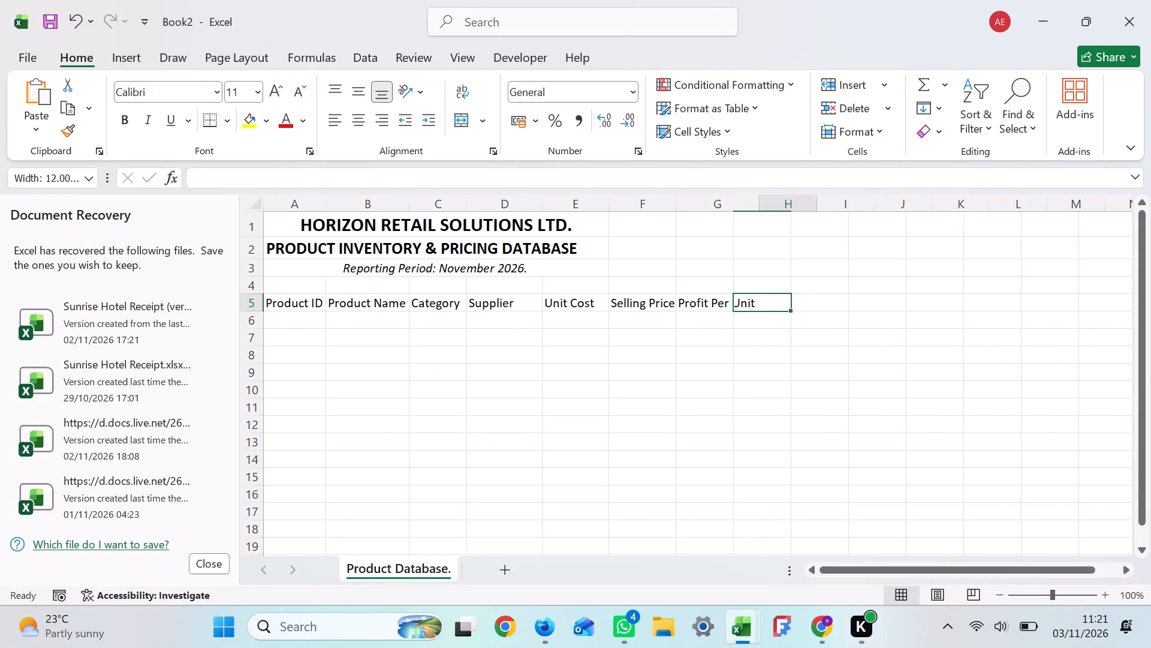
Enter the column header "Profit Margin." in cell H5.
click(794, 306)
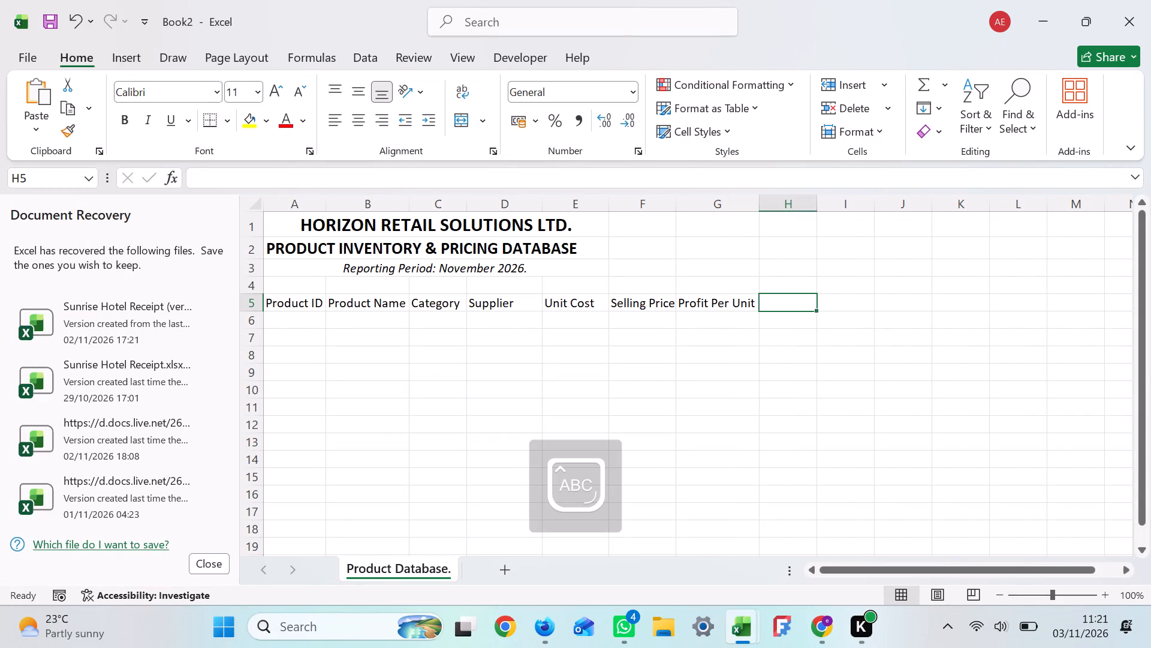
key(p)
key(r)
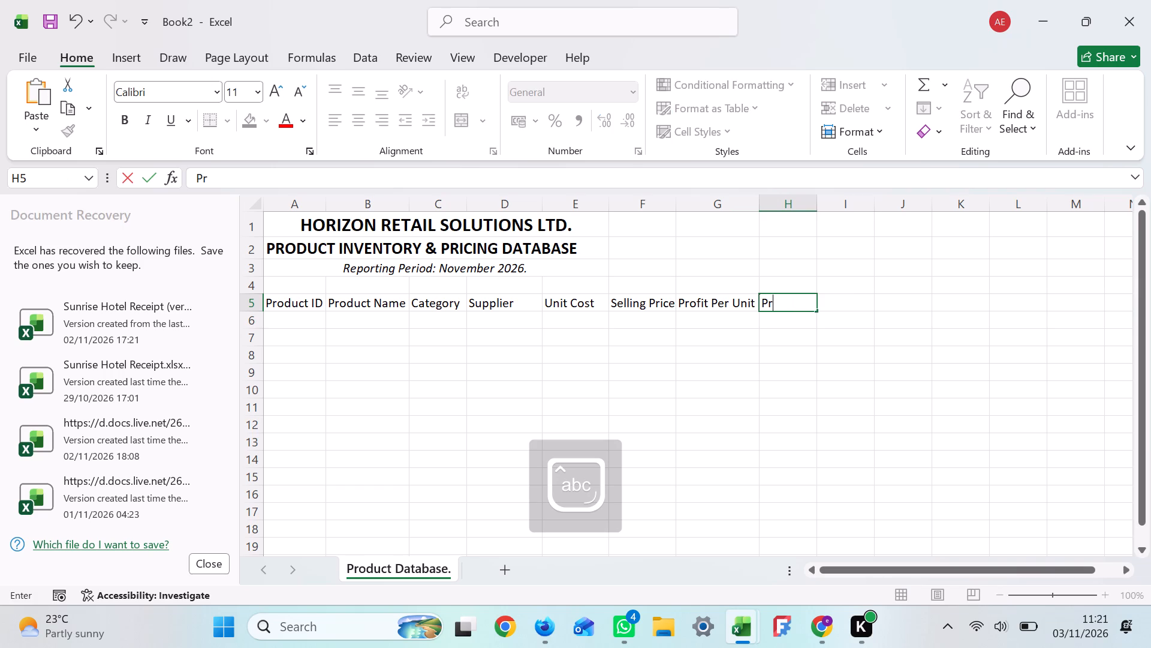
text(ofit)
key(space)
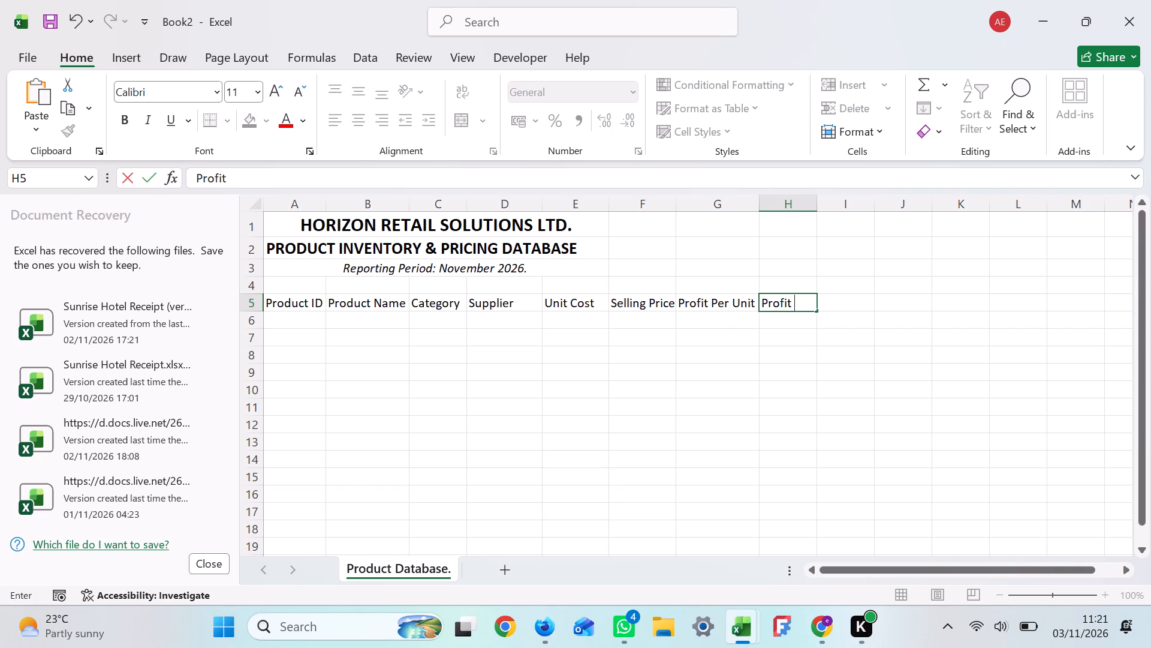
key(m)
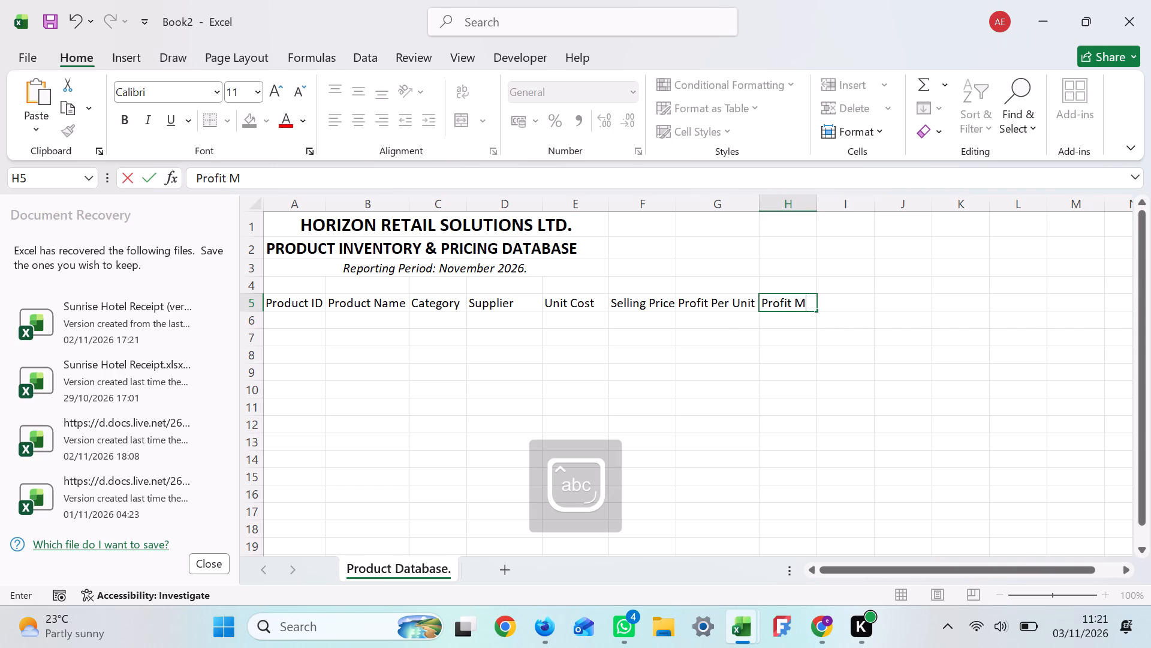
key(a)
text(rgin)
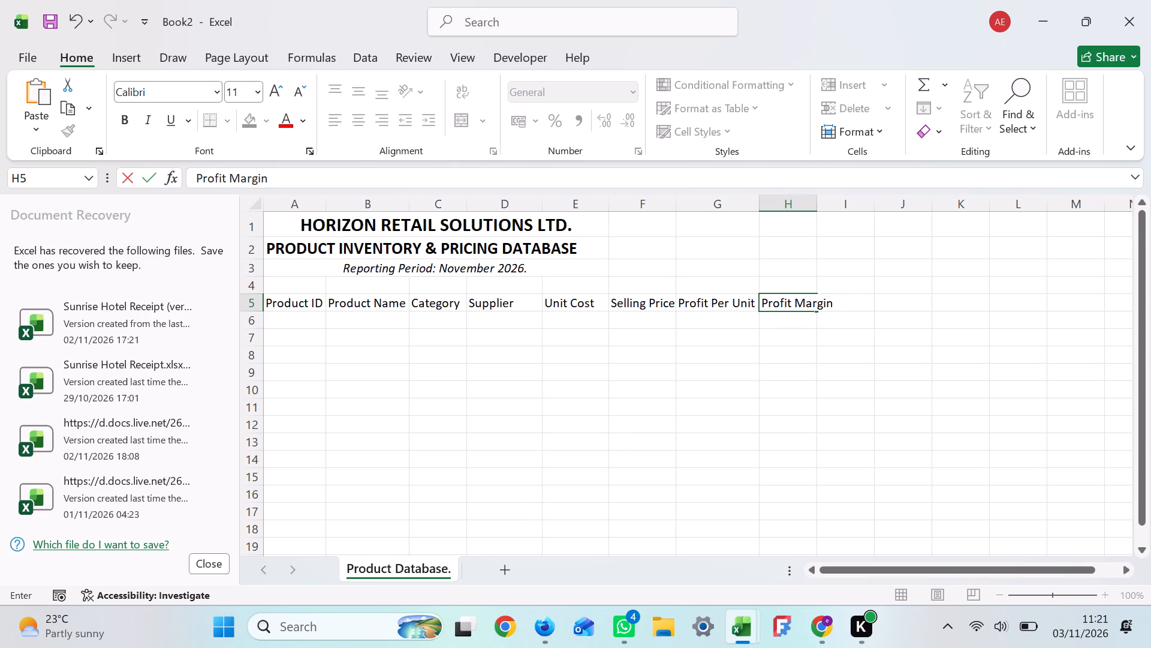
key(period)
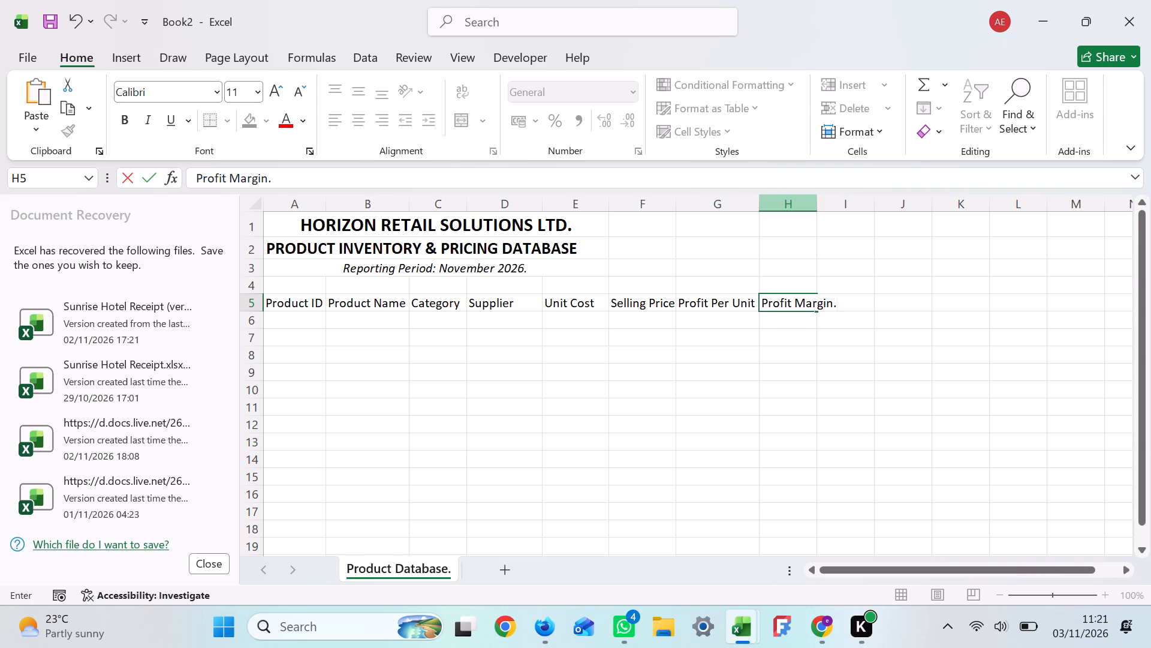
key(Return)
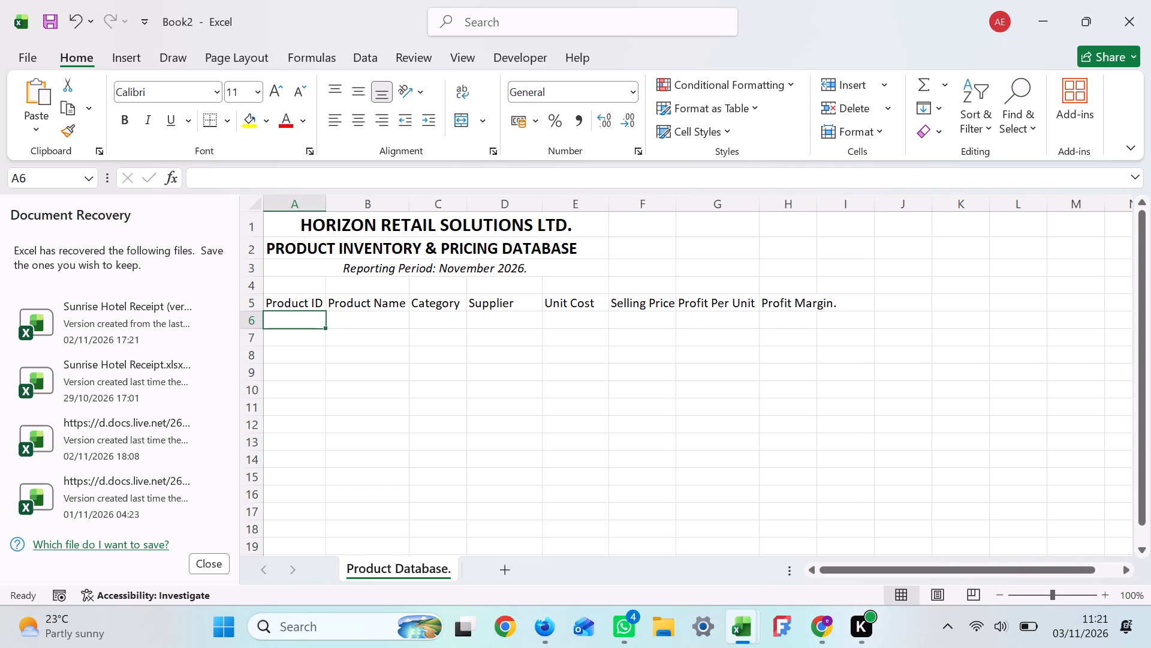
Widen column H to about 11.18 to fit the "Profit Margin." header.
drag(818, 202, 830, 204)
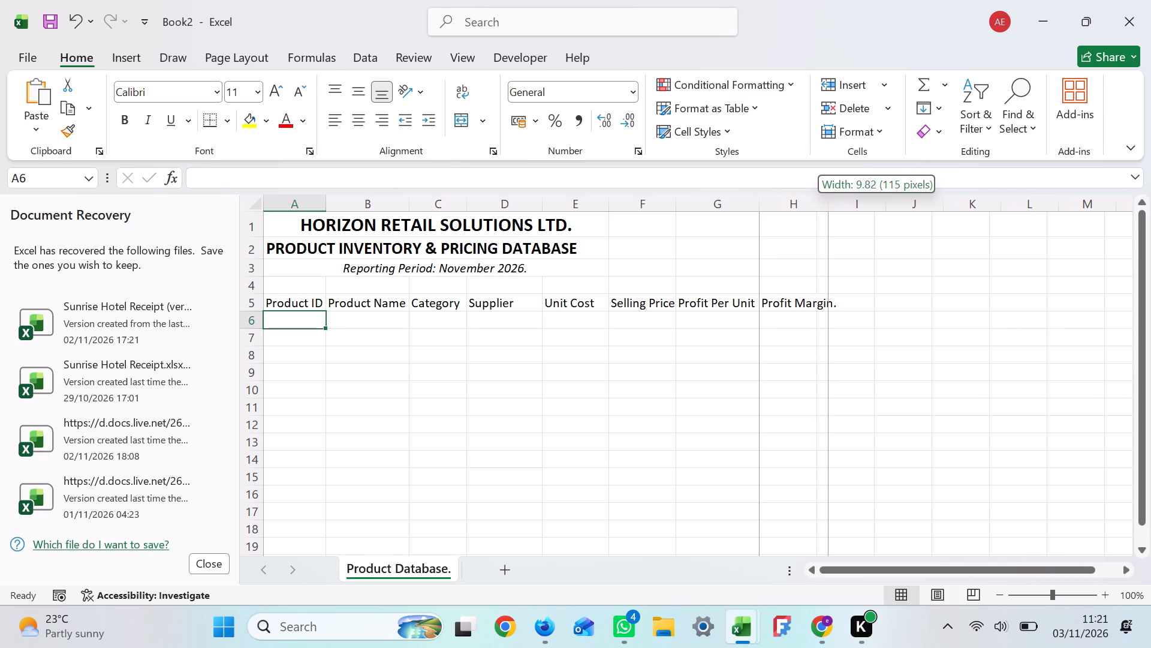
drag(830, 204, 838, 207)
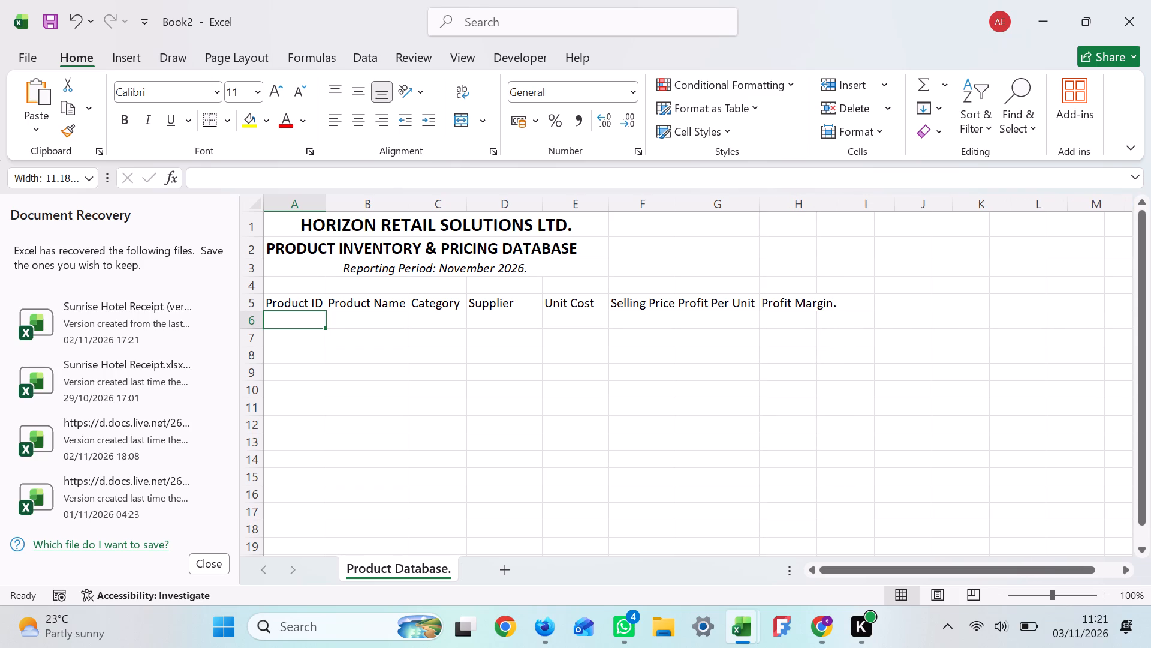
Enter the product IDs P001 in cell A6 and P002 in cell A7.
click(292, 328)
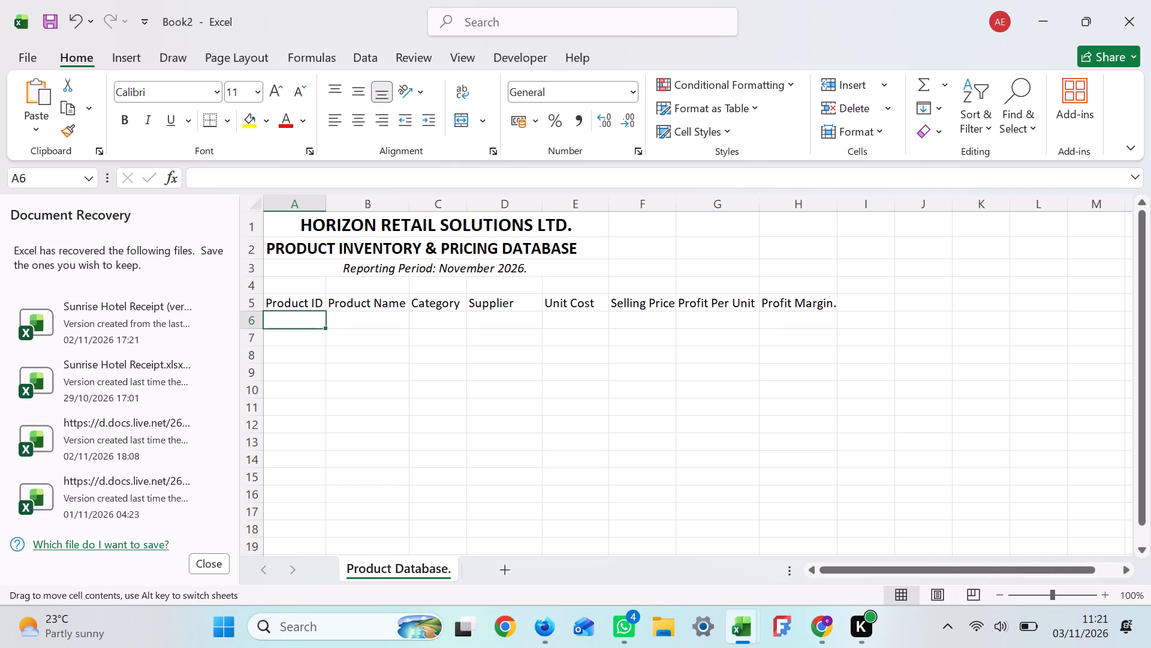
key(p)
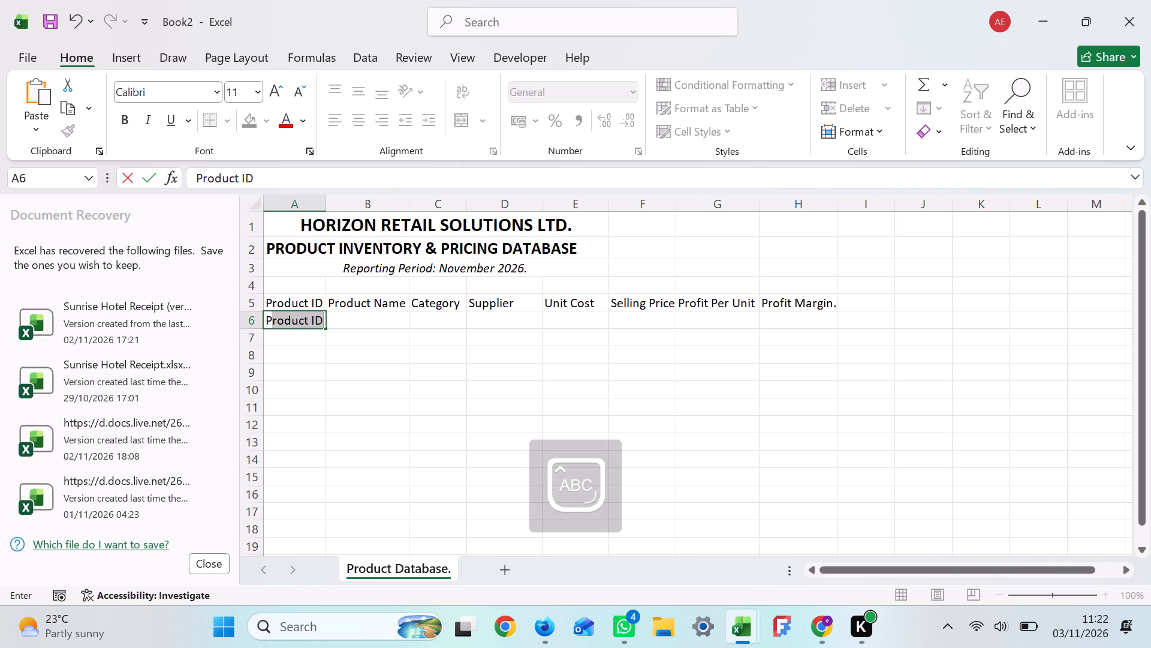
text(00)
key(1)
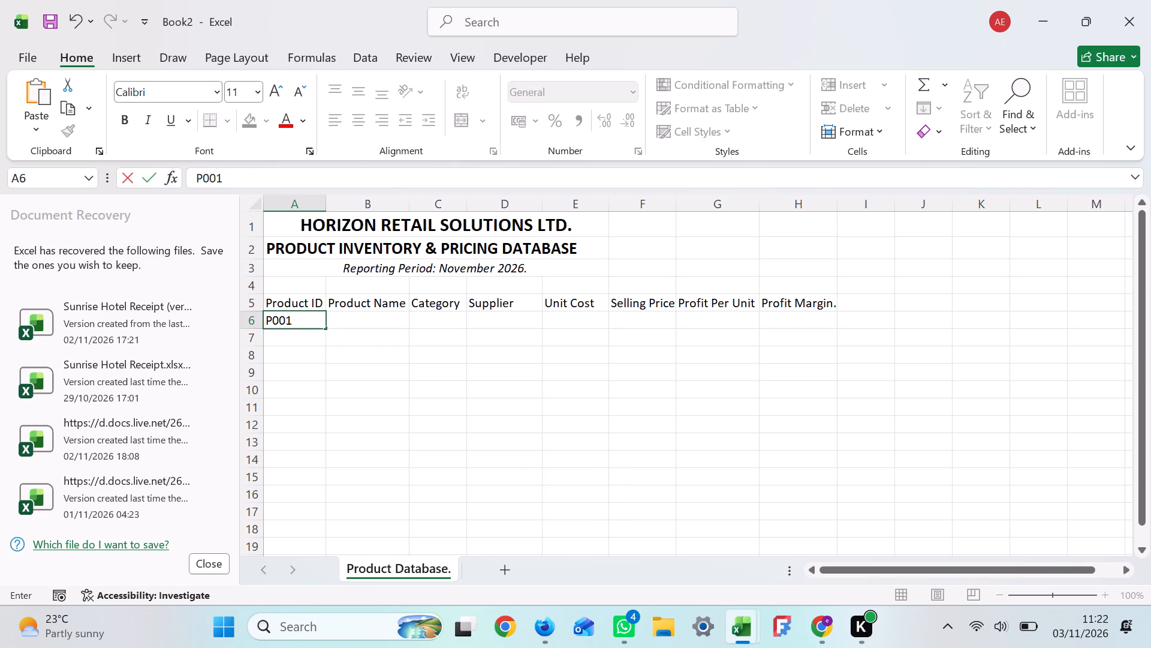
key(Return)
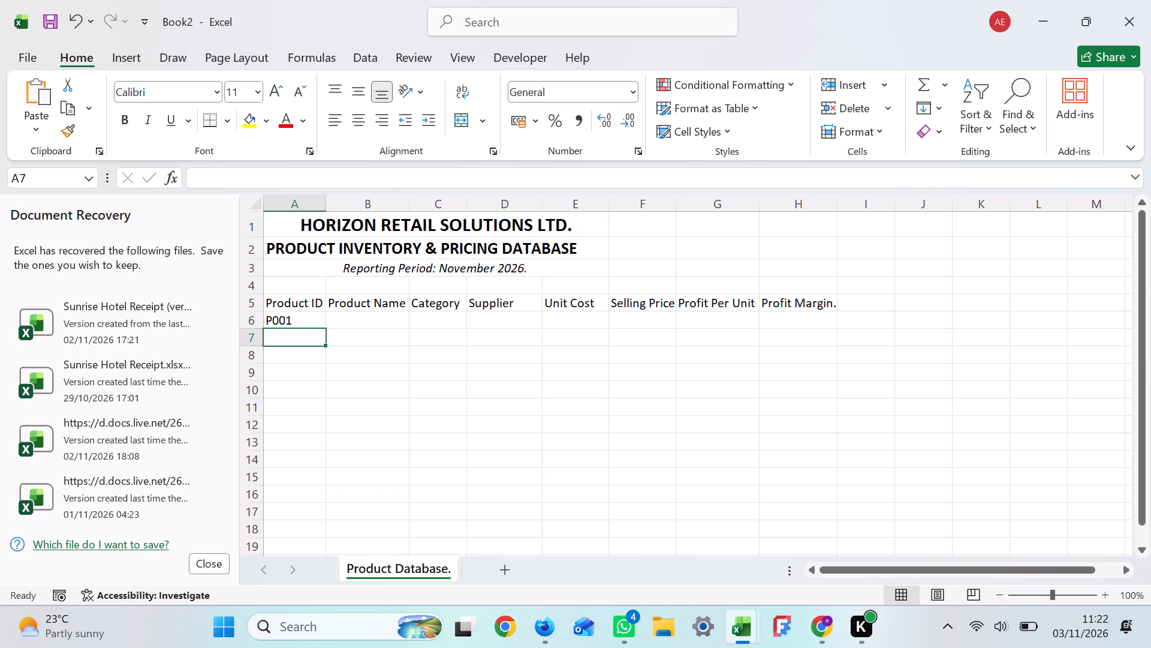
key(p)
text(00)
key(2)
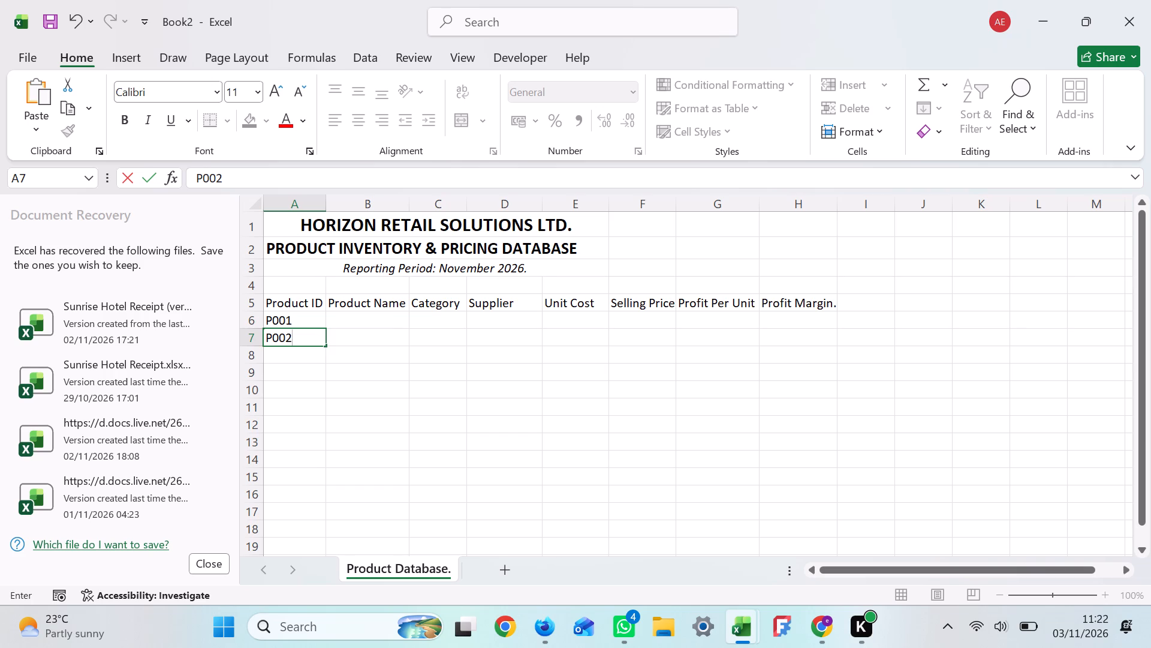
Fill the product ID series from P001 in cell A6 down to P015 in cell A20.
click(292, 320)
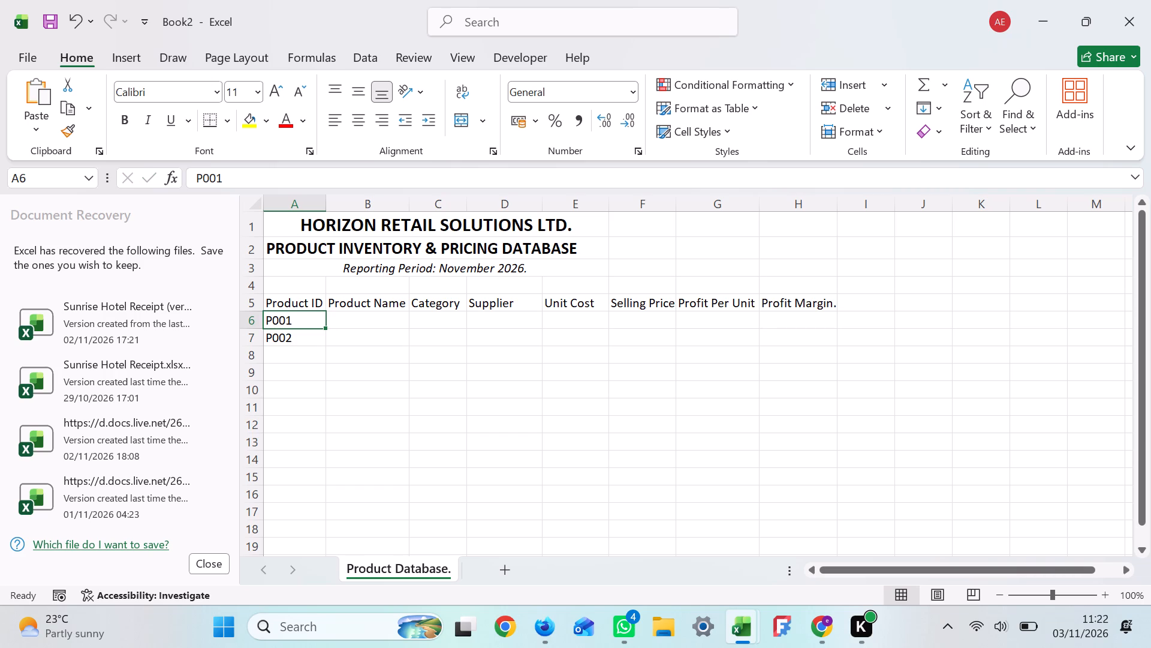
drag(324, 327, 326, 359)
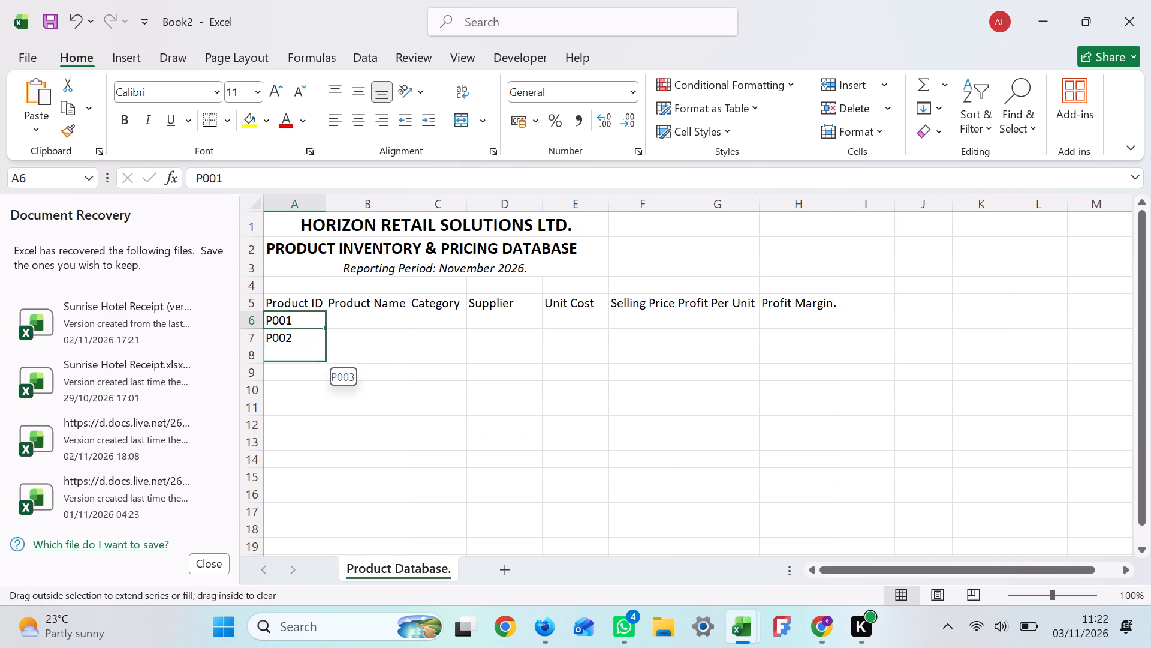
drag(326, 359, 317, 533)
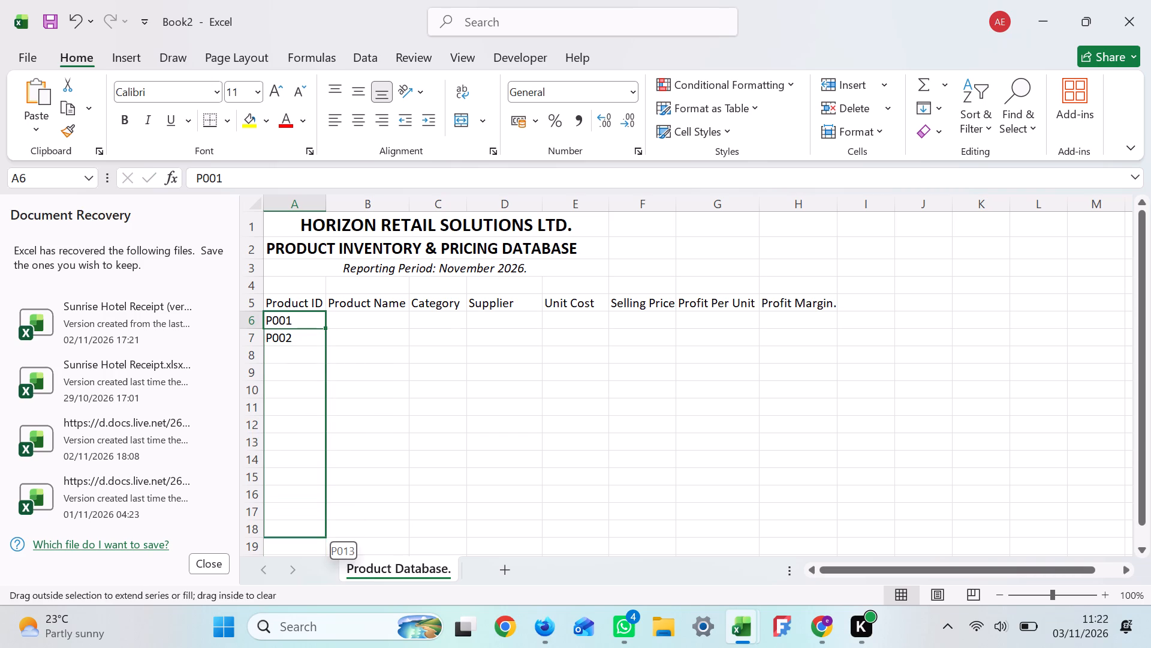
drag(317, 533, 314, 476)
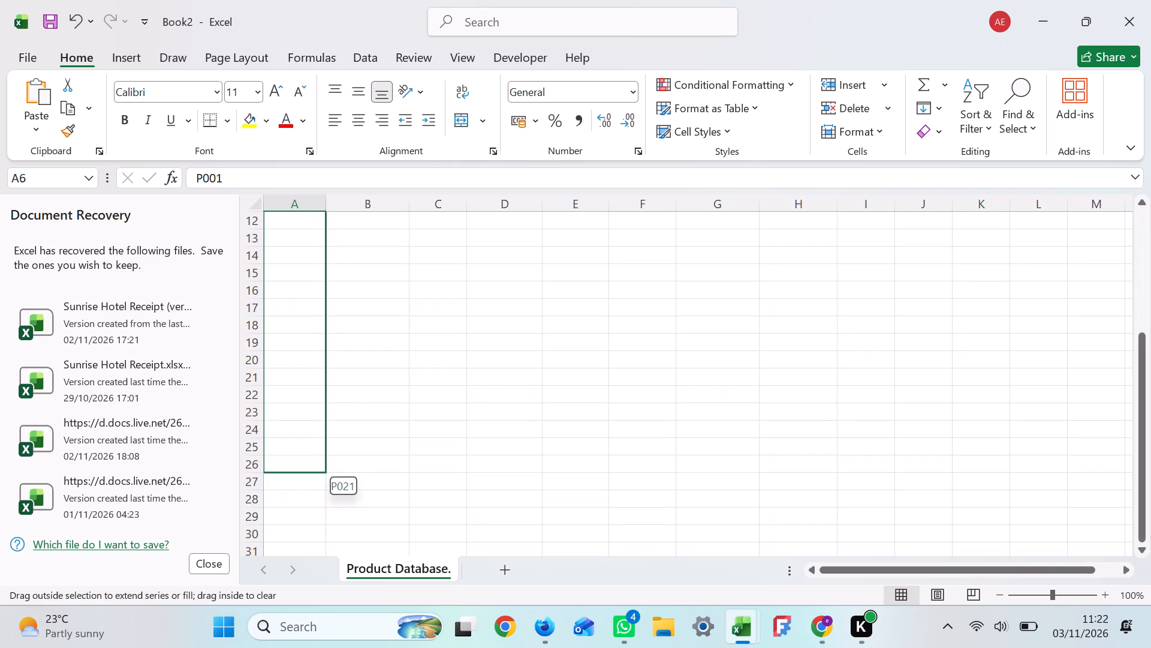
drag(314, 476, 321, 421)
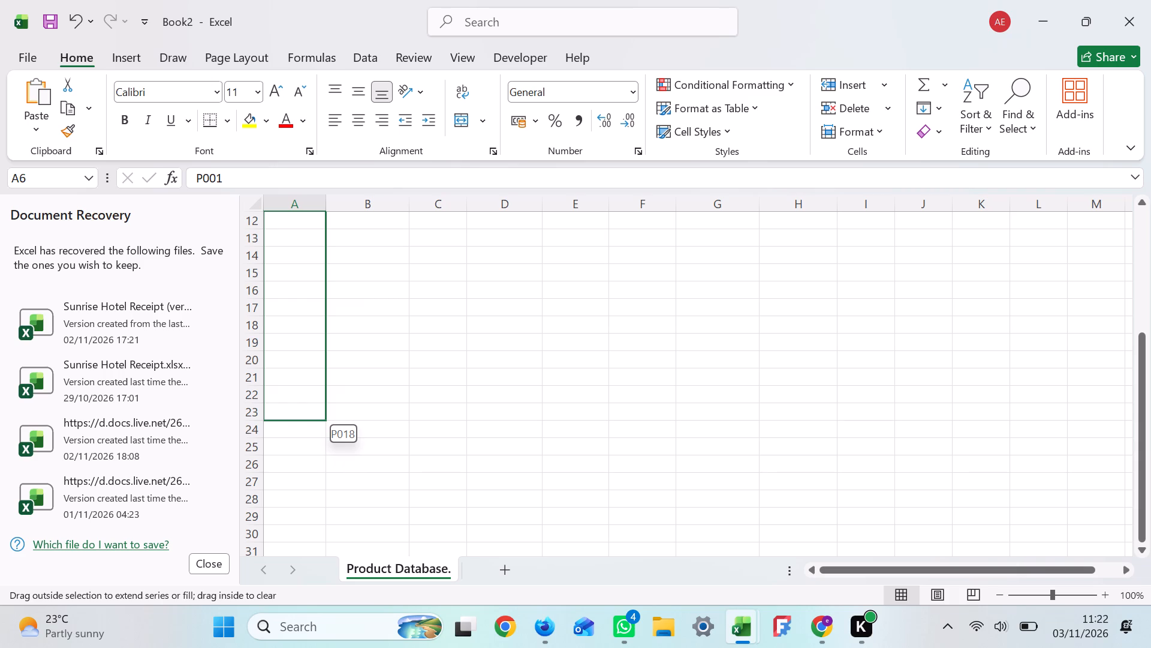
drag(321, 421, 321, 386)
drag(321, 386, 329, 376)
drag(329, 376, 324, 366)
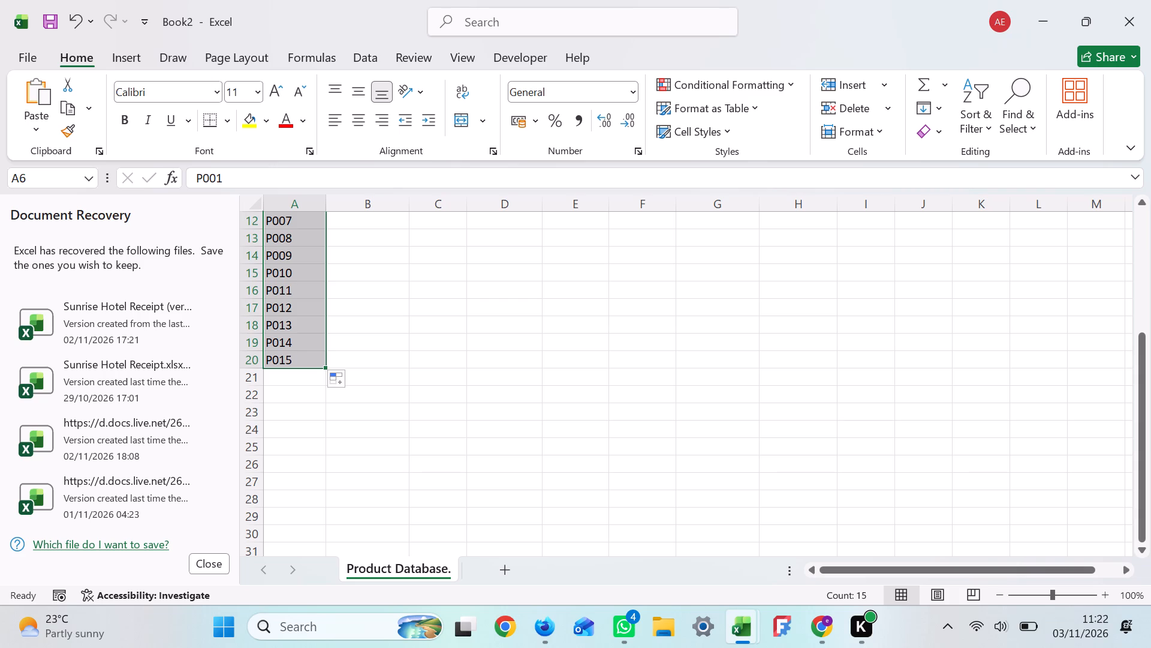
Enter the product names Laptop, Smartphone and Printer in cells B6 to B8.
drag(1141, 395, 1144, 362)
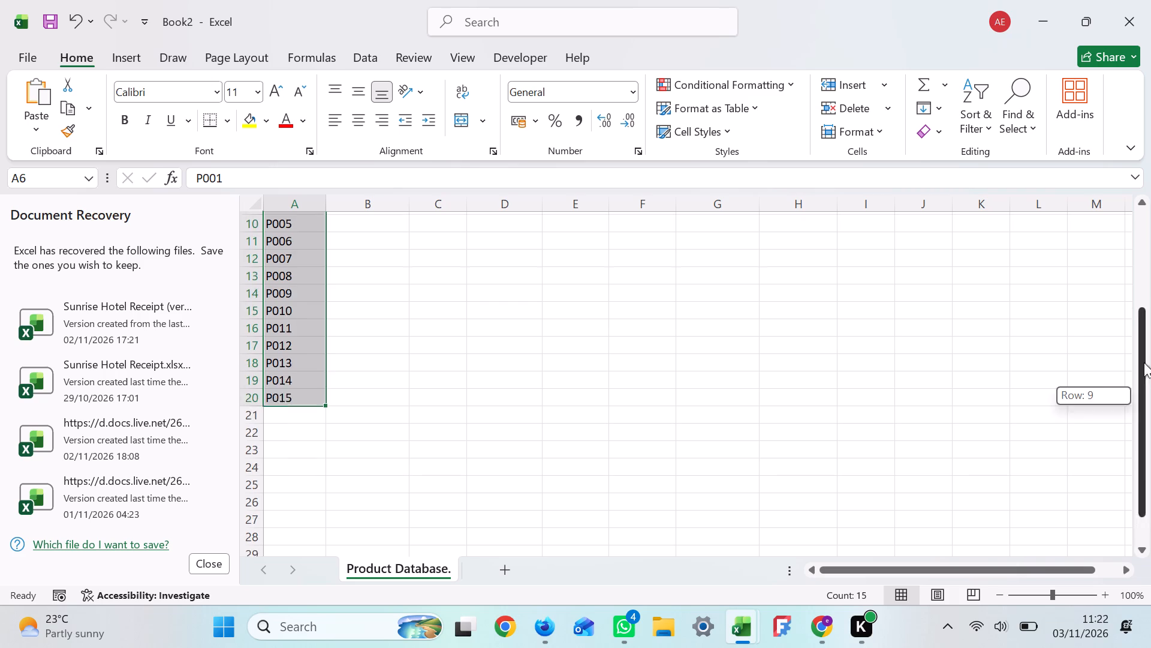
drag(1144, 362, 1147, 301)
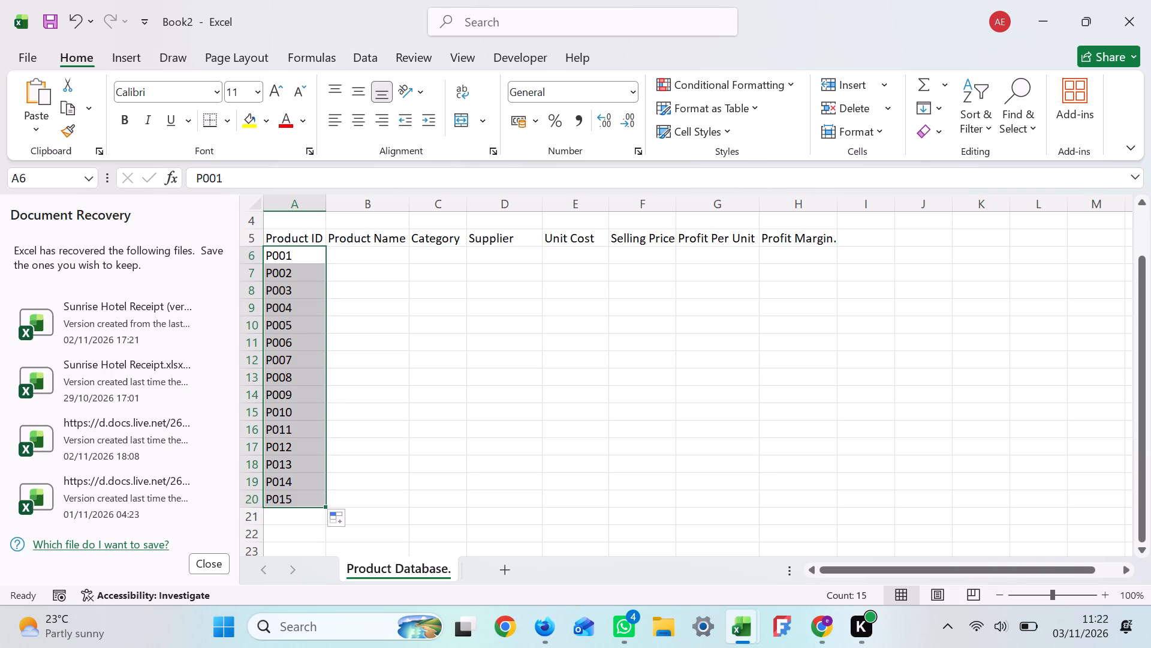
click(362, 256)
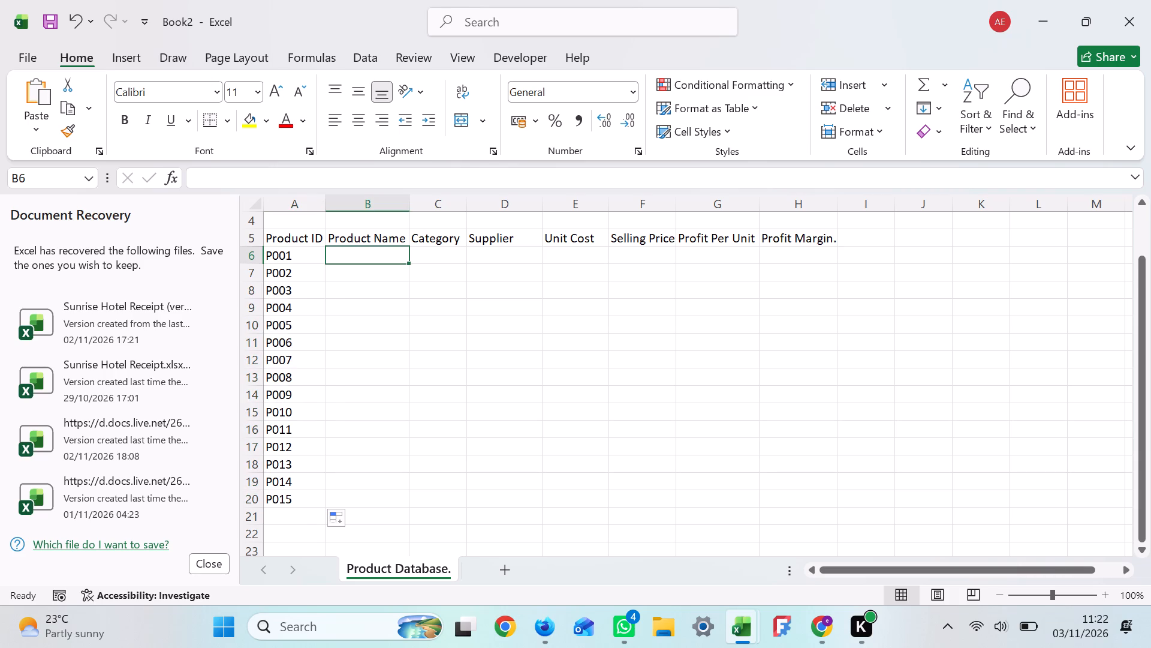
key(l)
key(a)
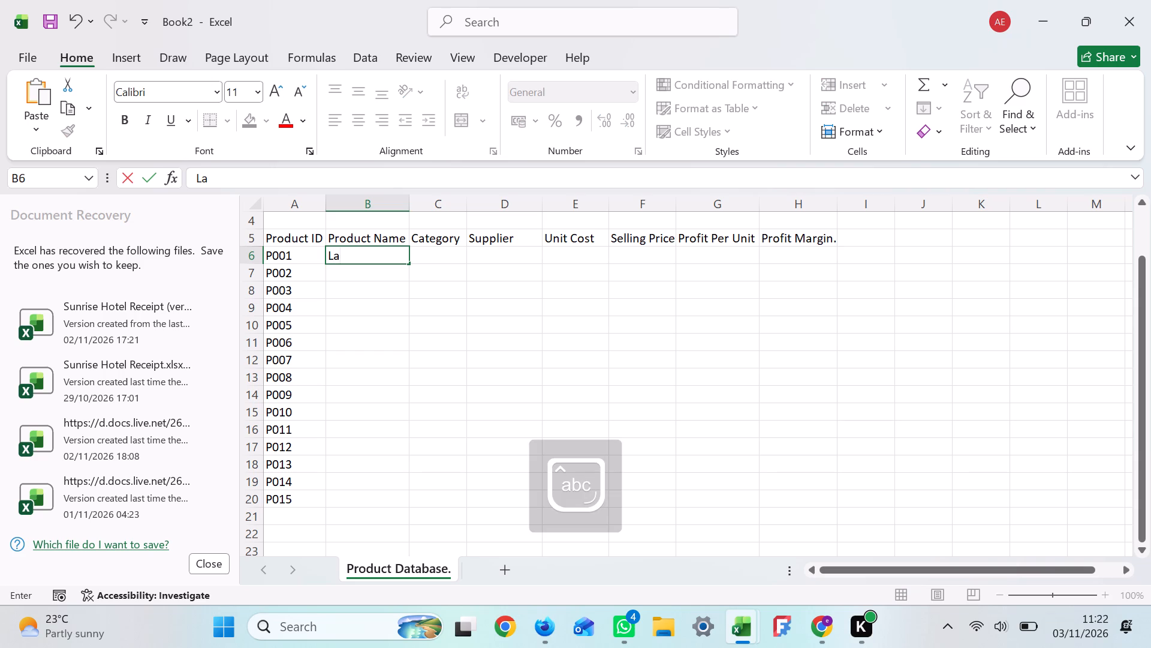
text(ptop)
key(Return)
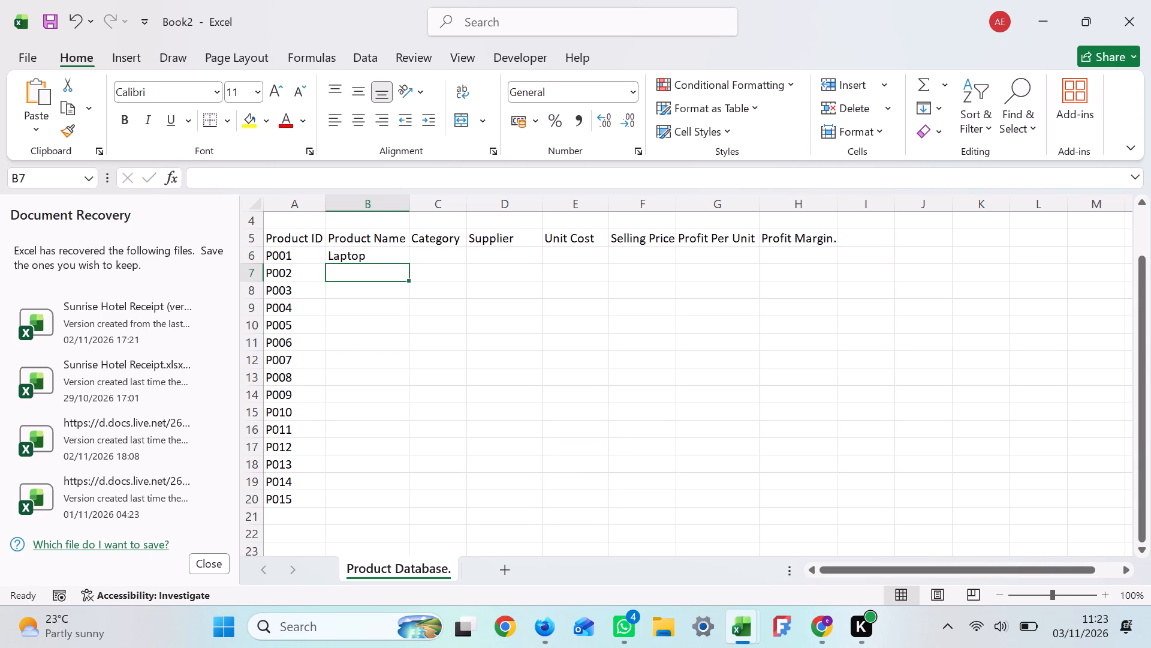
key(s)
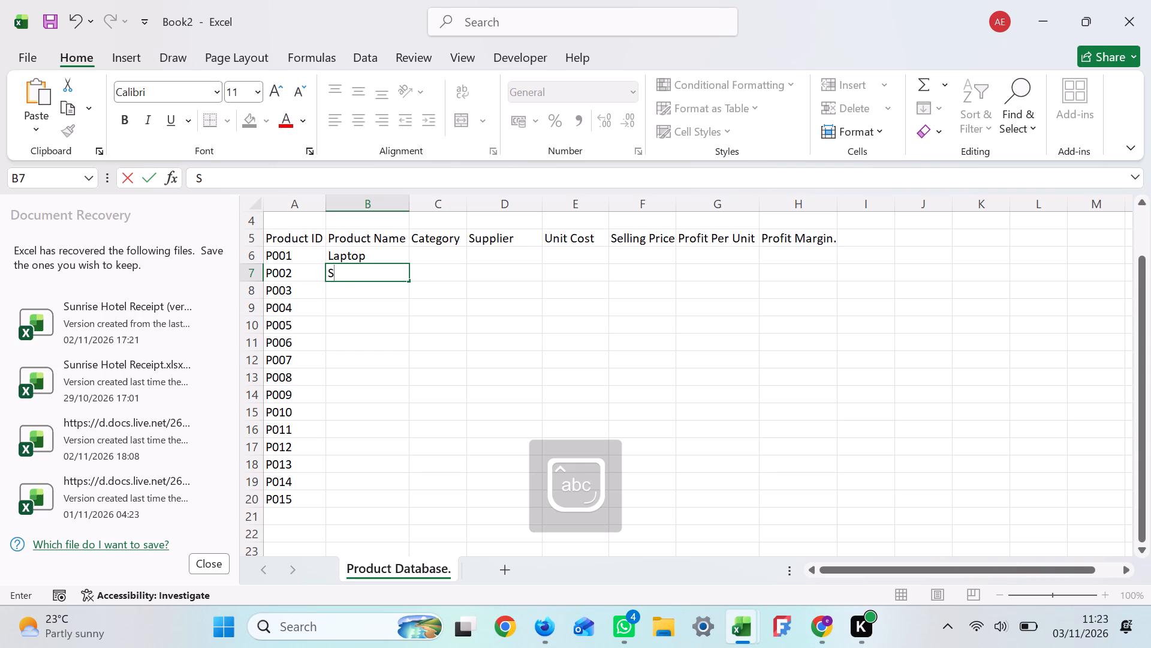
key(m)
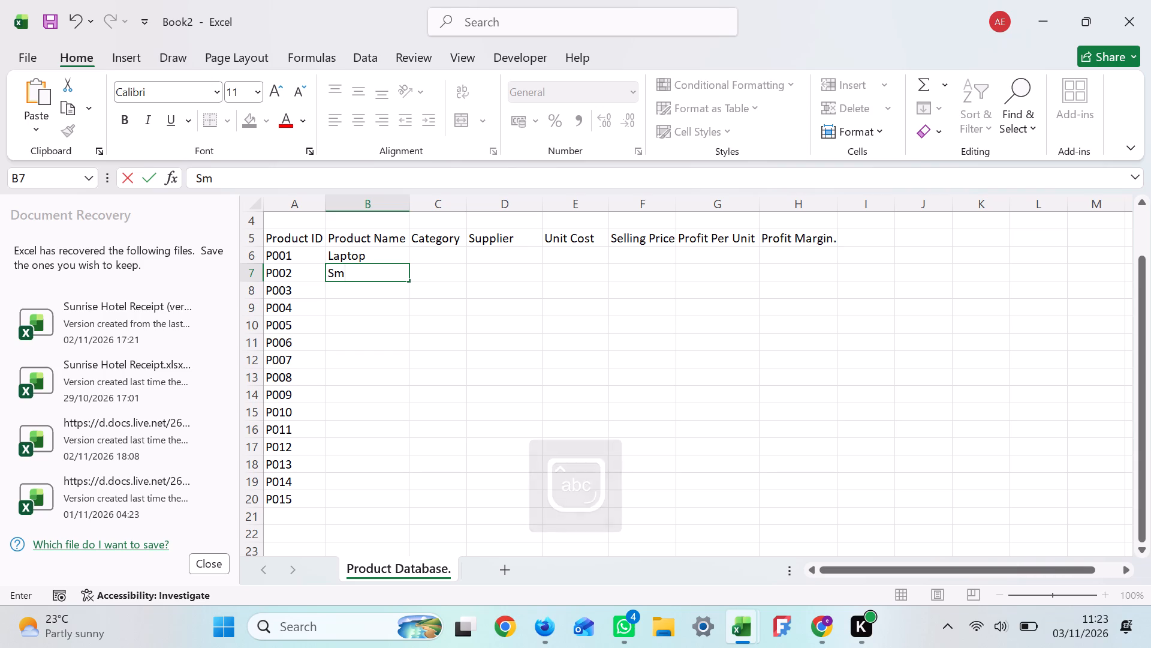
text(art)
text(pho)
text(ne)
key(Return)
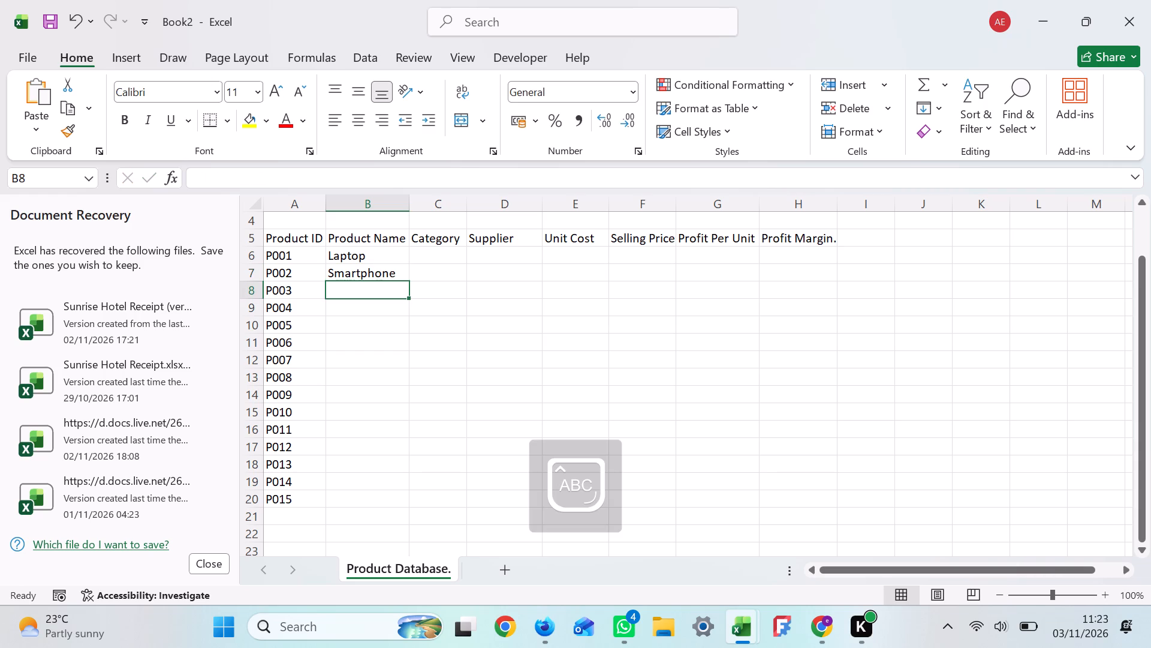
key(p)
text(rinter)
key(Return)
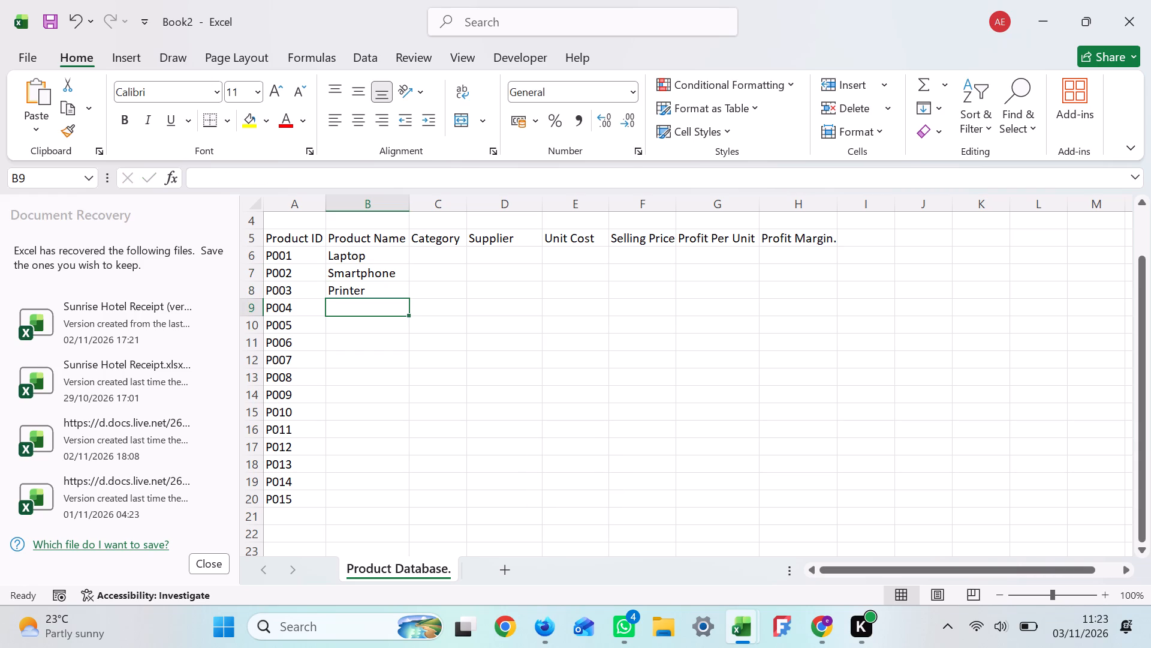
Enter the product names Office Chair in cell B9 and Office Desk in cell B10.
key(o)
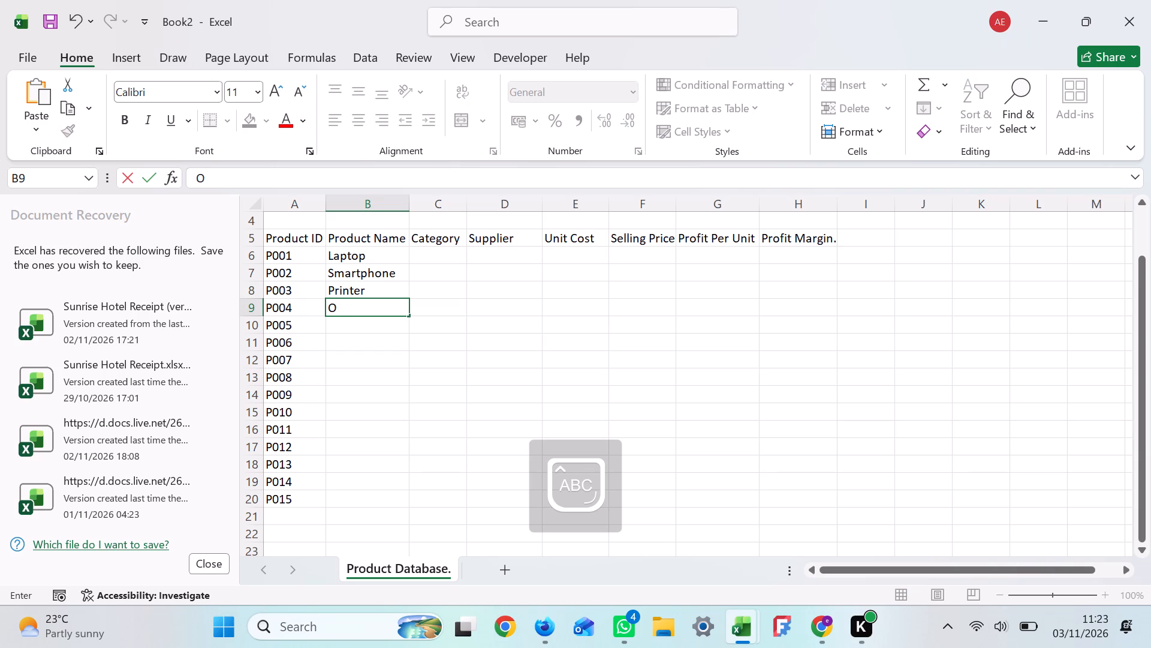
text(ff)
text(ic)
text(e)
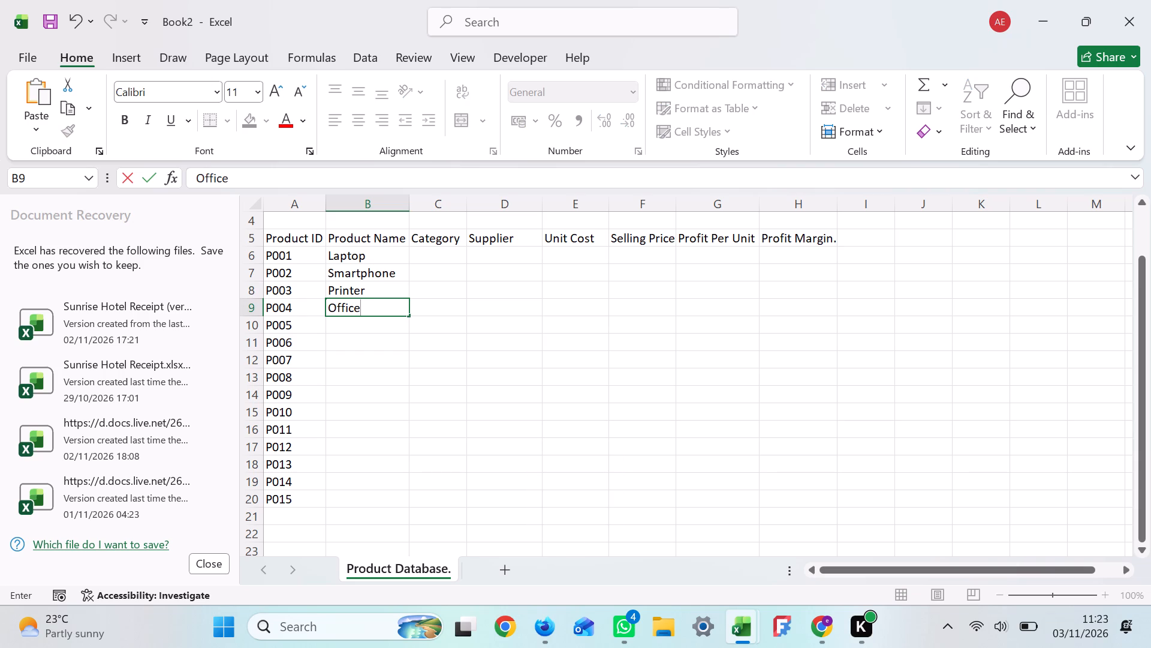
key(space)
key(c)
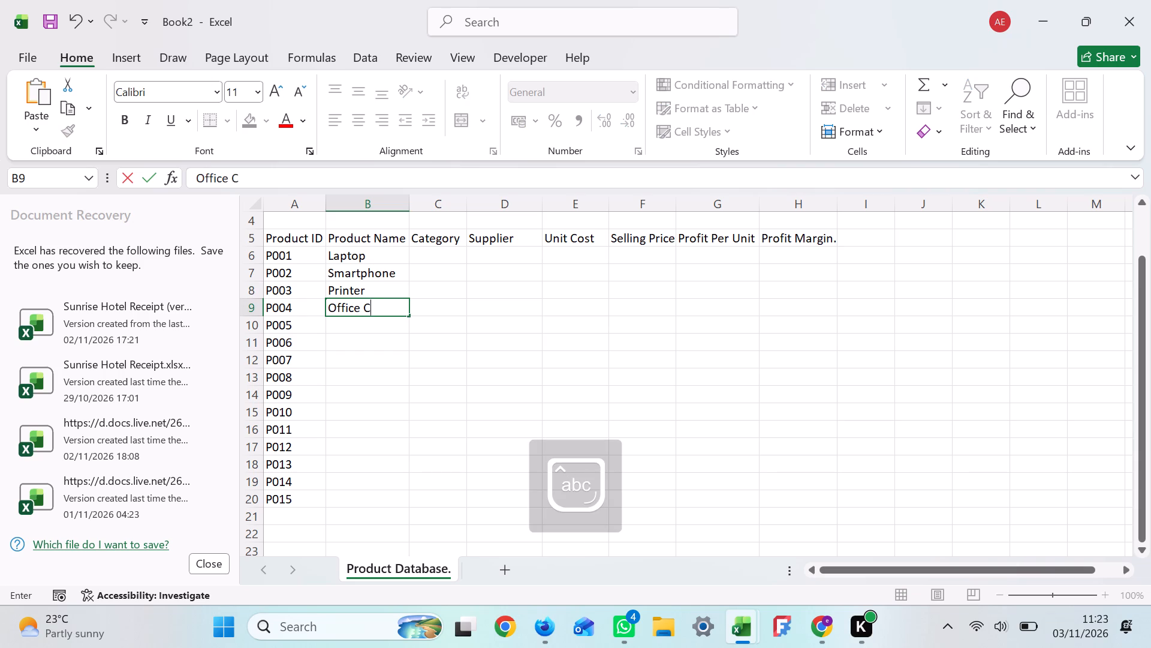
text(hair)
key(Return)
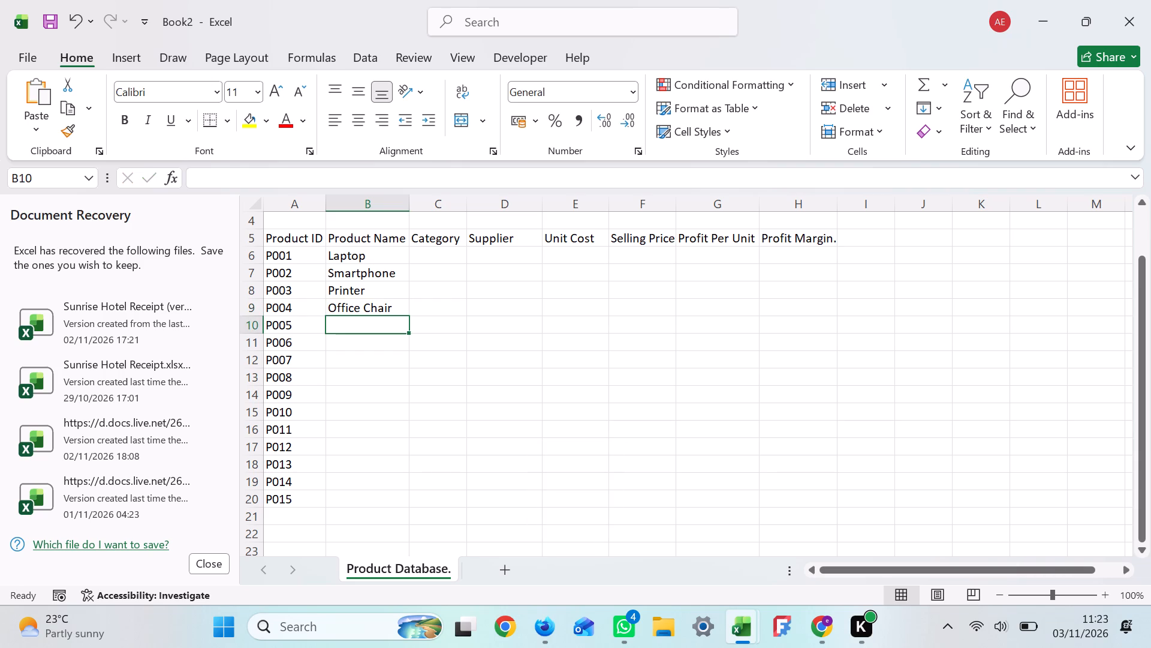
key(o)
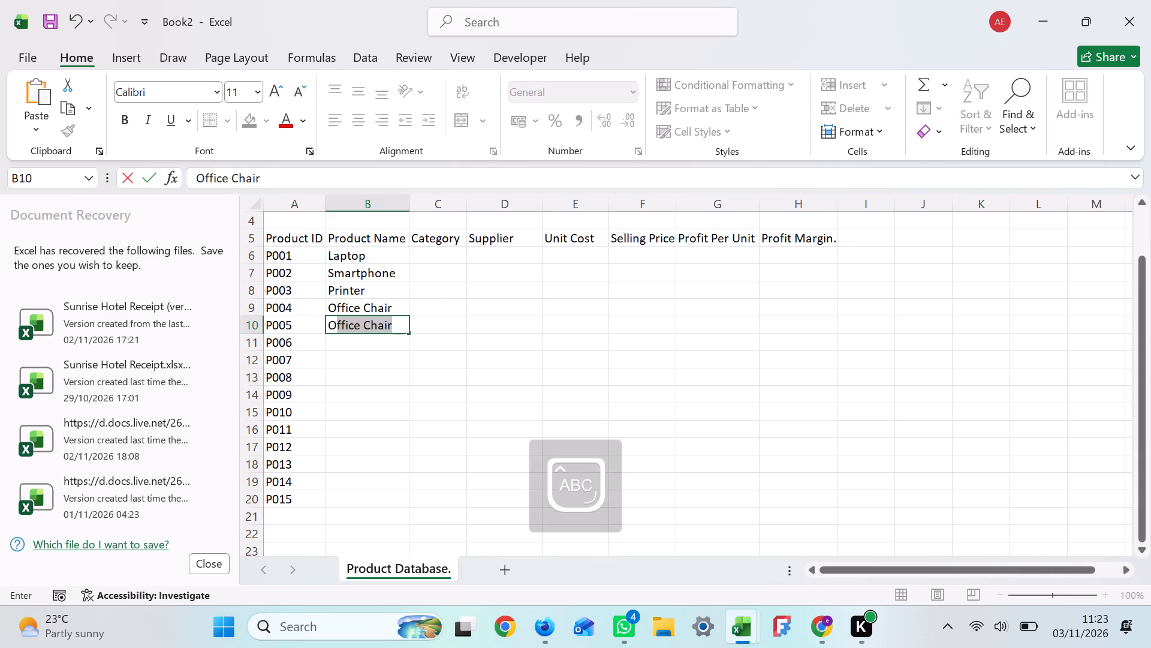
text(ff)
text(ice)
key(space)
key(d)
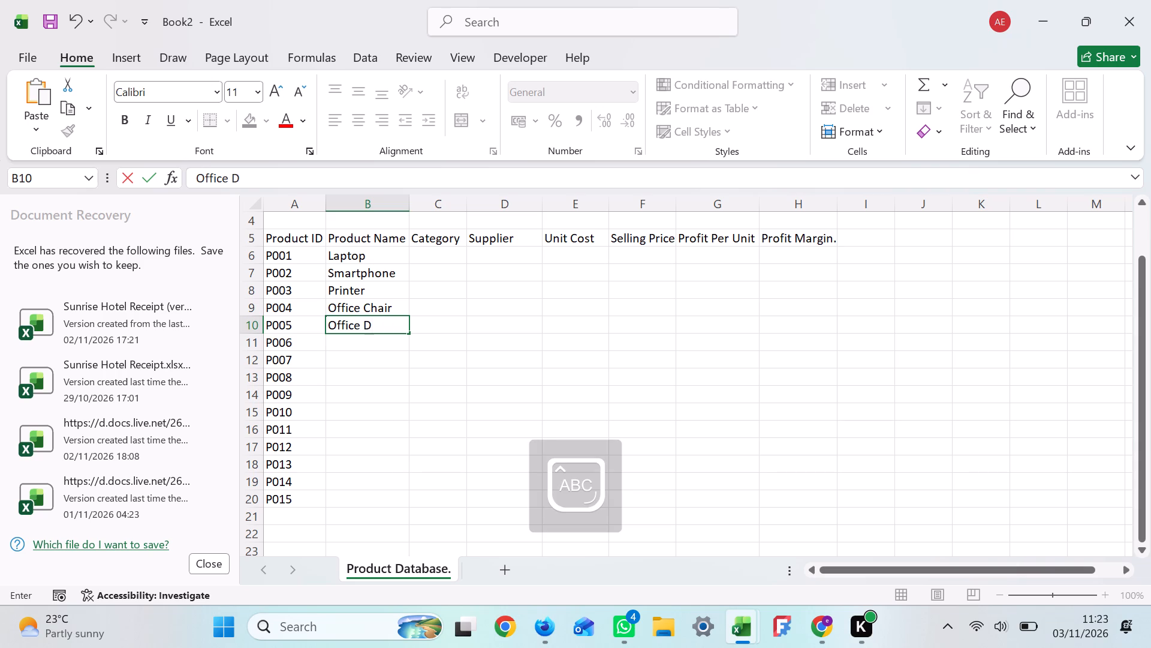
text(esk)
key(Return)
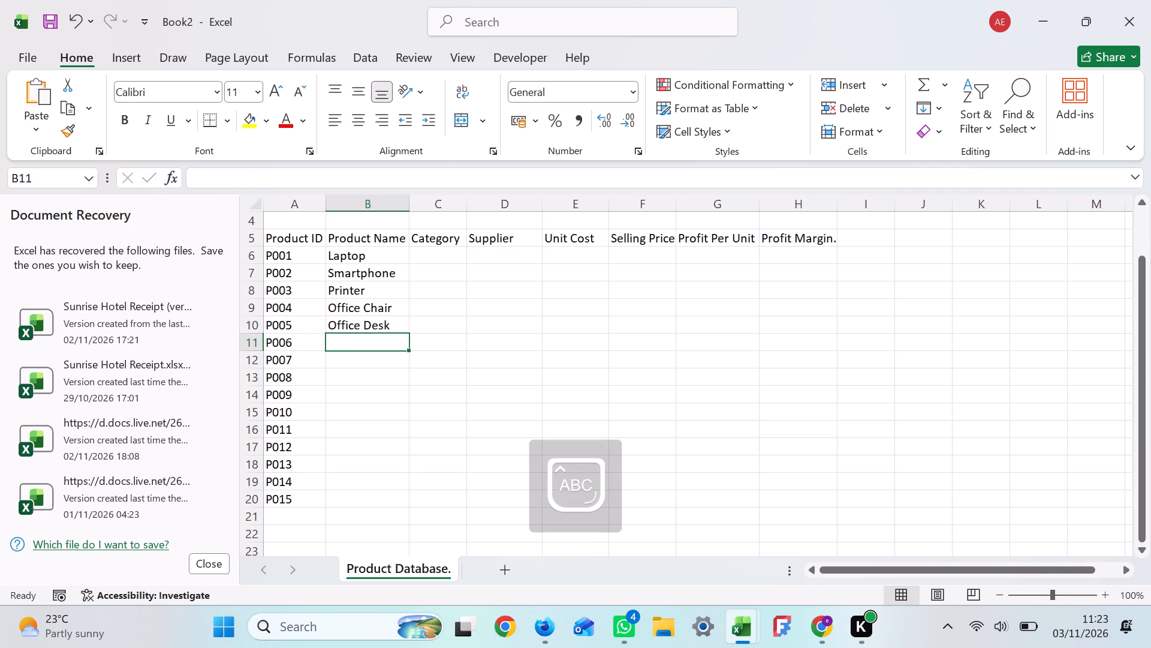
Enter the product names Notebook in cell B11 and Pen Pack in cell B12.
key(n)
text(ote)
key(b)
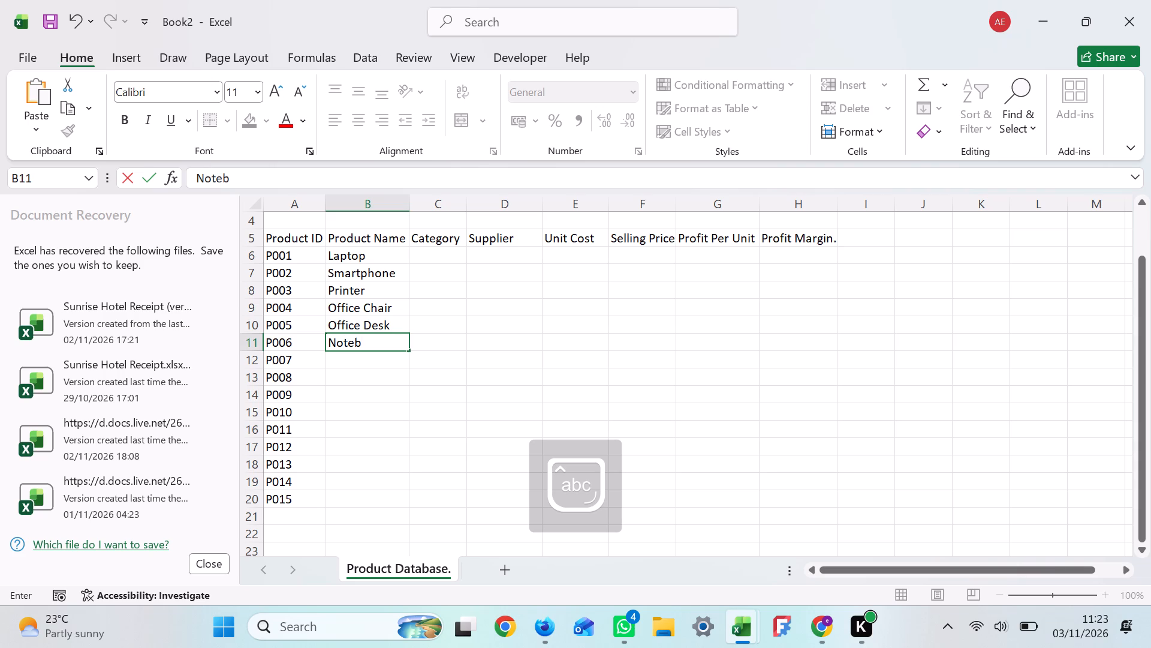
text(ook)
key(Return)
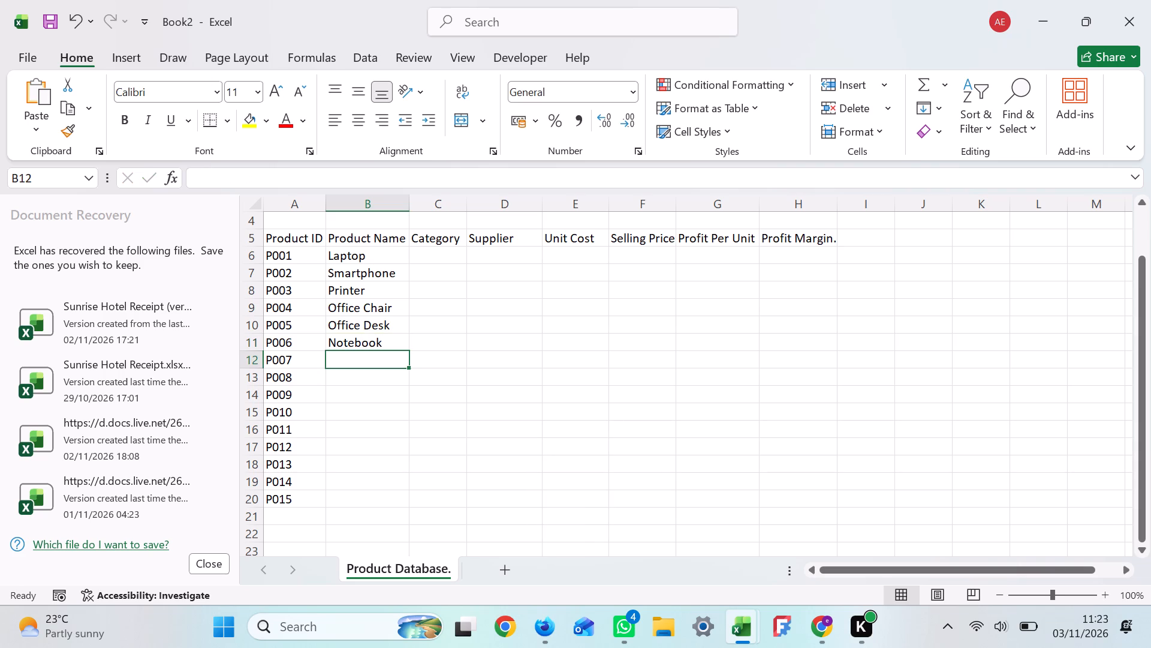
key(p)
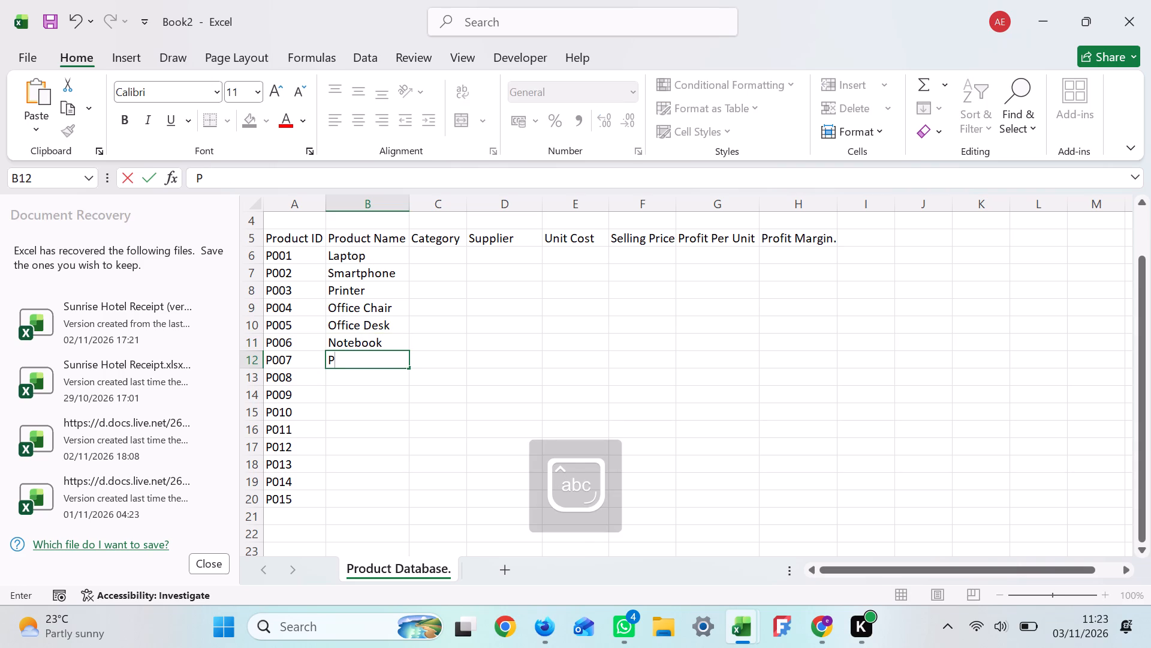
key(e)
text(n)
key(space)
key(p)
text(ac)
key(k)
key(Return)
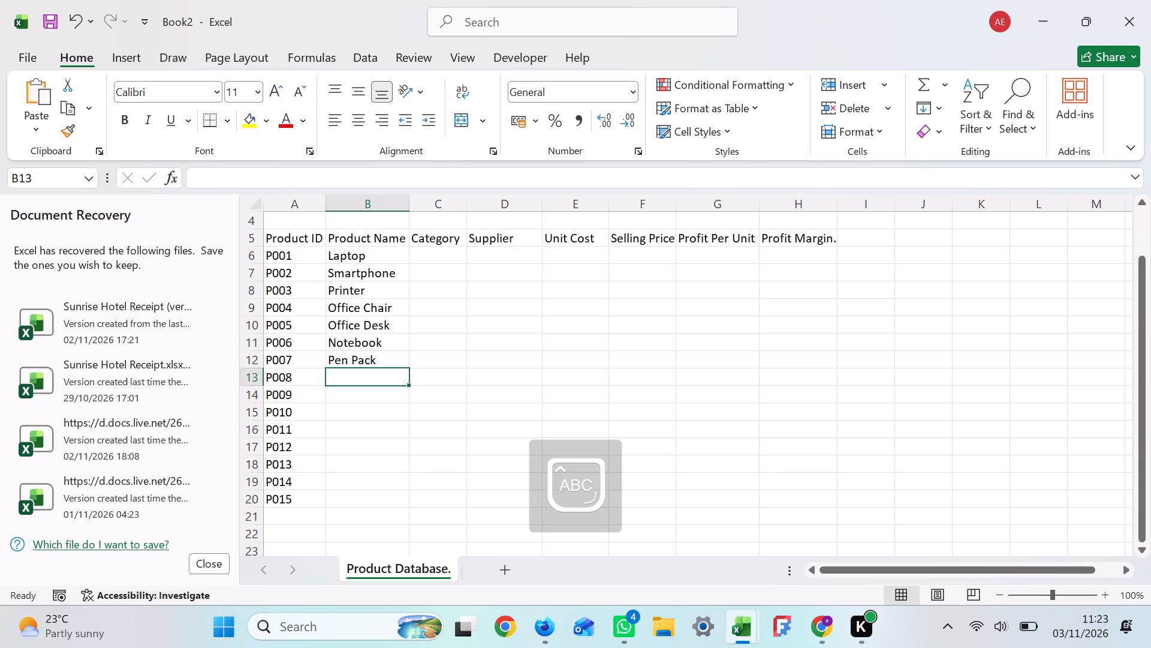
Enter the product names File Cabinet in cell B13 and Monitor in cell B14.
key(f)
text(ile)
key(space)
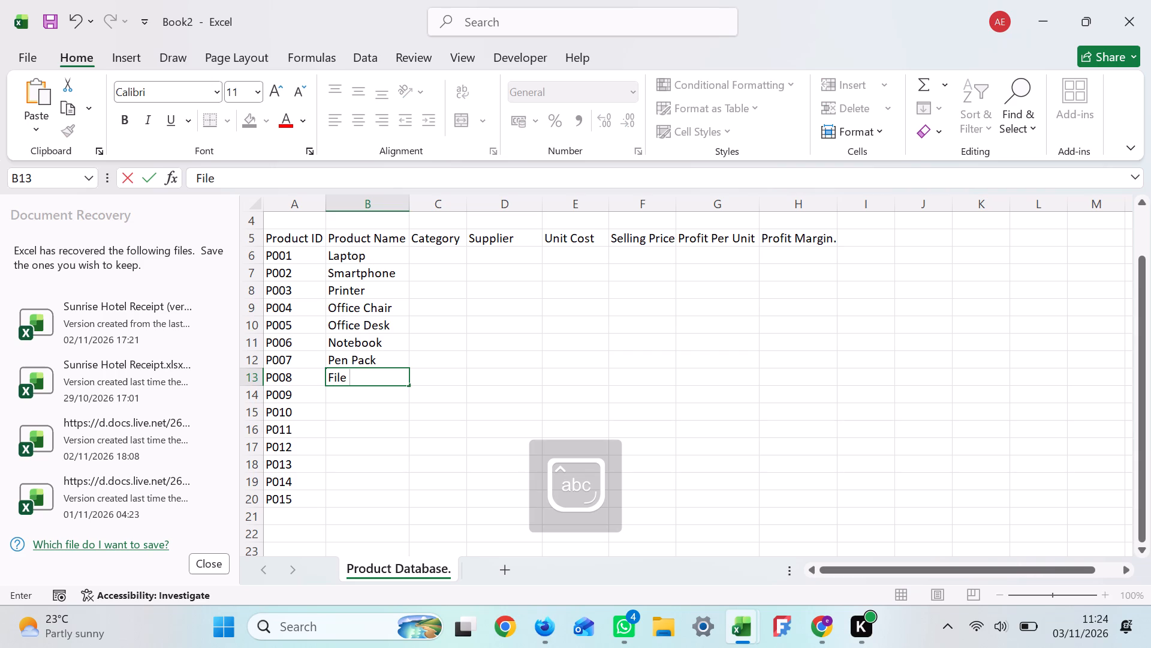
key(c)
text(abi)
text(net)
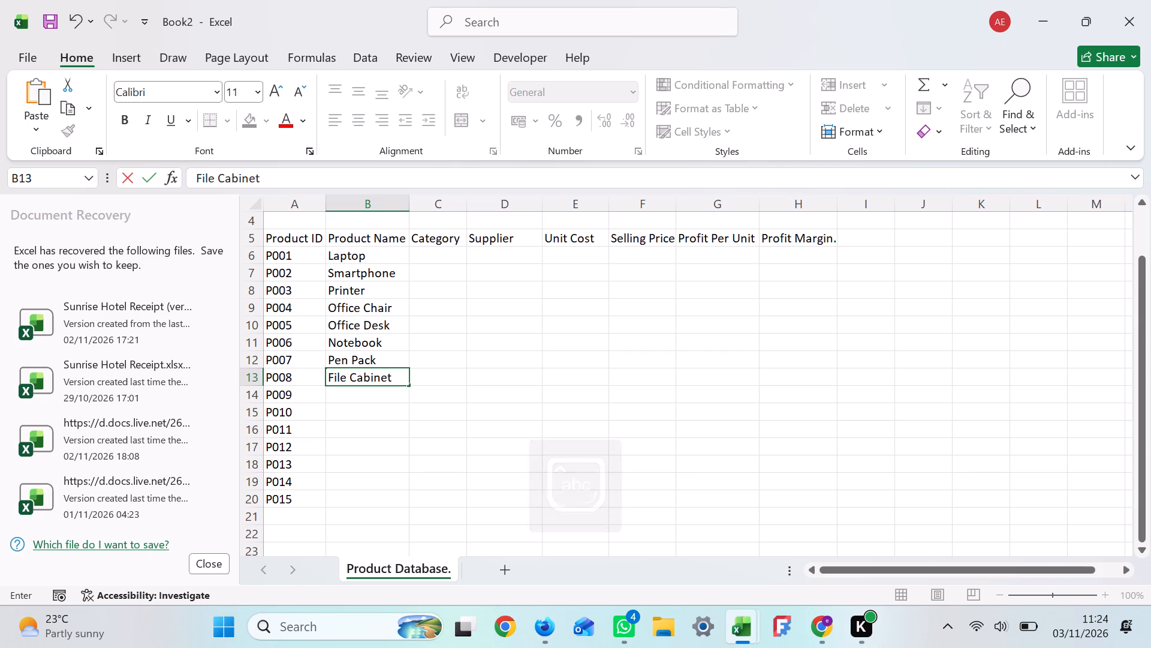
key(Return)
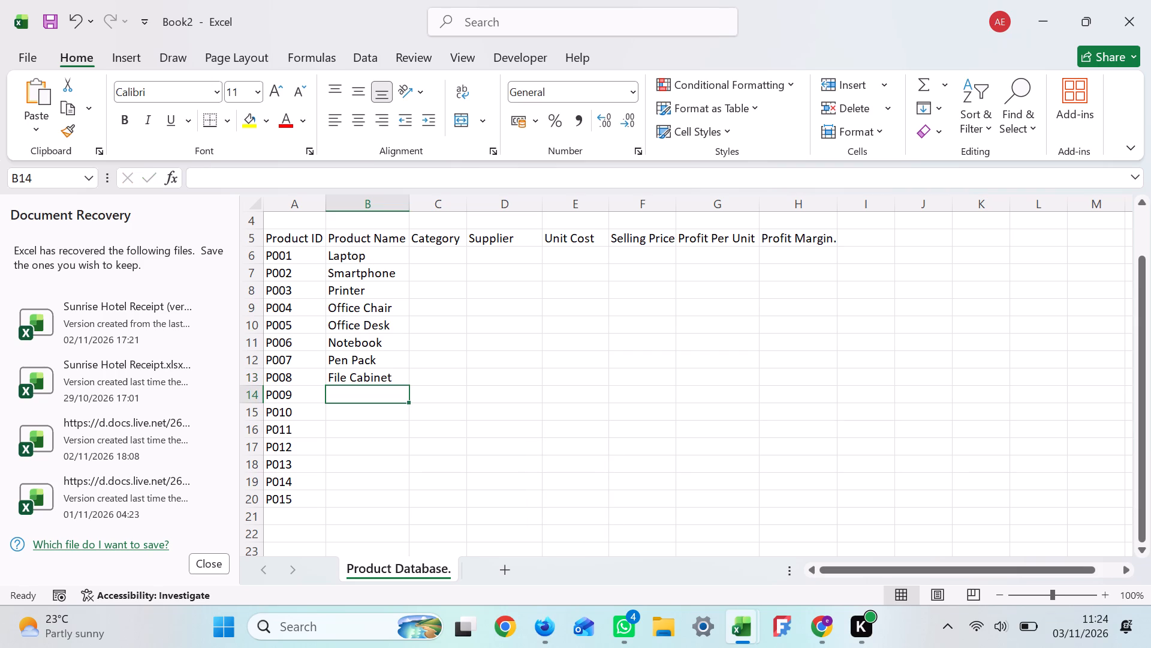
key(m)
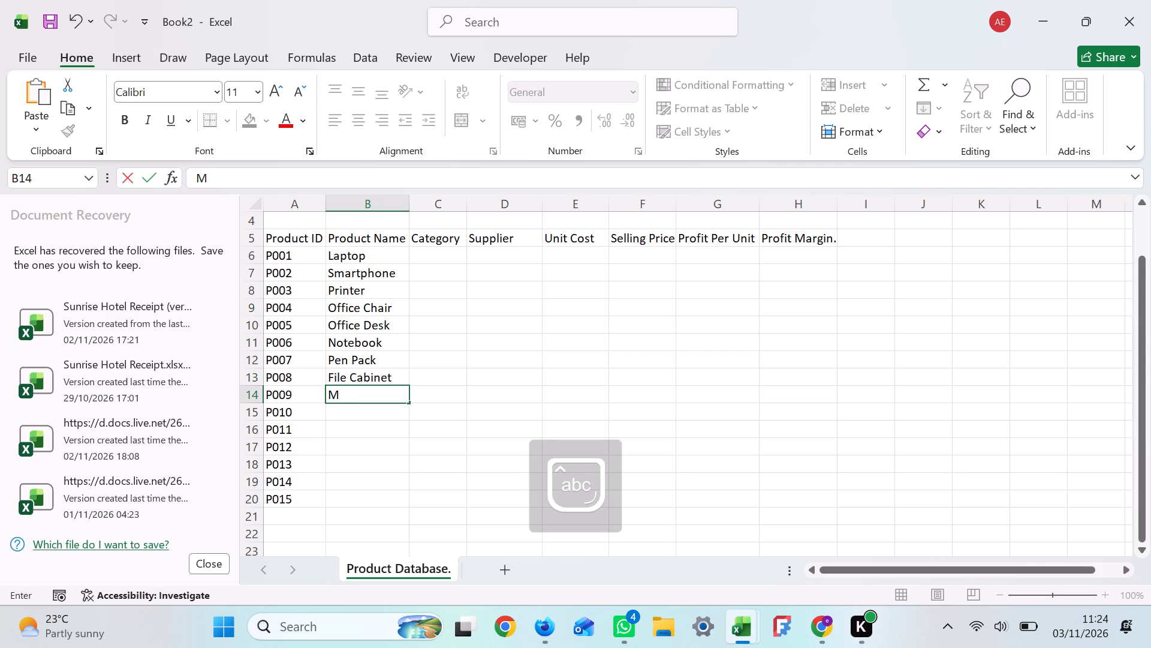
text(onitor)
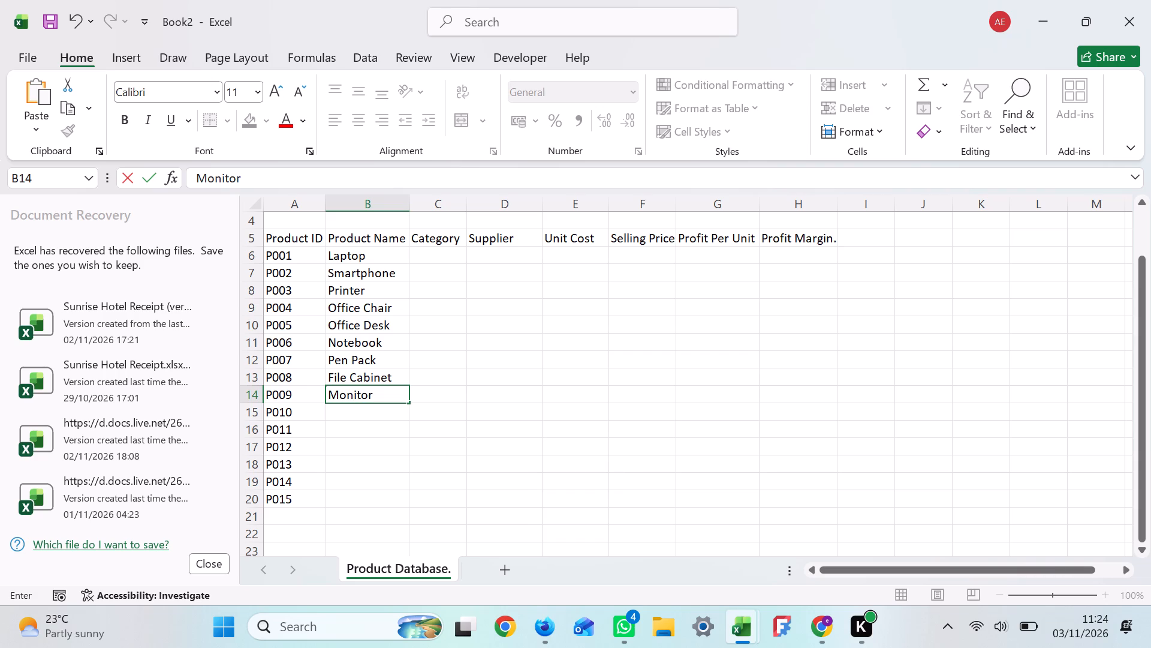
key(Return)
Enter the product names Calculator in cell B15 and Keyboard in cell B16.
key(c)
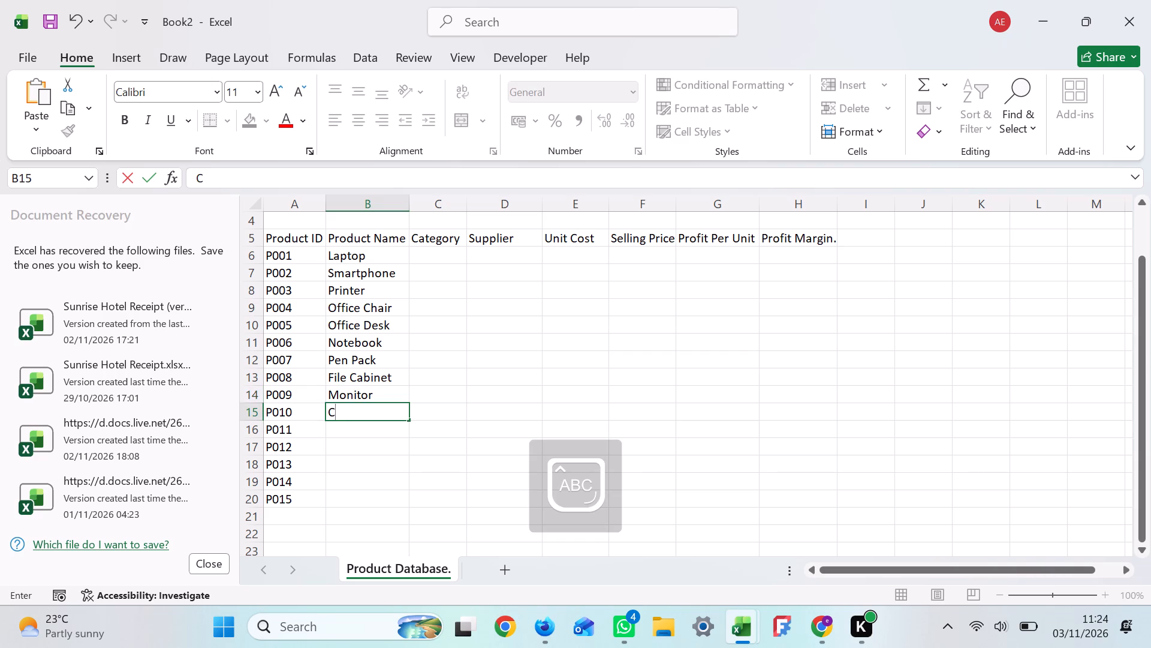
text(alcu)
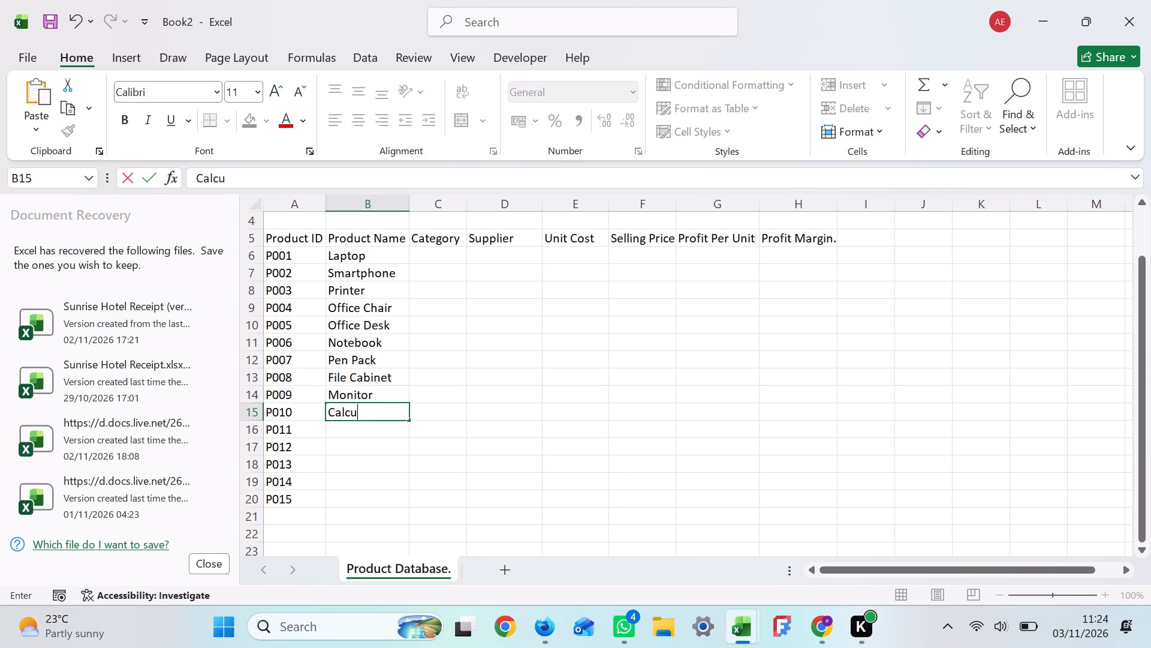
key(l)
text(ator)
key(Return)
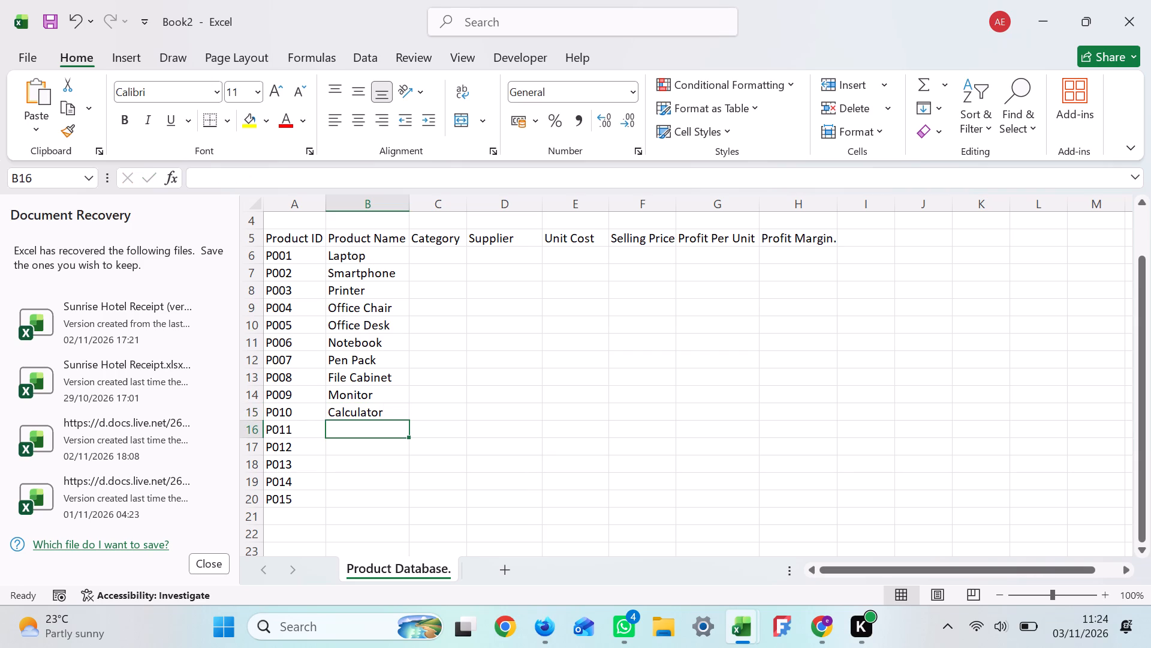
key(k)
text(eybo)
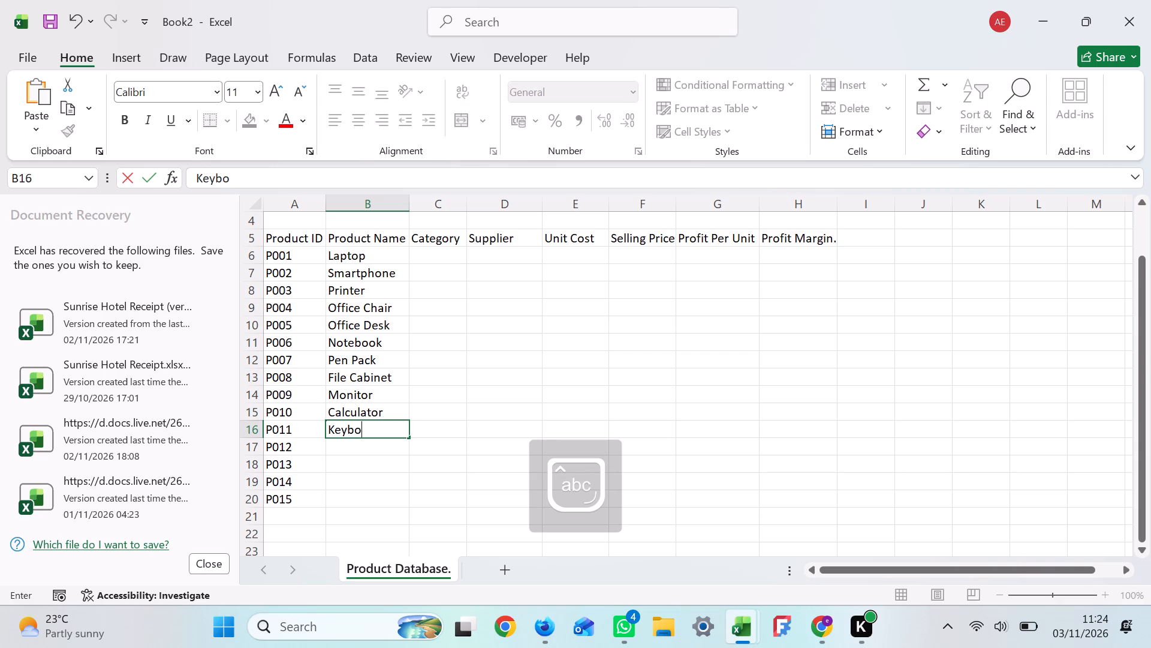
text(ard)
key(Return)
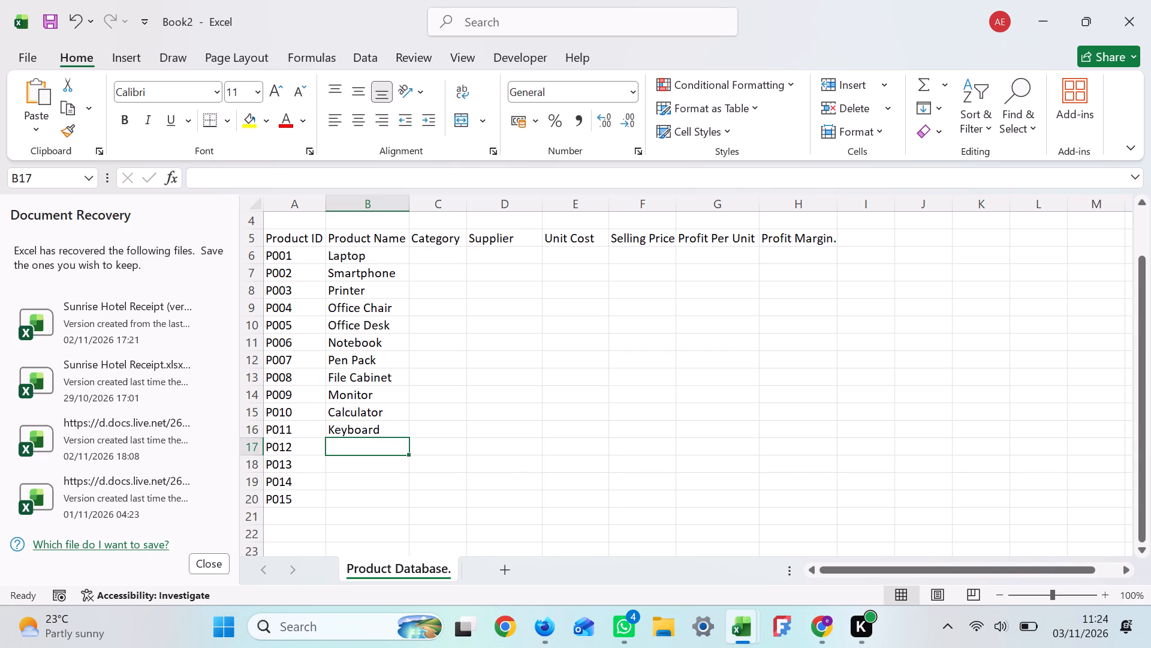
Enter the product names Mouse in cell B17 and Bookshelf in cell B18.
key(m)
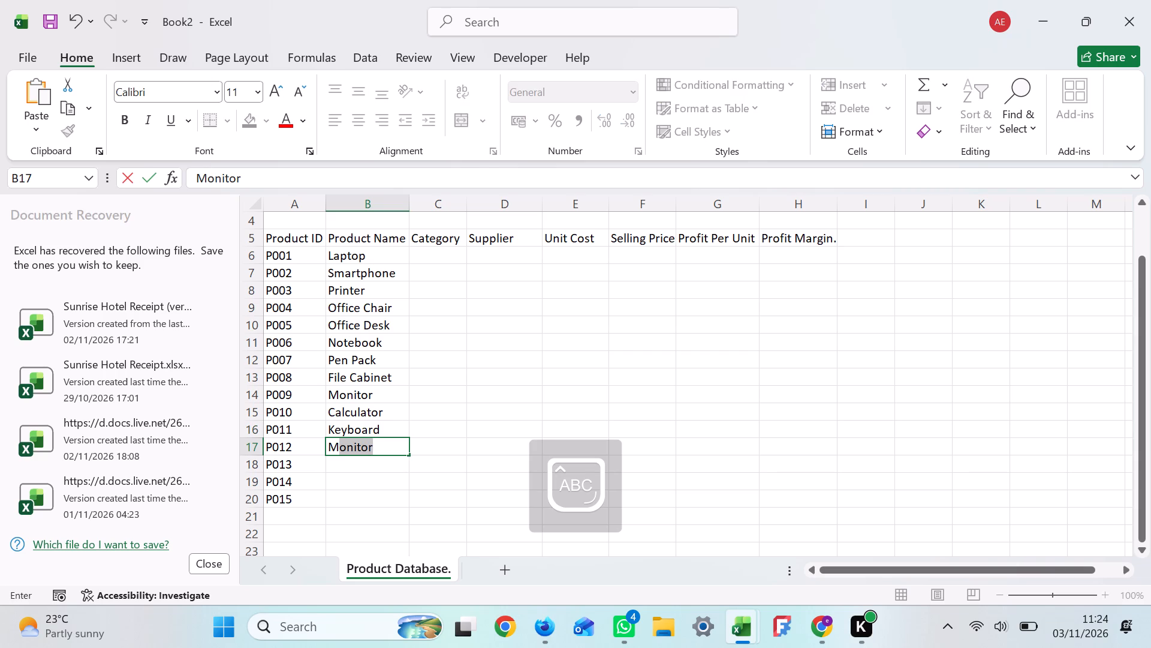
text(ous)
key(e)
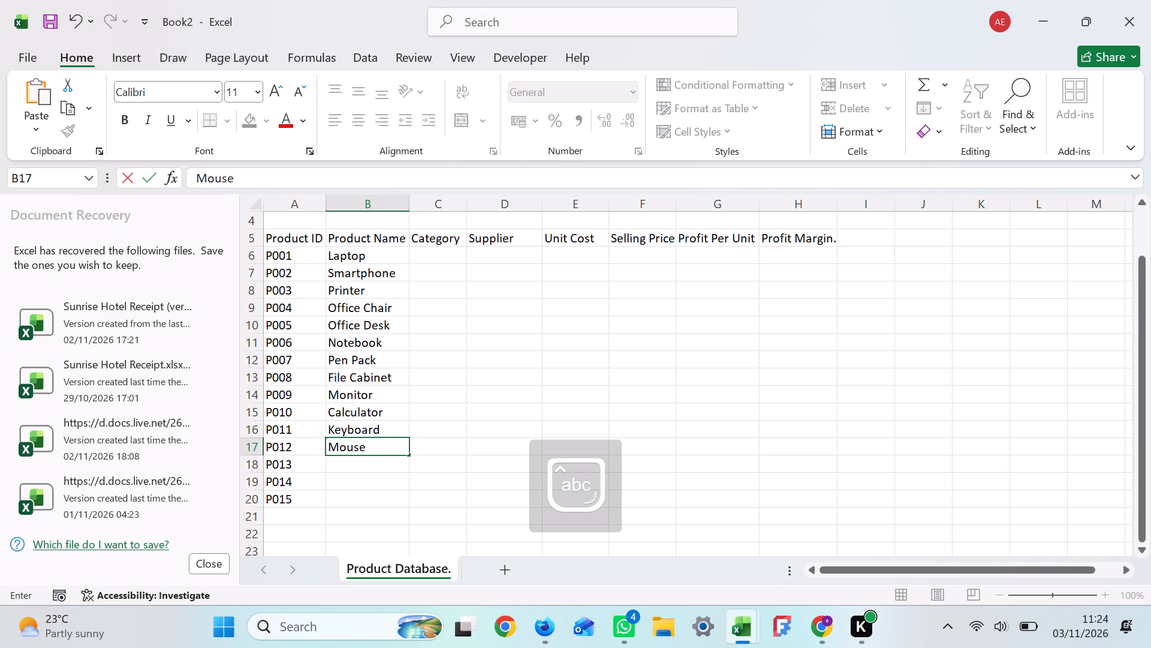
key(Return)
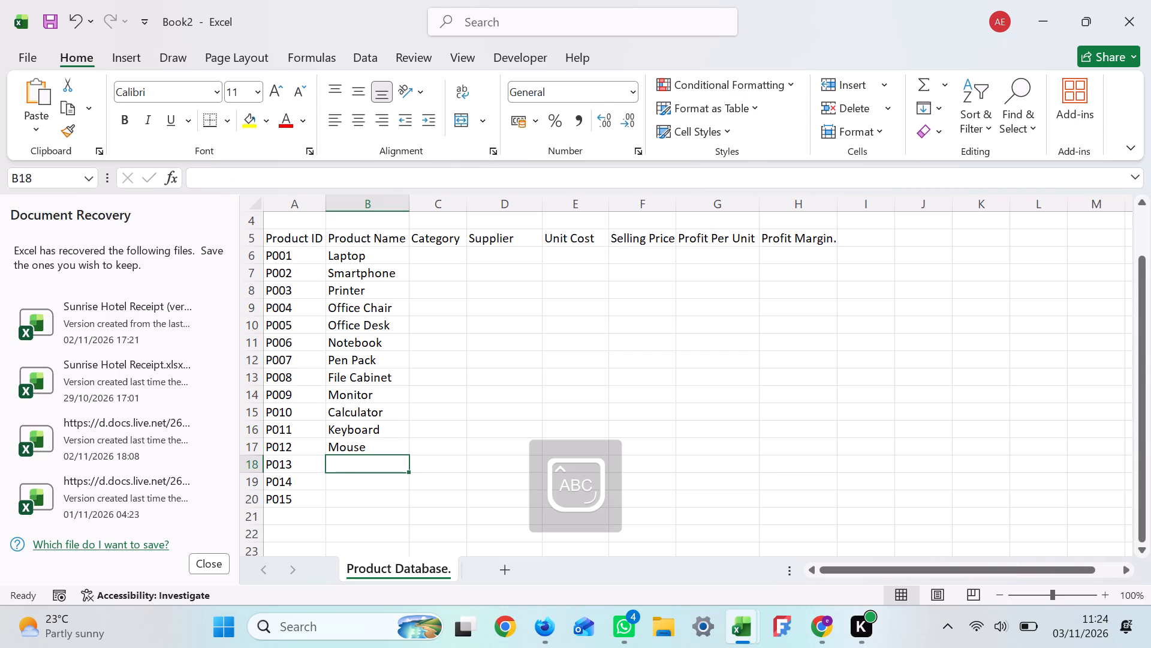
key(b)
text(oo)
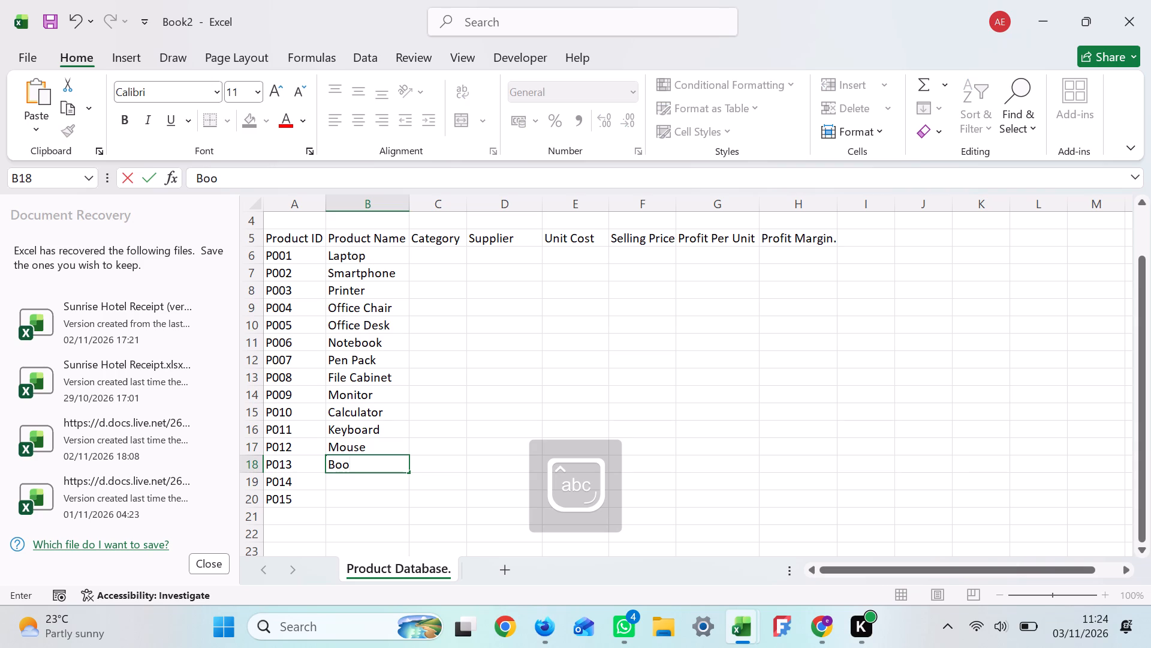
key(k)
key(s)
key(h)
key(e)
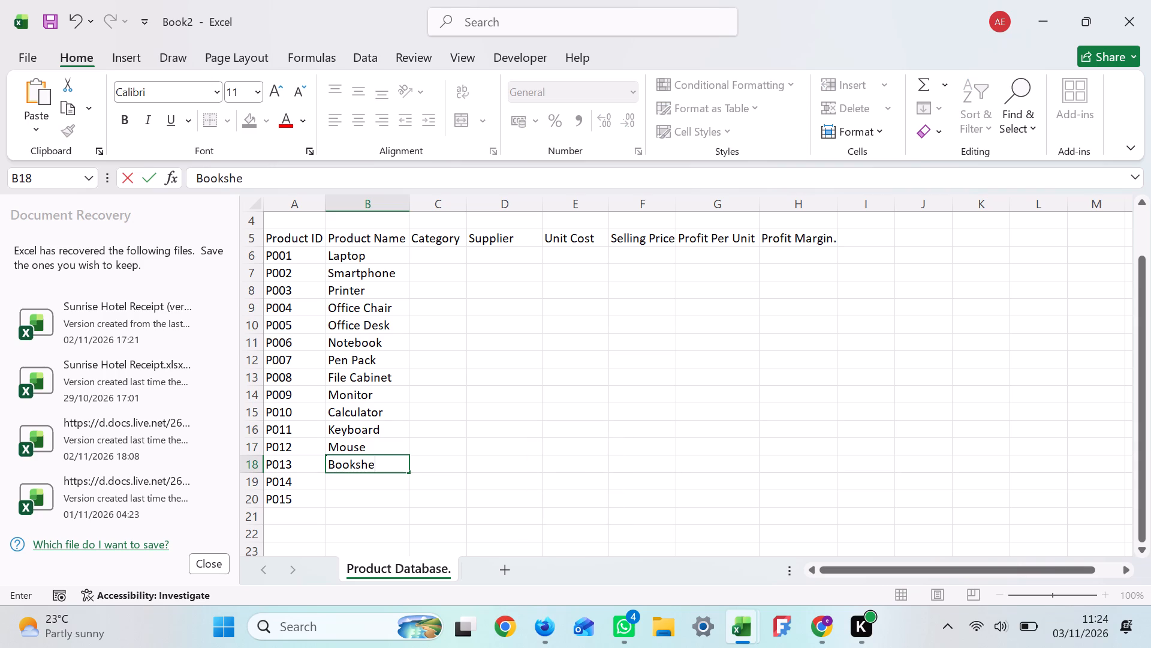
key(l)
key(f)
key(Return)
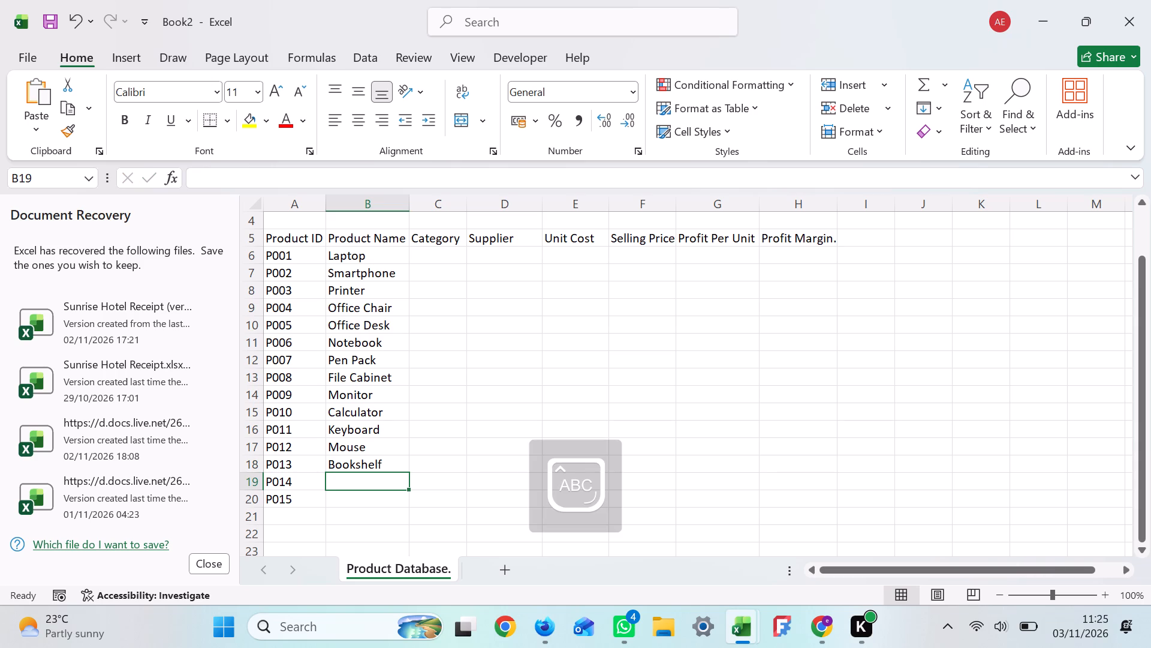
Enter the product names Stapler in cell B19 and Projector in cell B20.
key(s)
key(t)
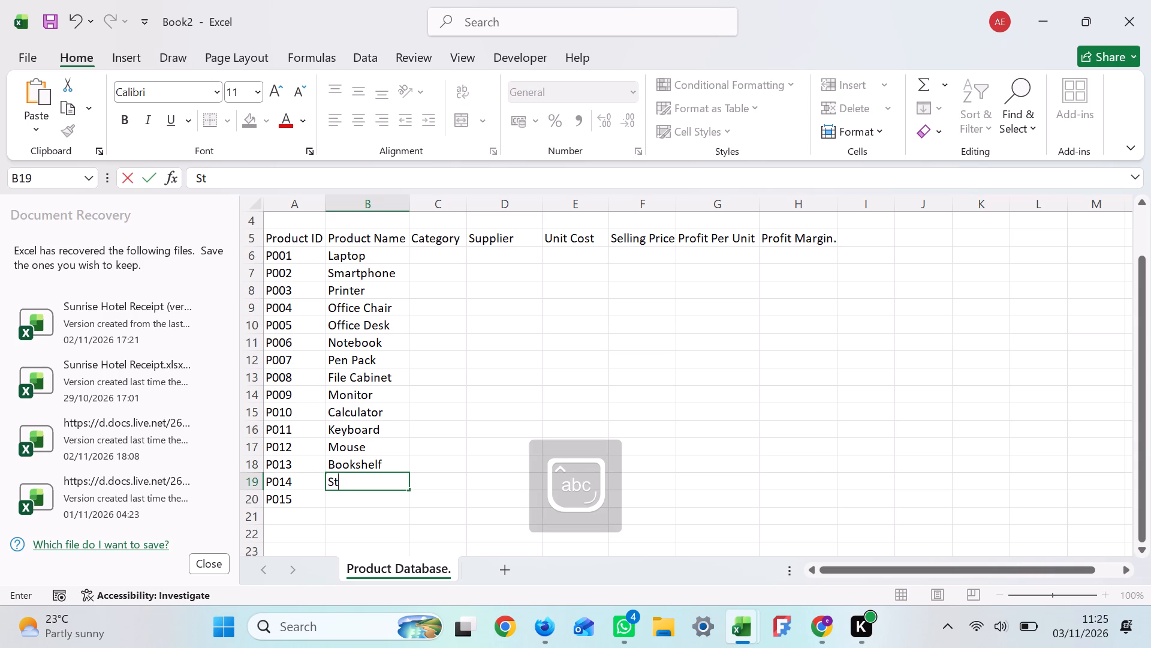
key(a)
text(p;)
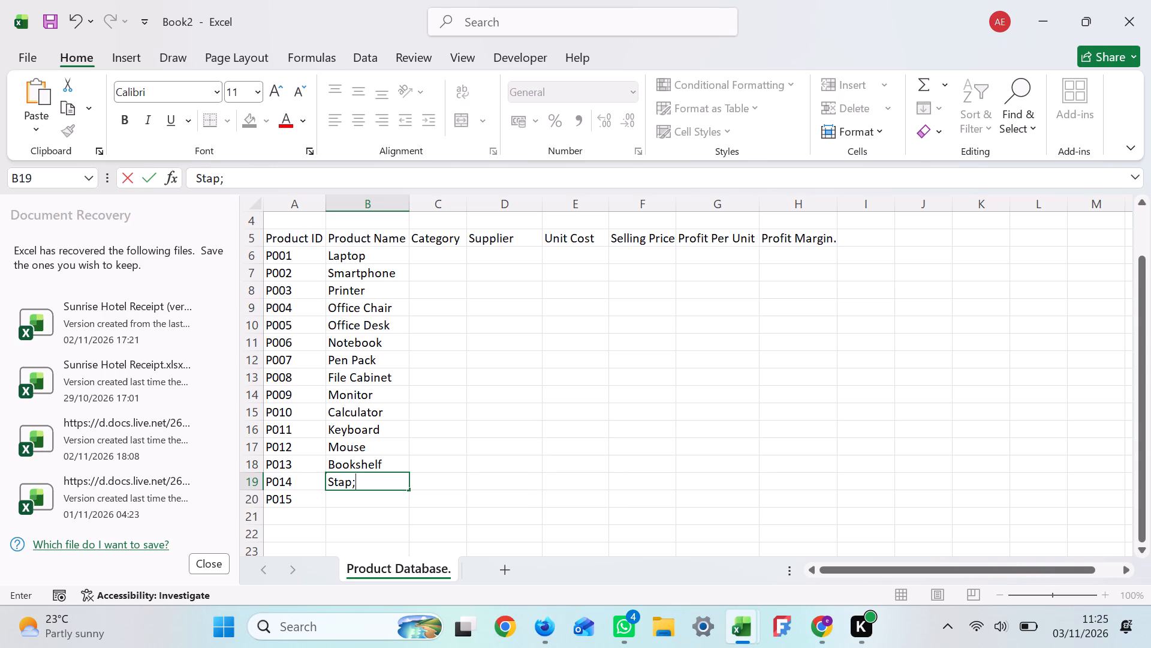
key(BackSpace)
key(l)
text(er)
key(Return)
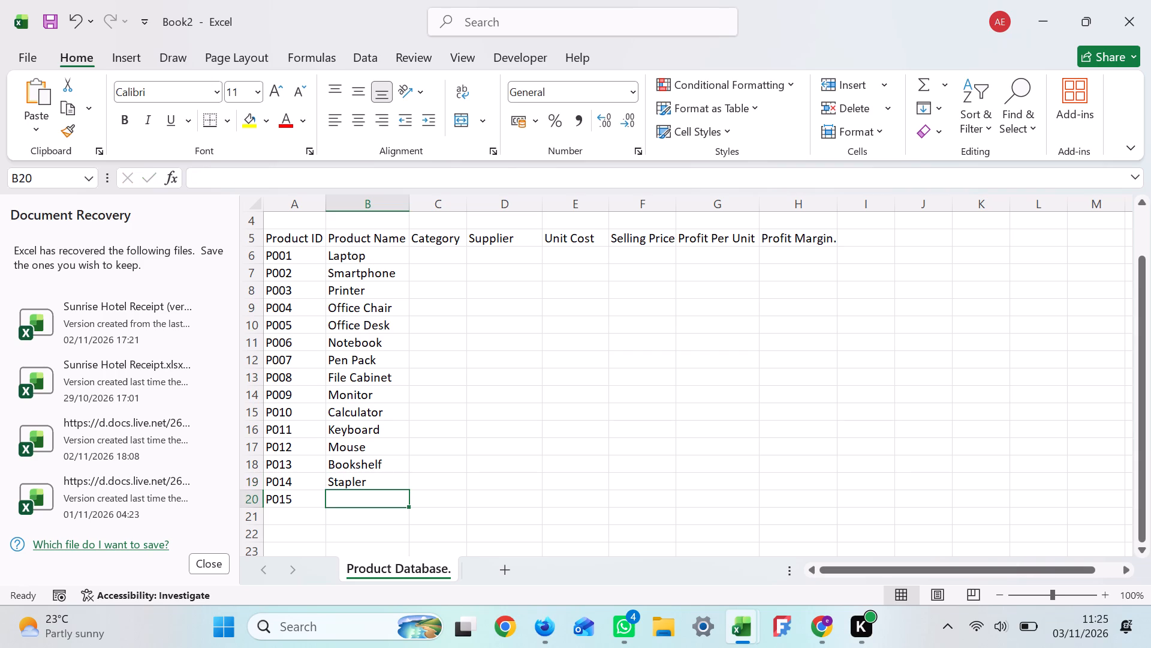
key(p)
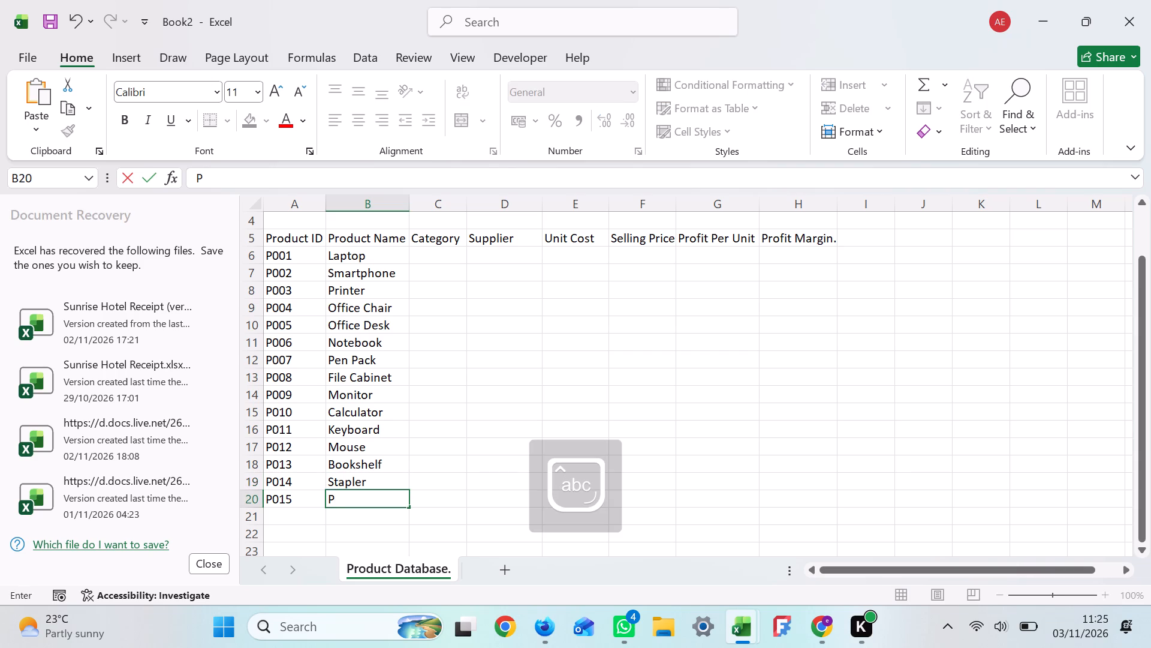
key(r)
text(oj)
key(e)
text(ct)
key(o)
key(r)
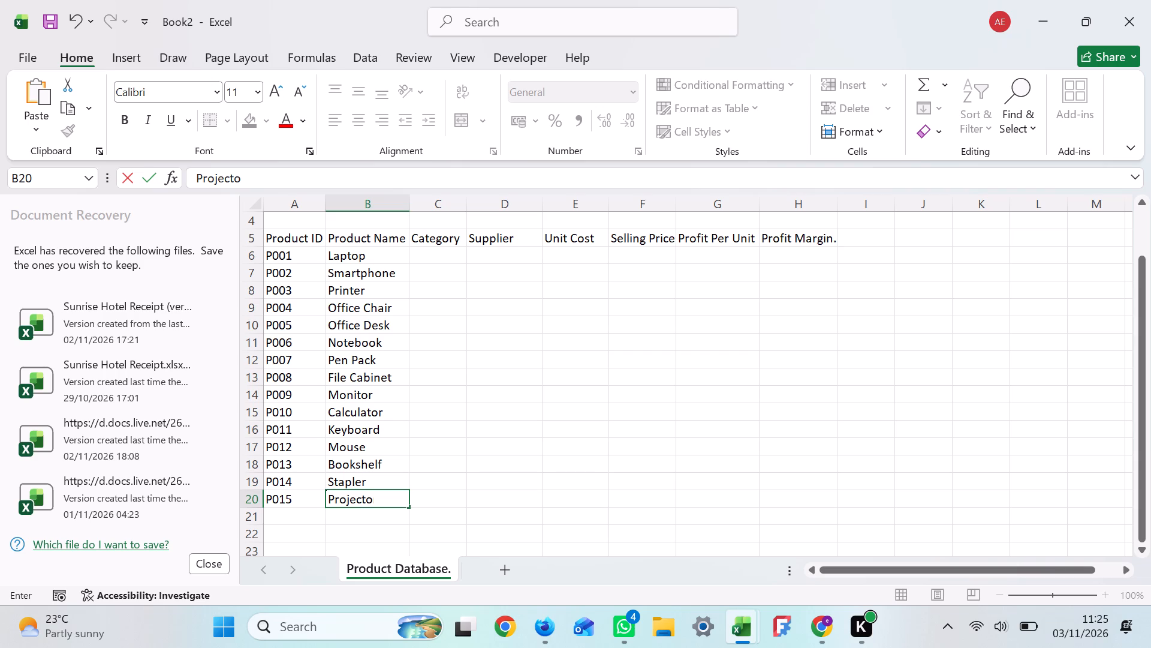
key(Return)
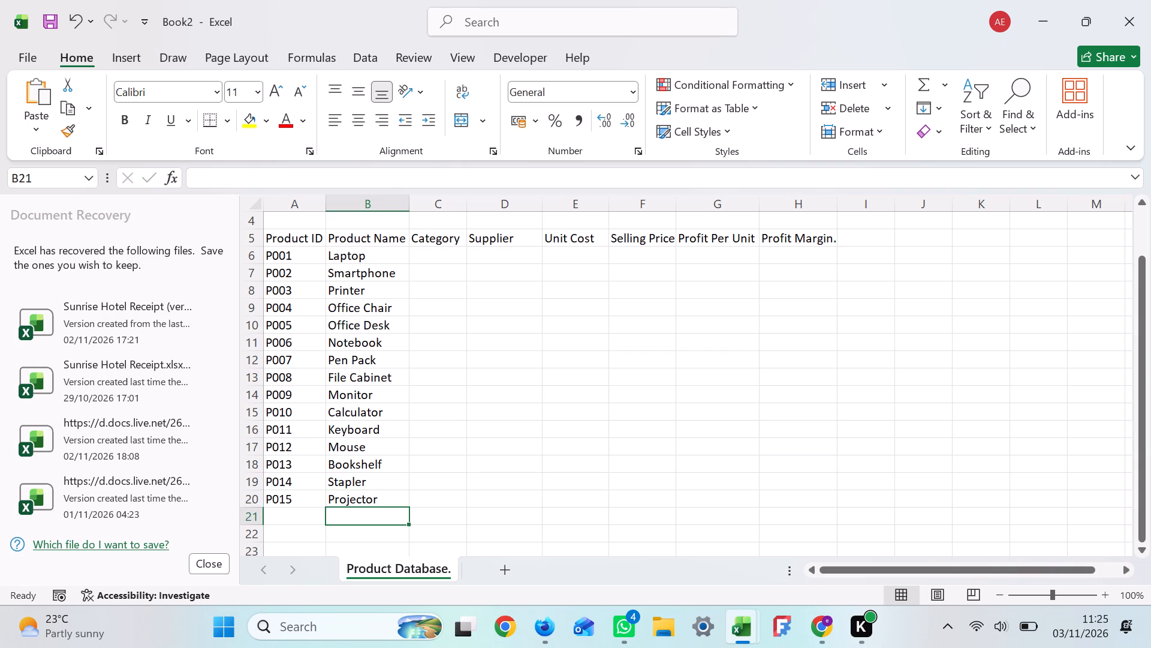
Enter the category Electronics for Laptop, Smartphone and Printer in cells C6 to C8.
click(1144, 230)
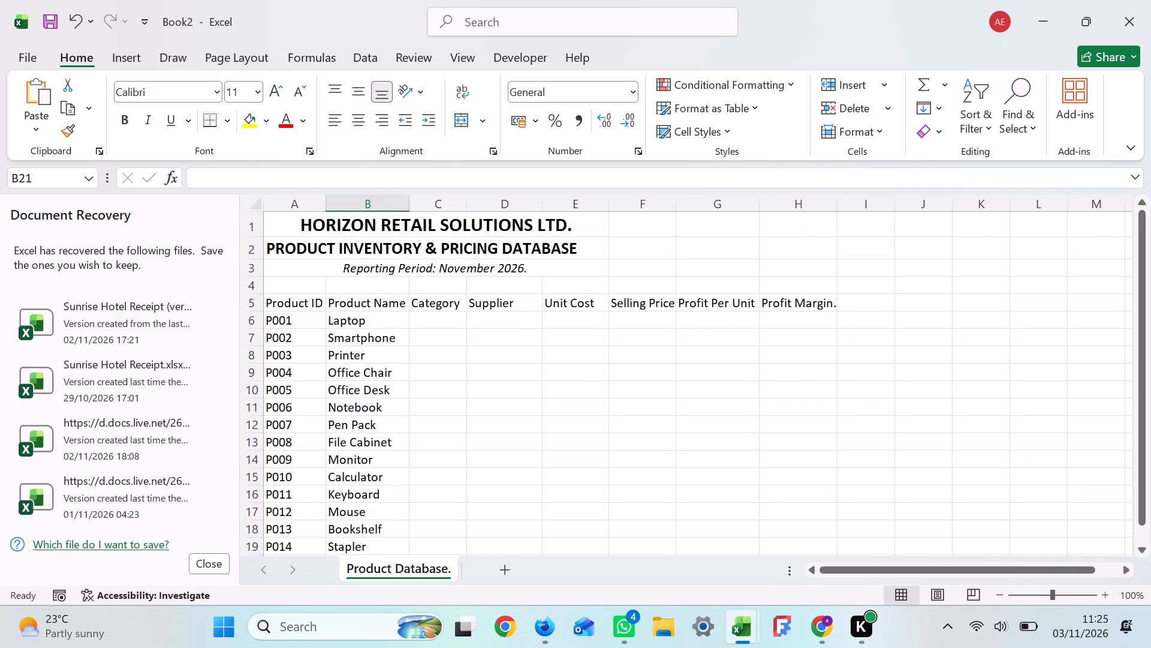
click(419, 323)
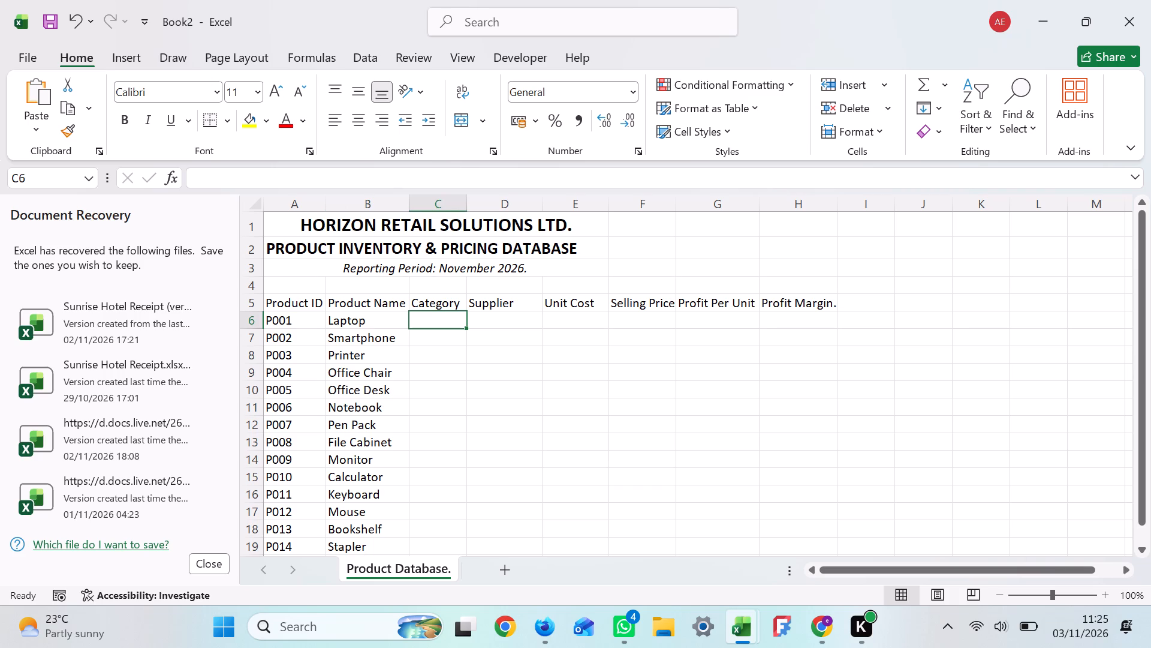
key(e)
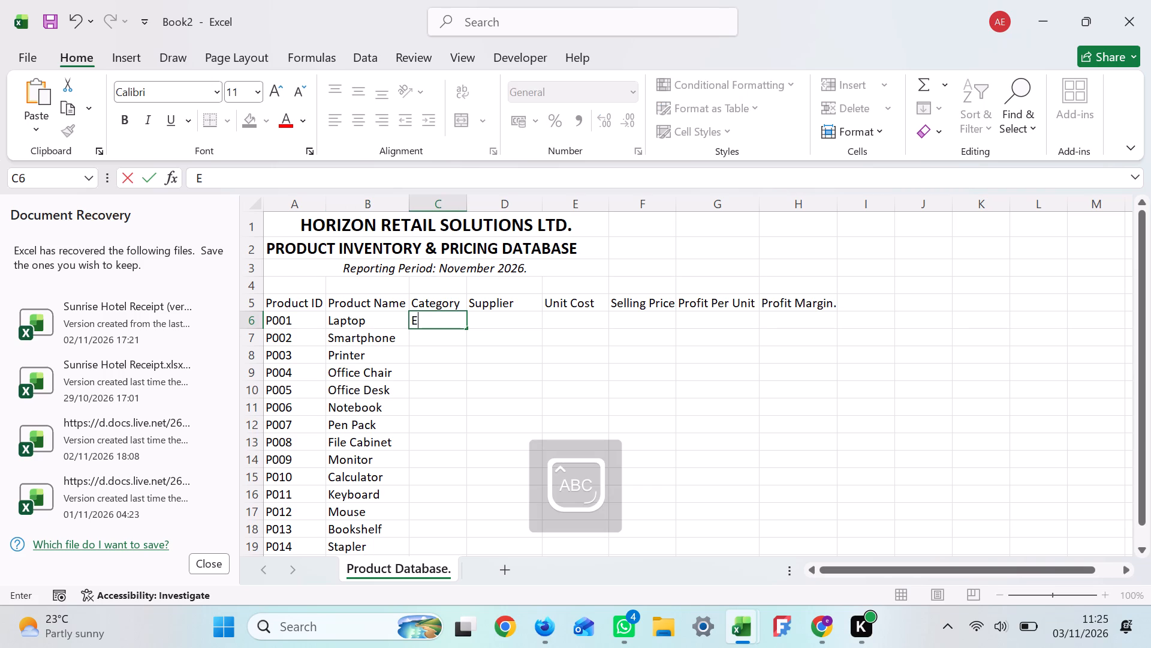
text(lectronics)
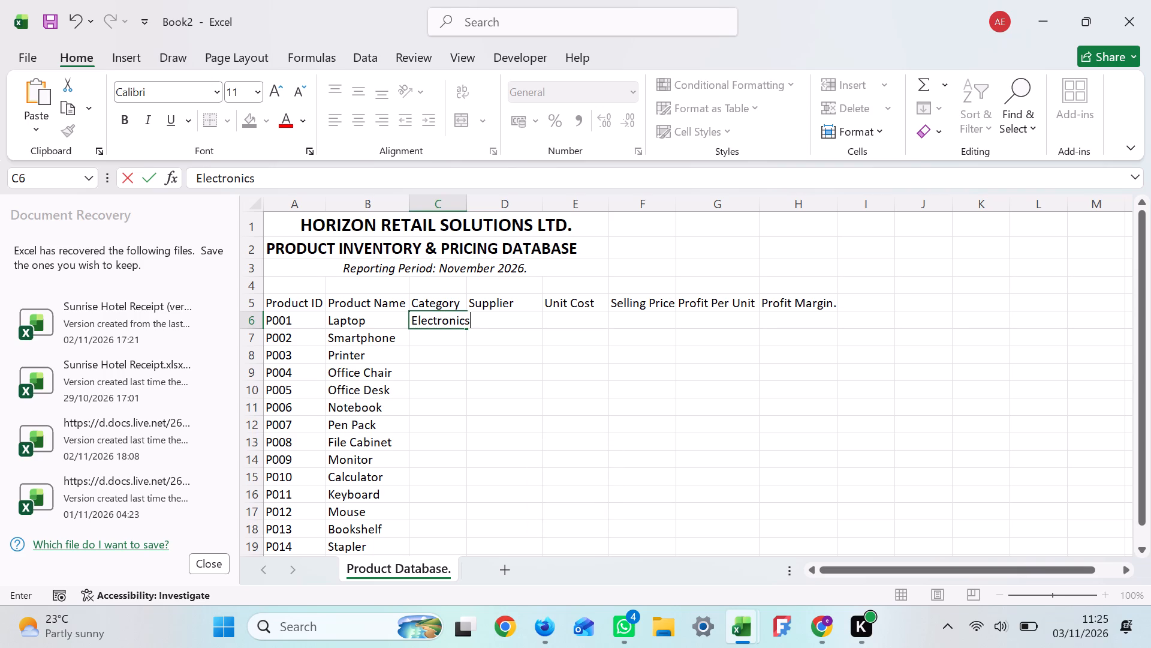
key(Return)
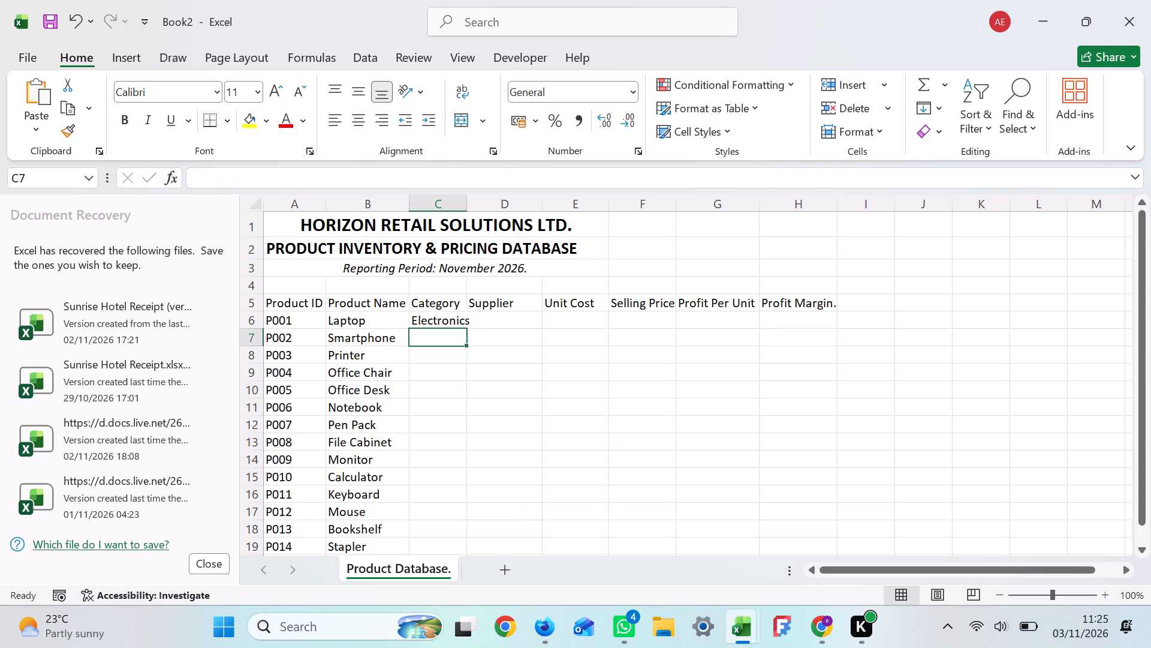
key(e)
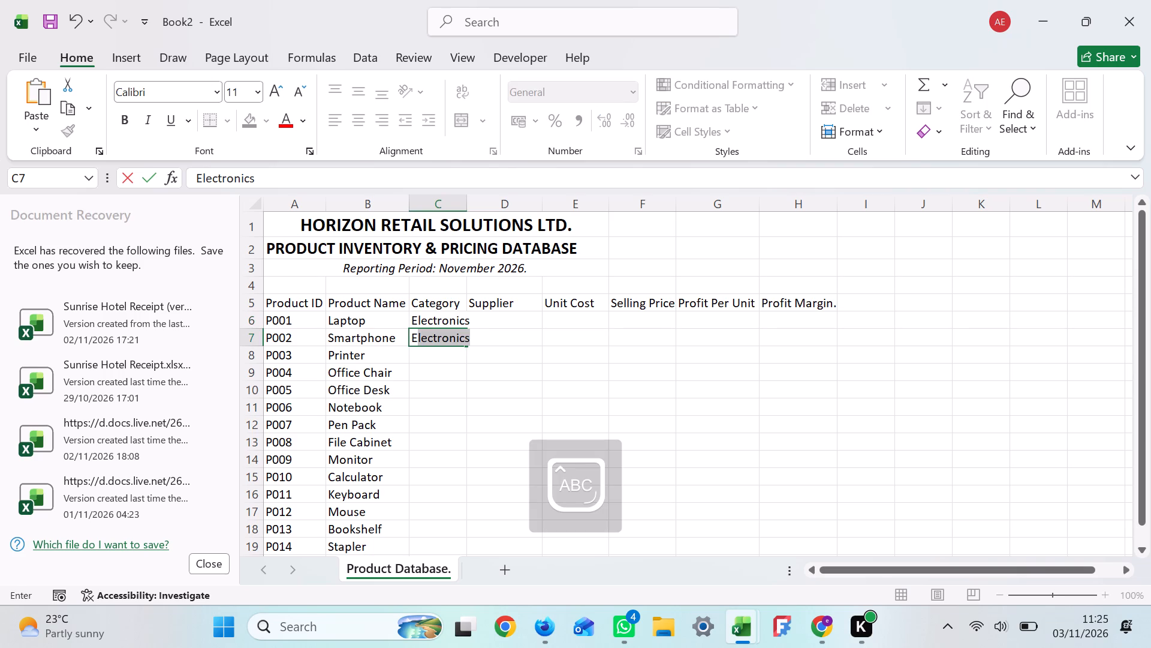
key(Return)
key(e)
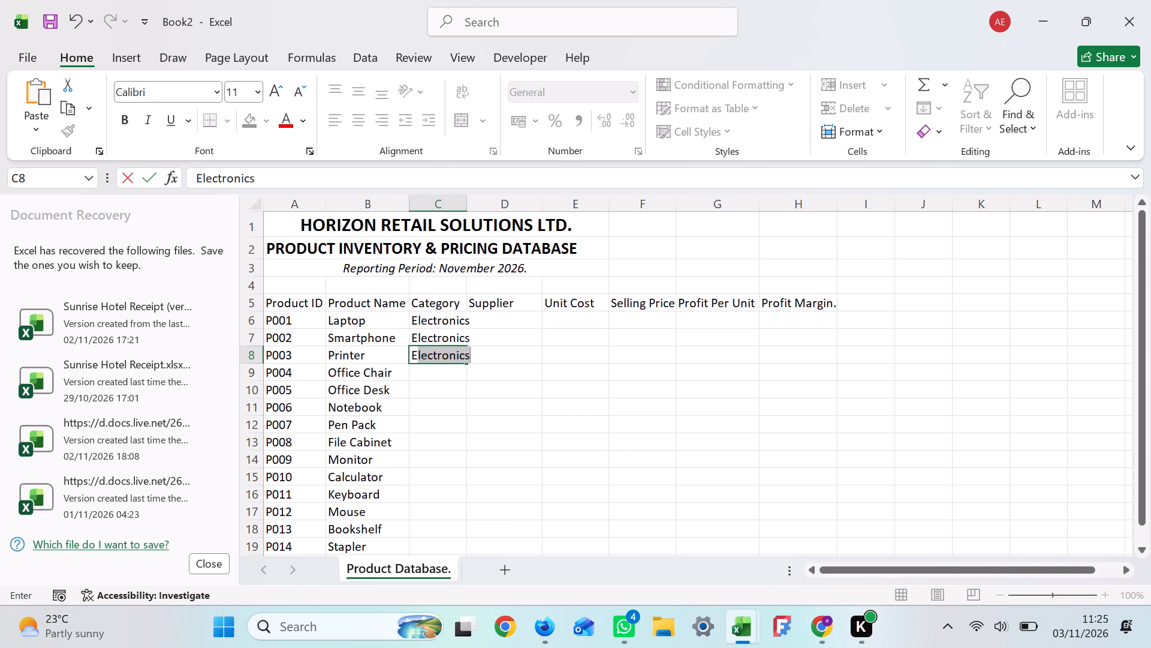
key(Return)
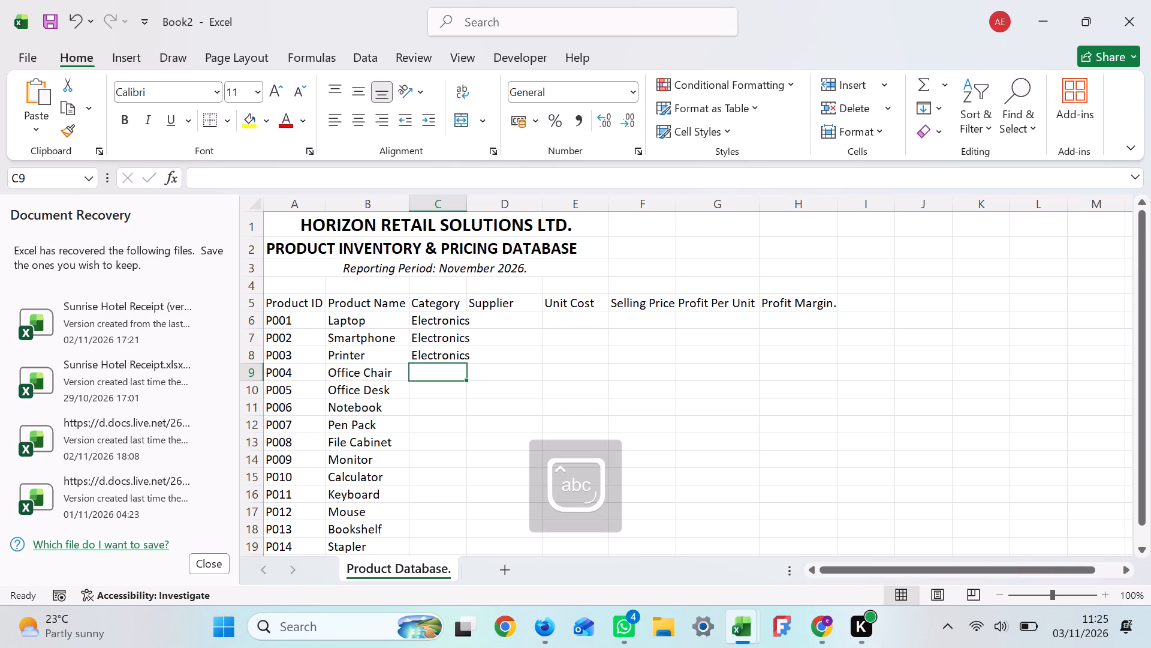
Enter the category Furniture for Office Chair and Office Desk in cells C9 and C10.
key(f)
text(ur)
text(niture)
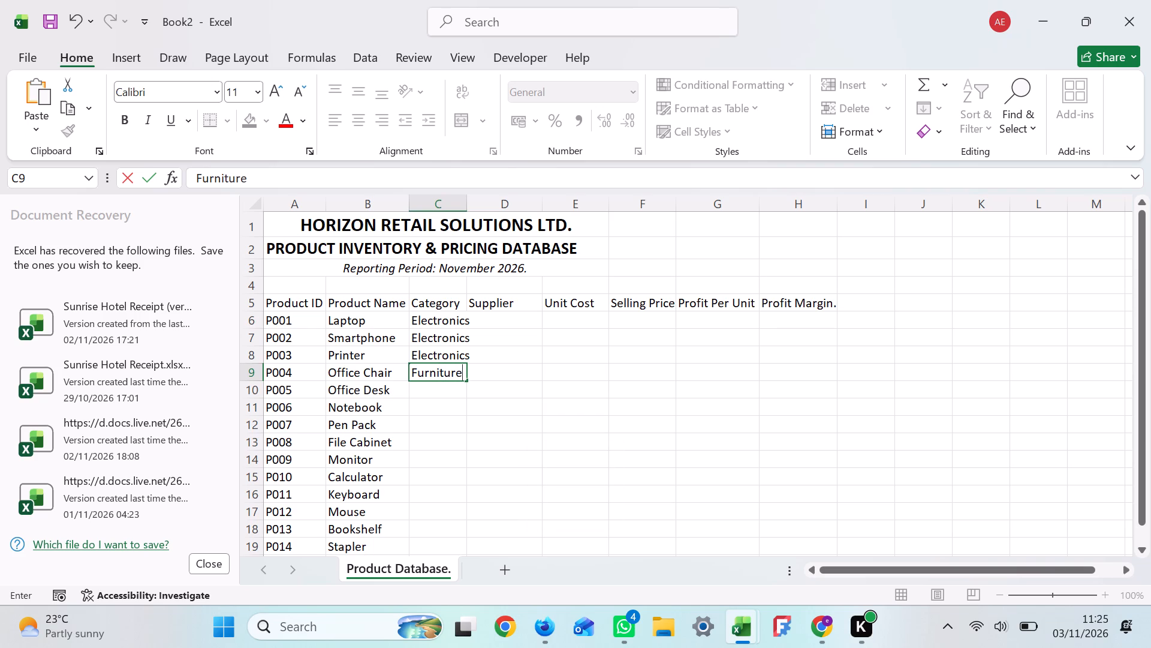
key(Return)
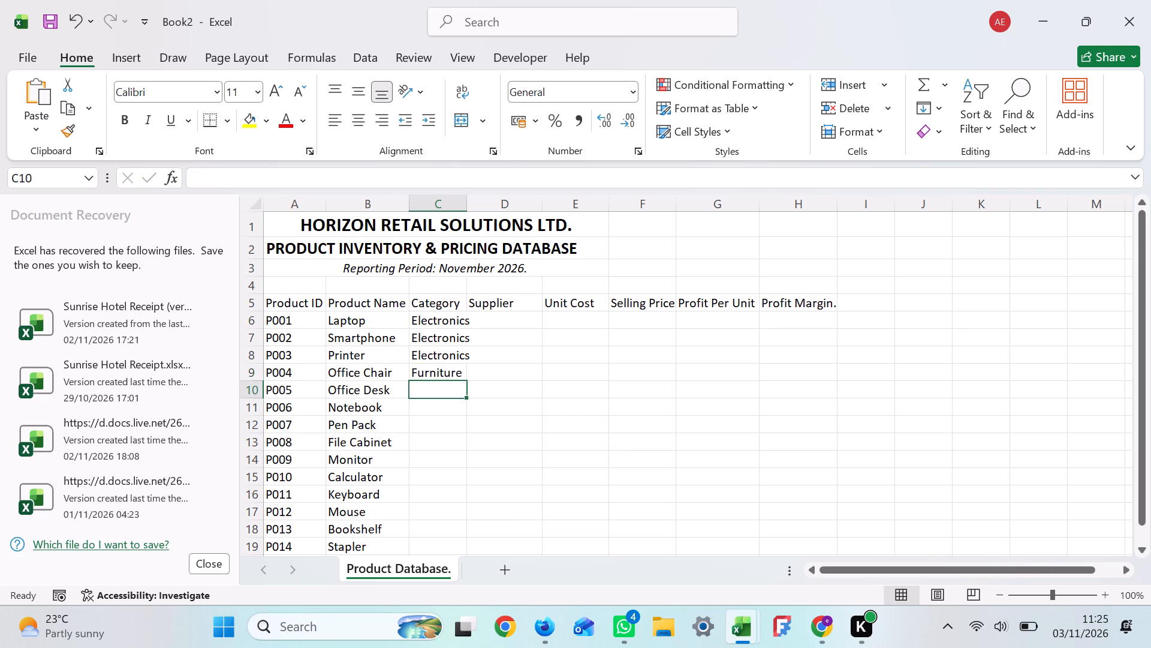
key(f)
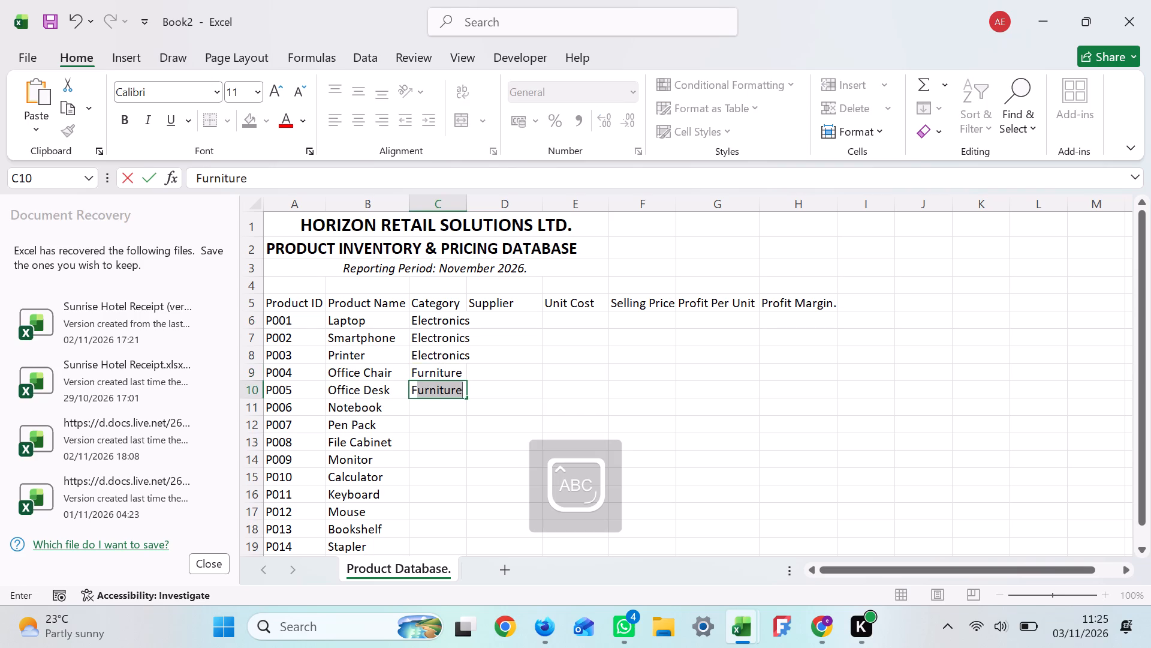
key(Return)
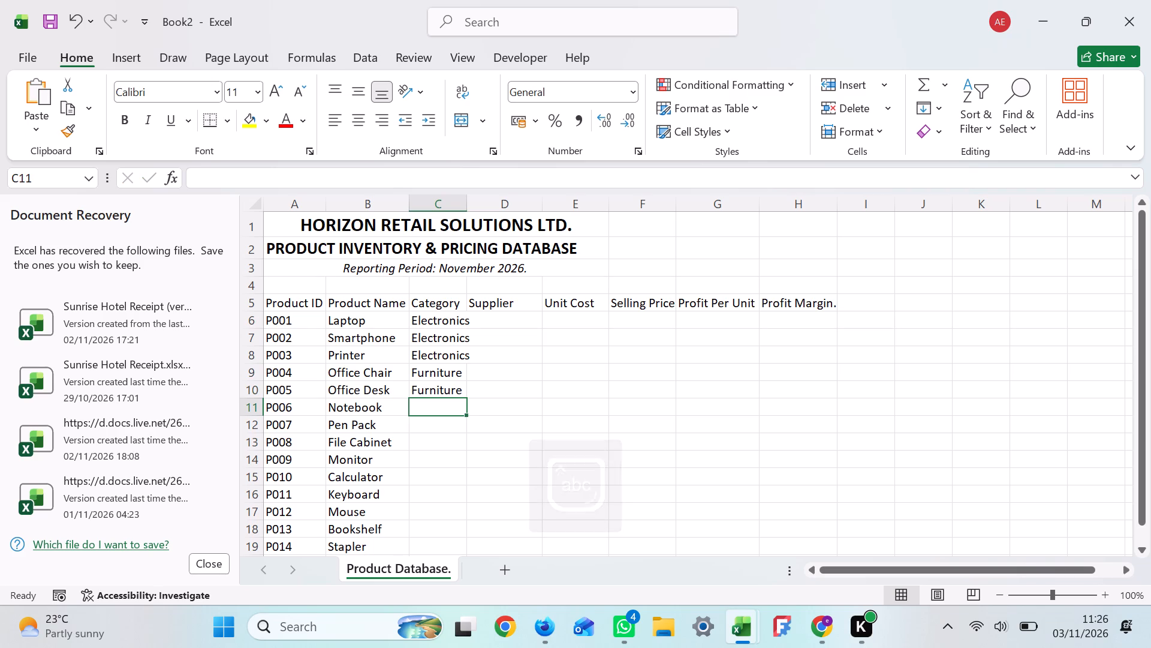
Enter the category Stationery for Notebook and Pen Pack in cells C11 and C12.
key(s)
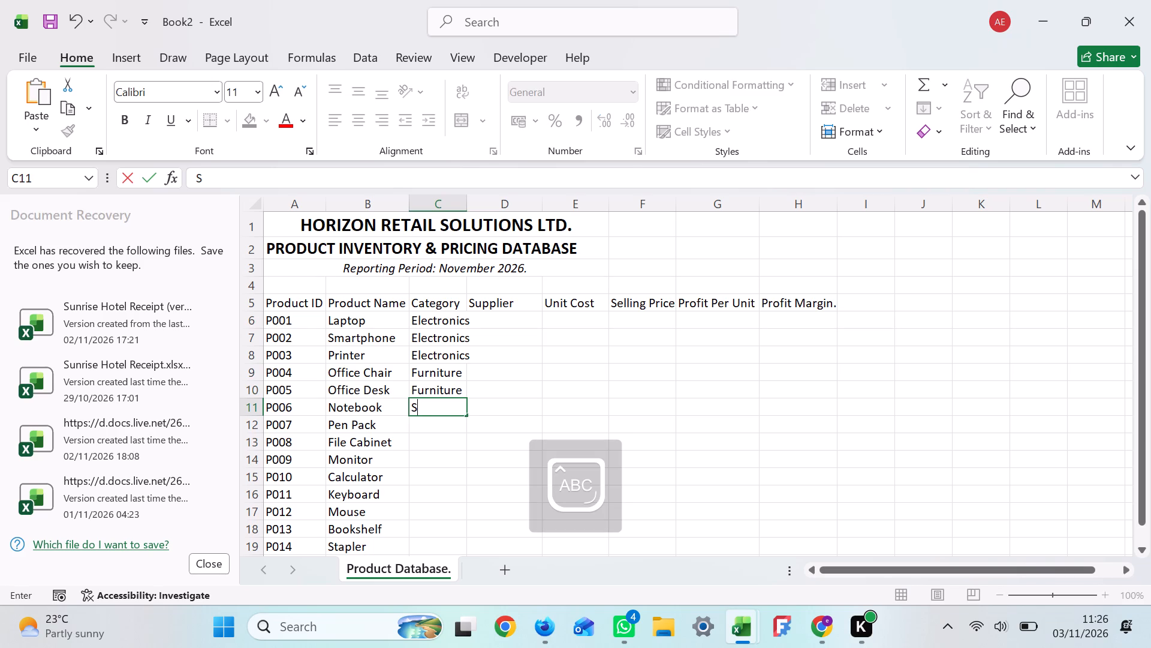
key(t)
key(a)
text(tione)
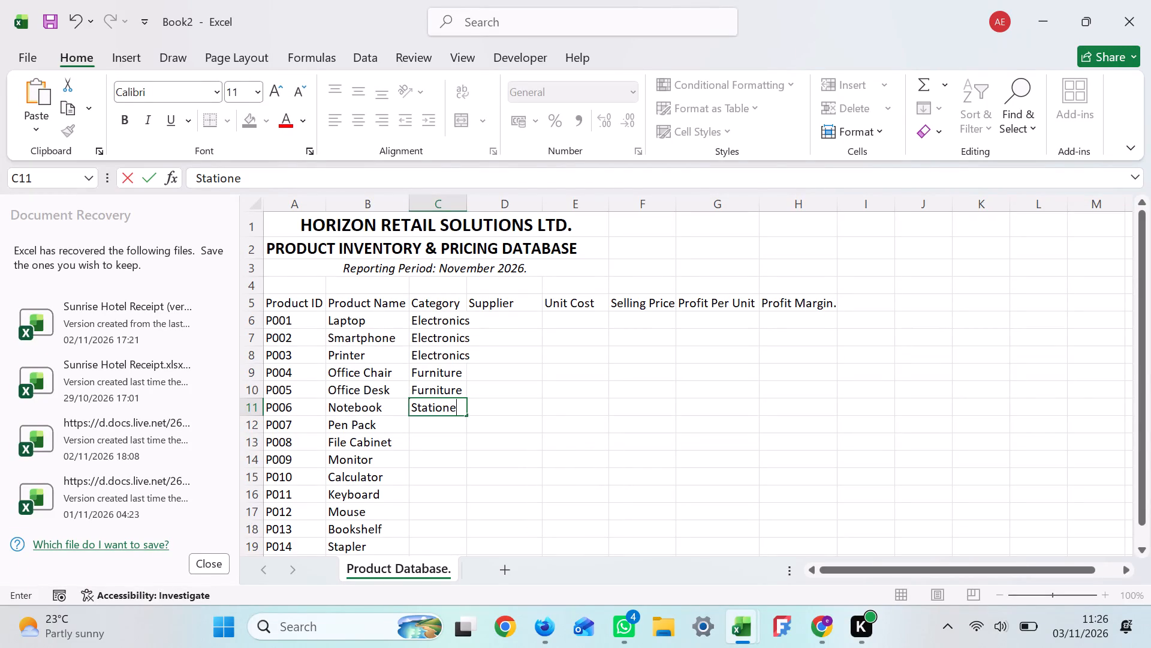
text(ry)
key(Return)
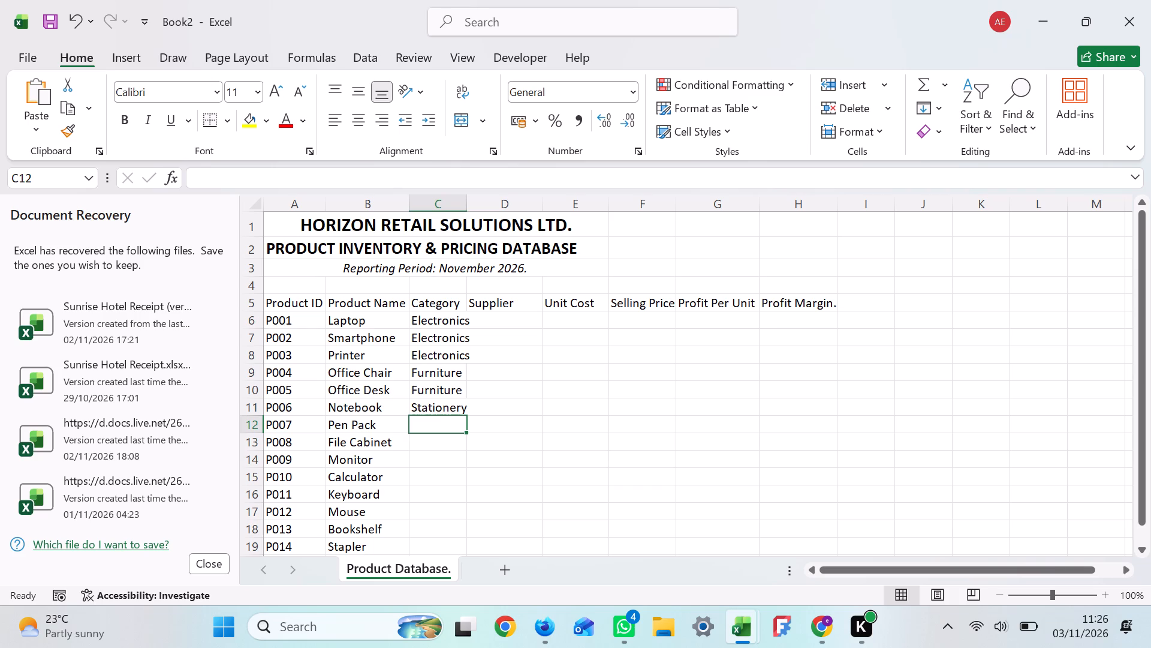
key(s)
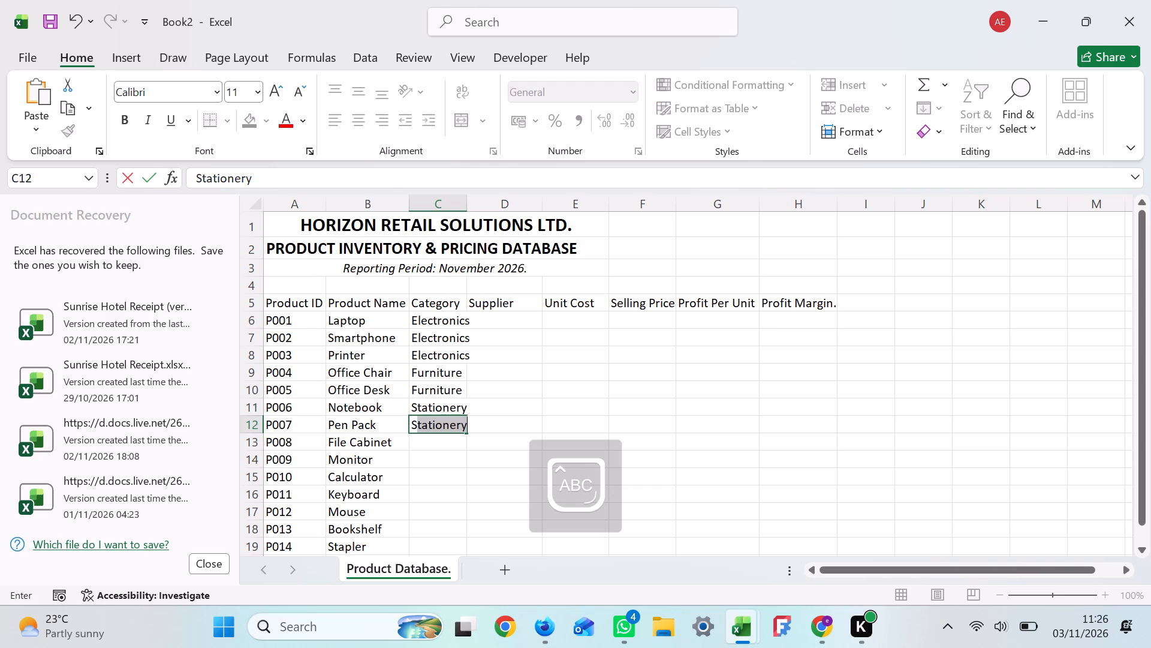
key(Return)
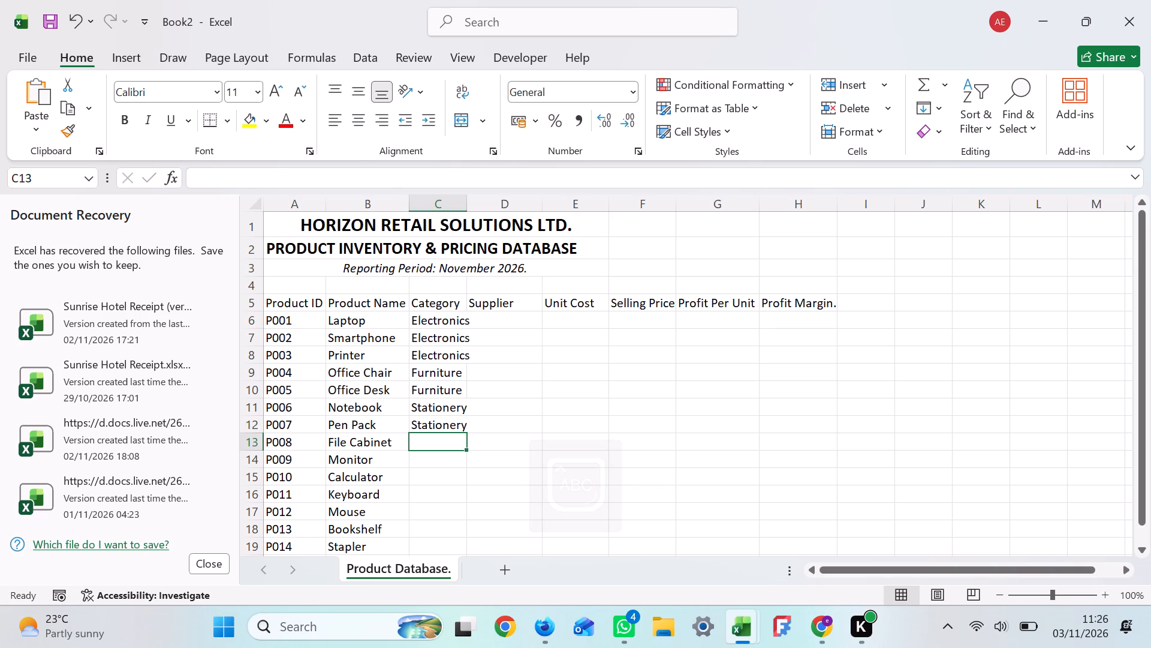
Enter the categories Furniture for File Cabinet, Electronics for Monitor and Stationery for Calculator in cells C13 to C15.
key(f)
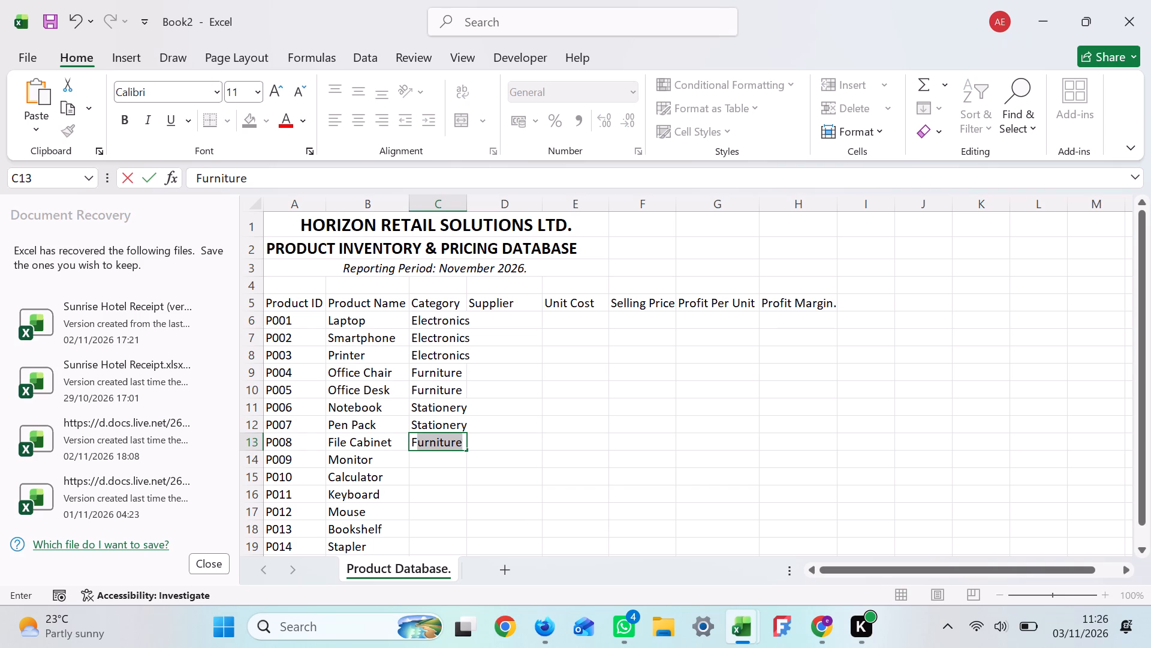
key(Return)
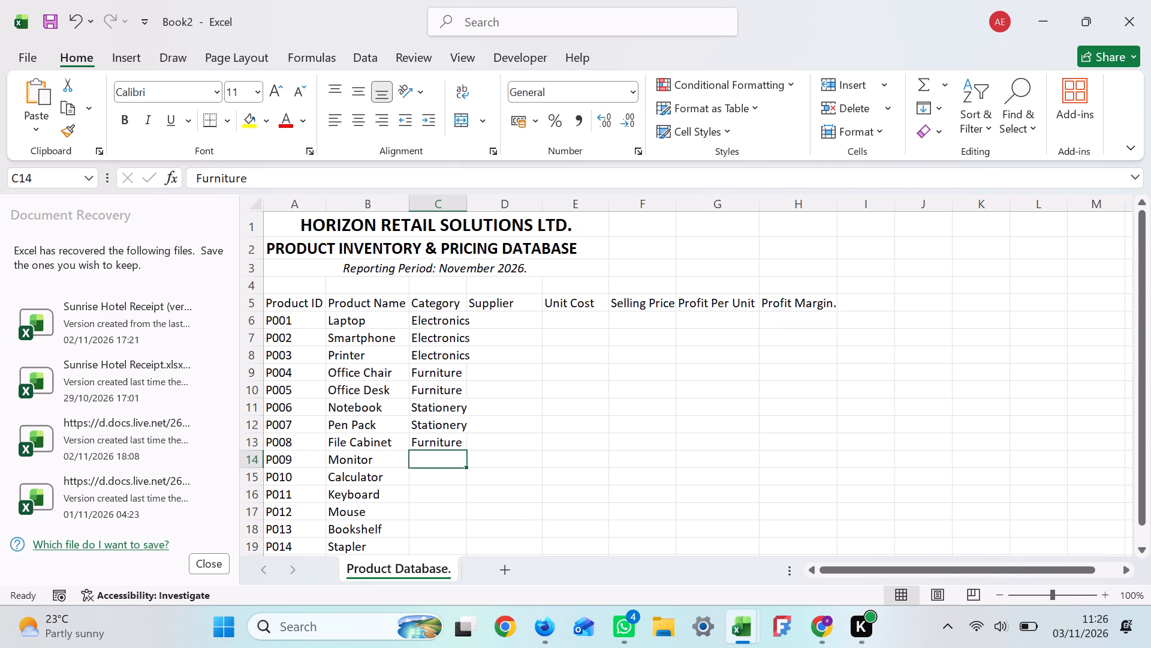
key(e)
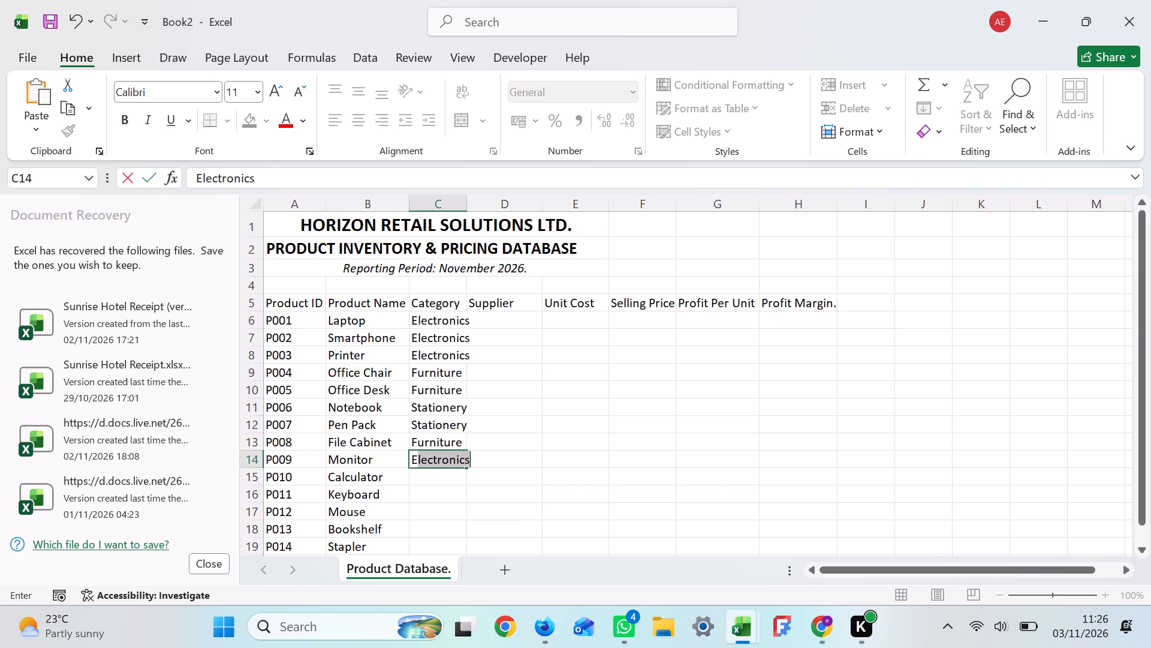
key(Return)
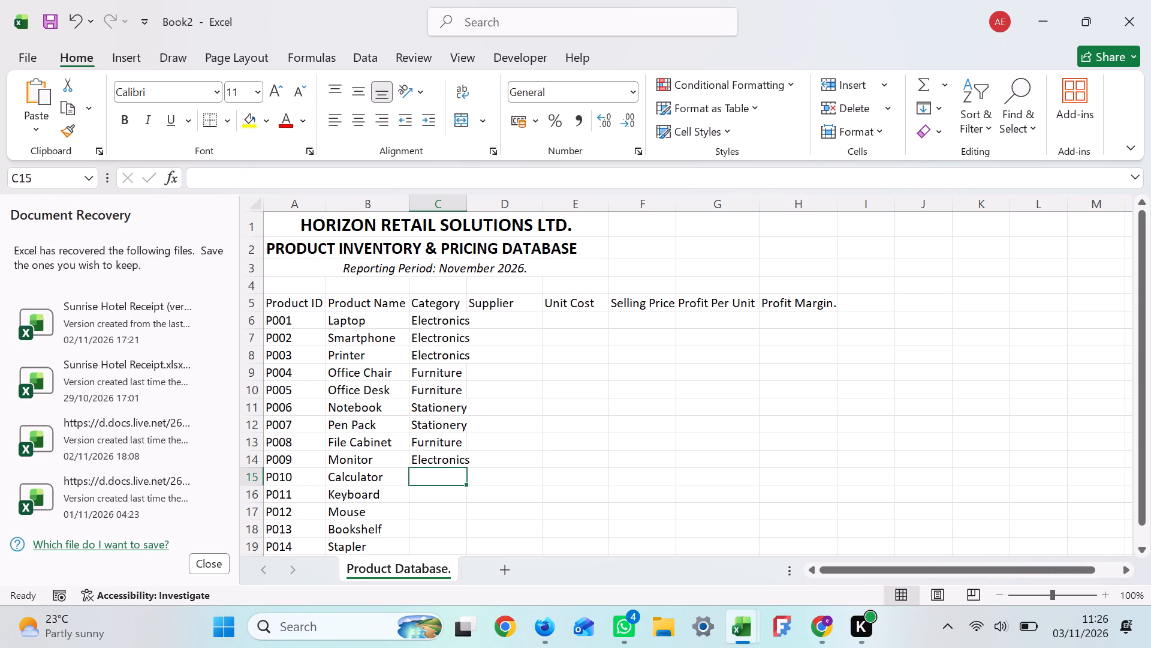
key(s)
key(Return)
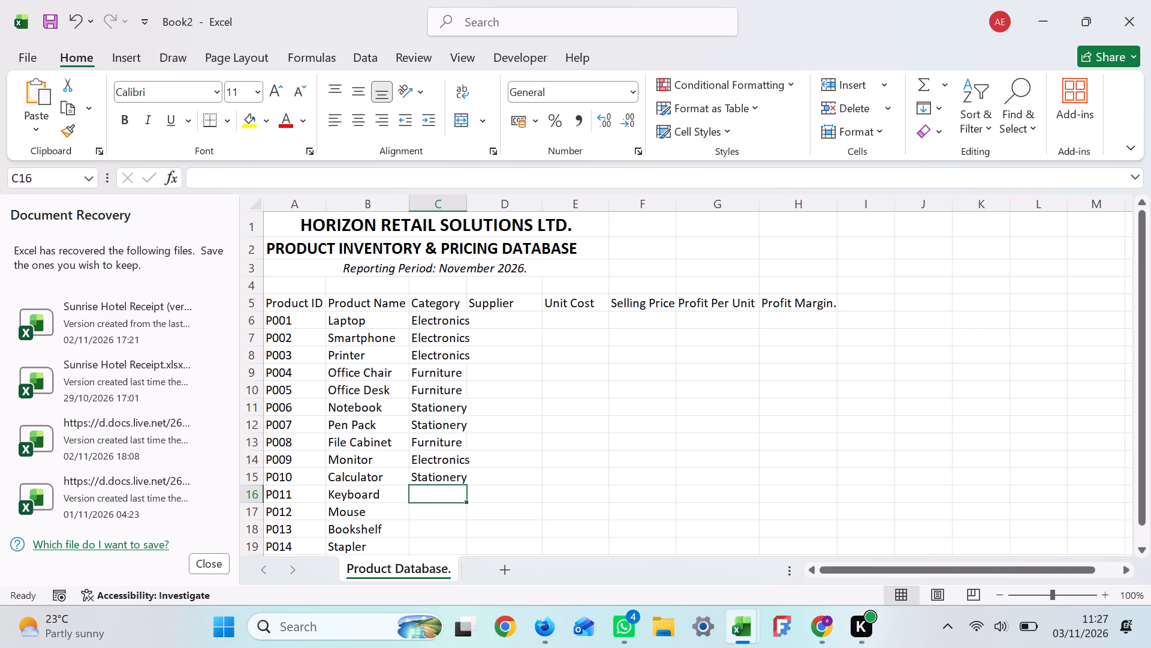
Enter the category Electronics for Keyboard and Mouse in cells C16 and C17.
key(e)
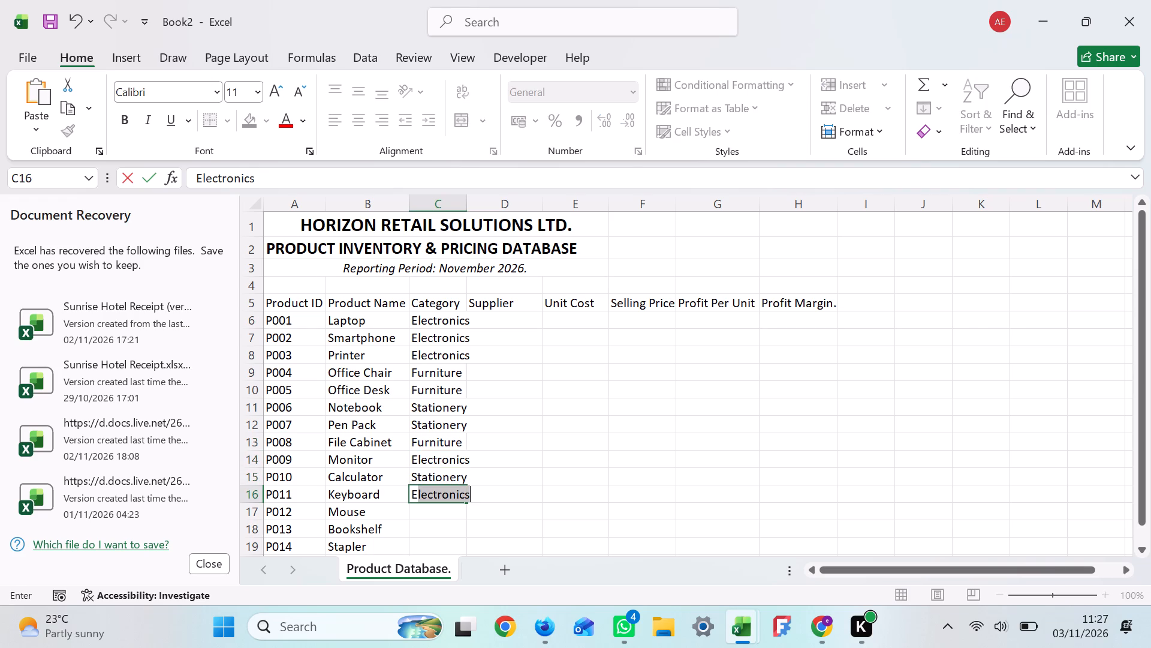
key(Return)
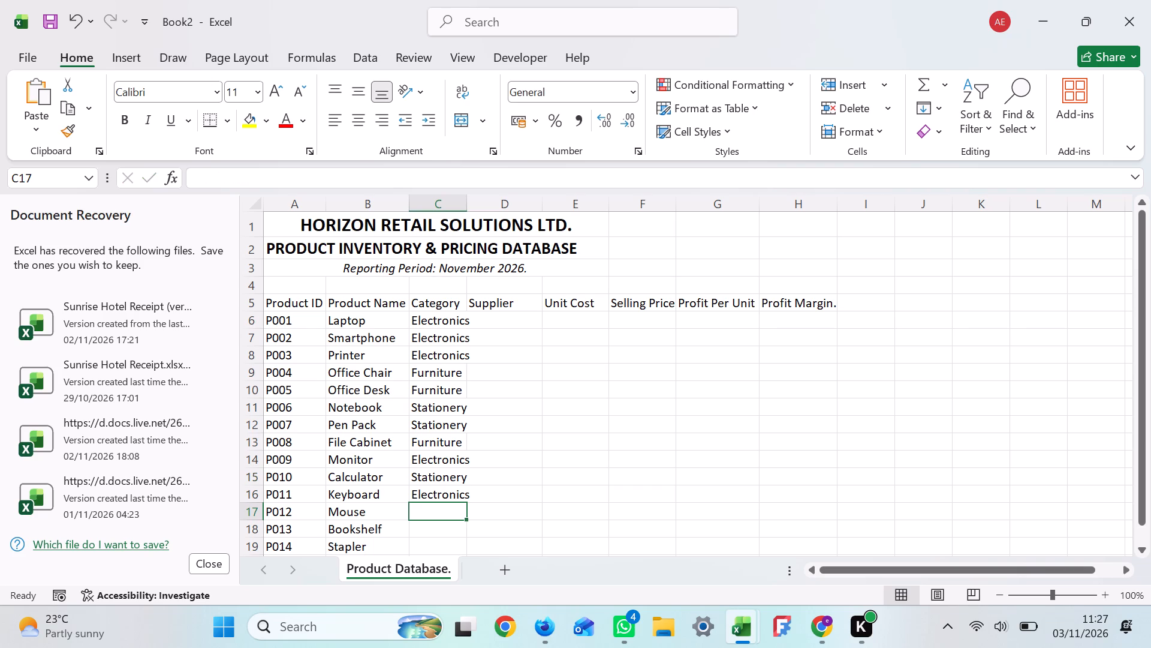
key(e)
key(Return)
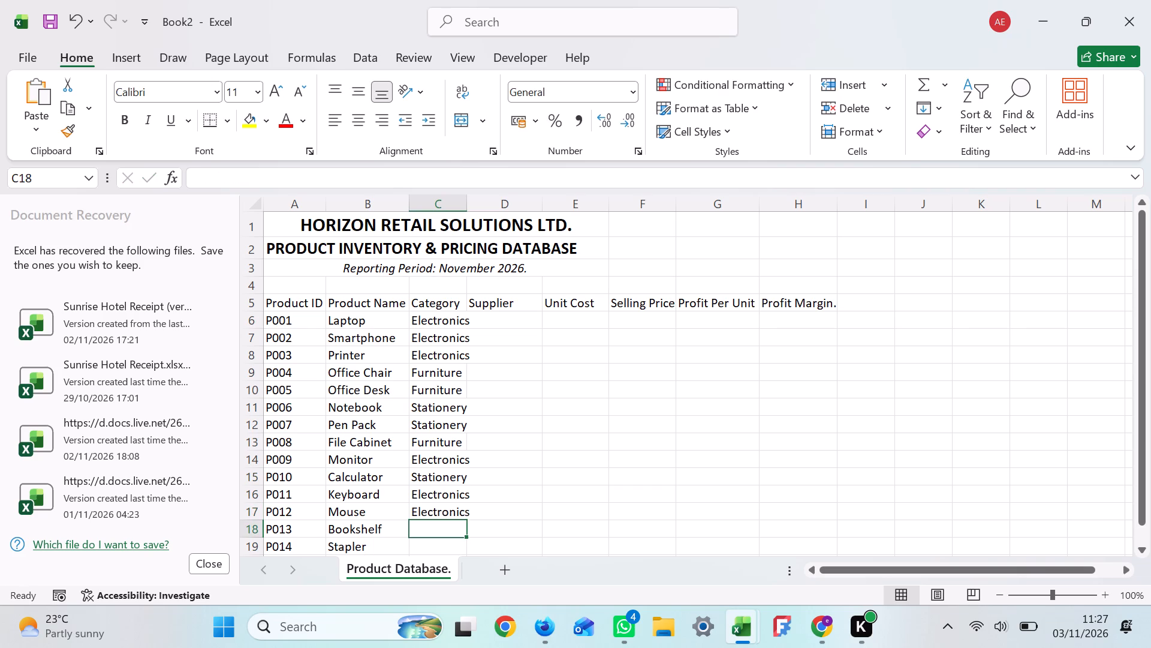
Enter the categories Furniture for Bookshelf, Stationery for Stapler and Electronics for Projector in cells C18 to C20.
key(f)
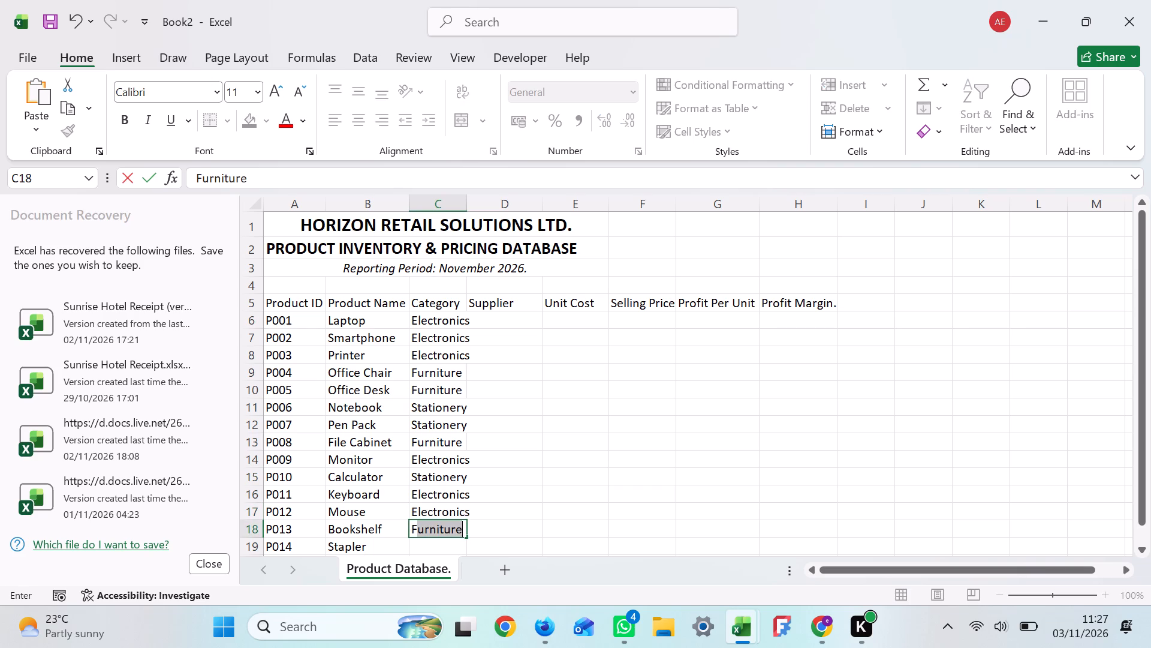
key(Return)
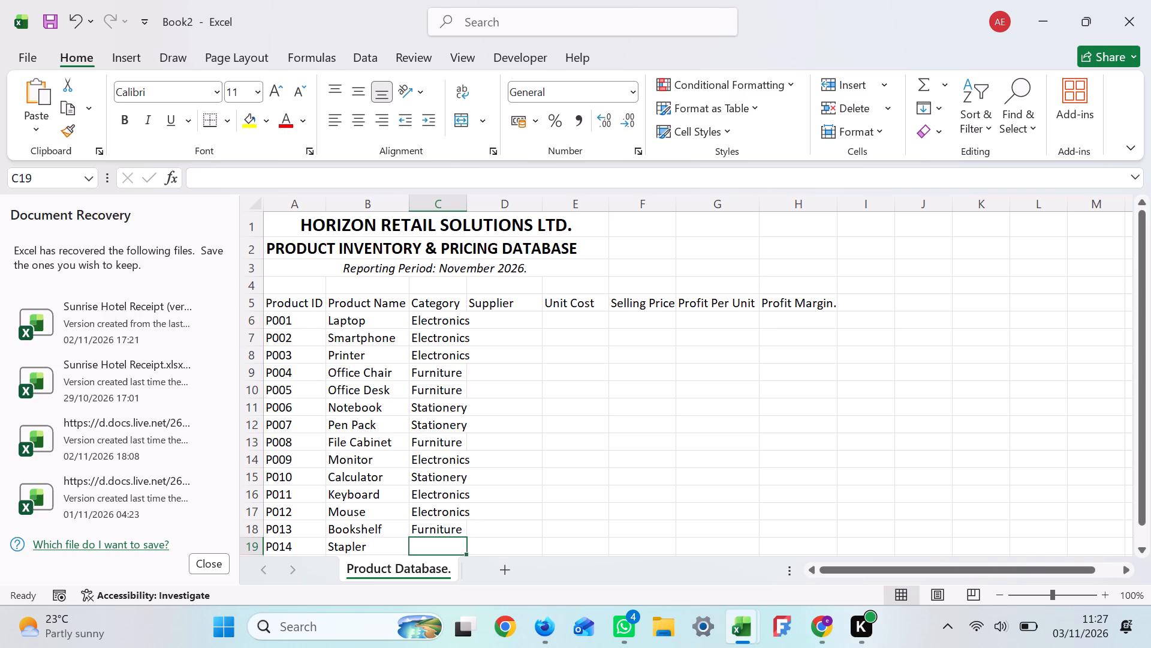
key(s)
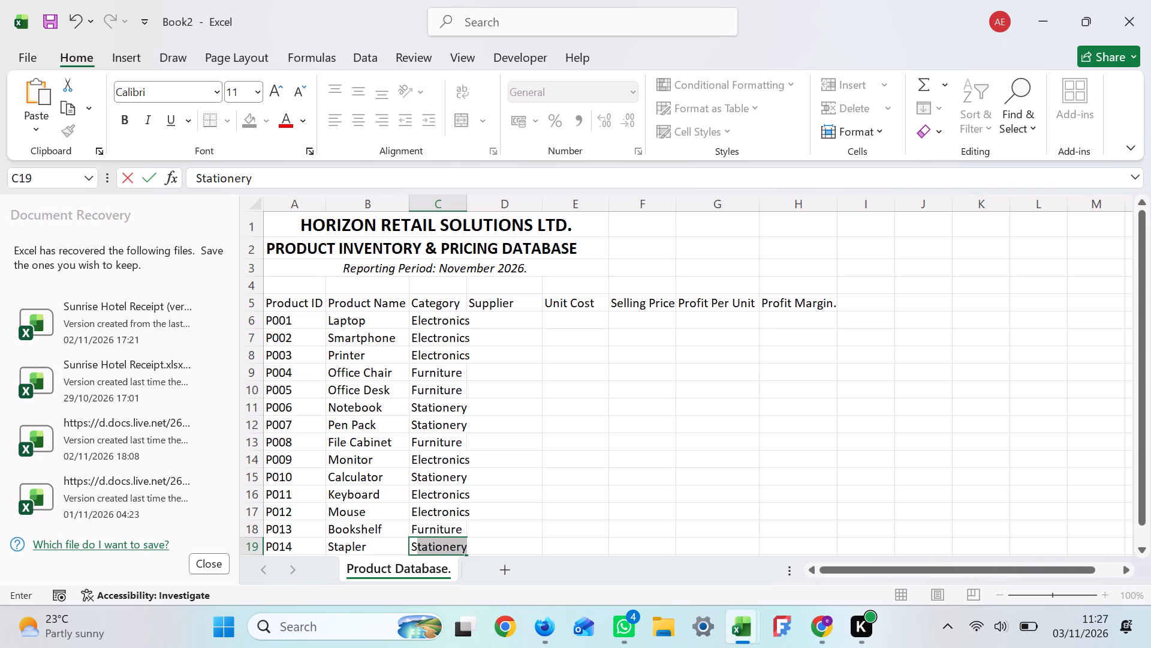
key(Return)
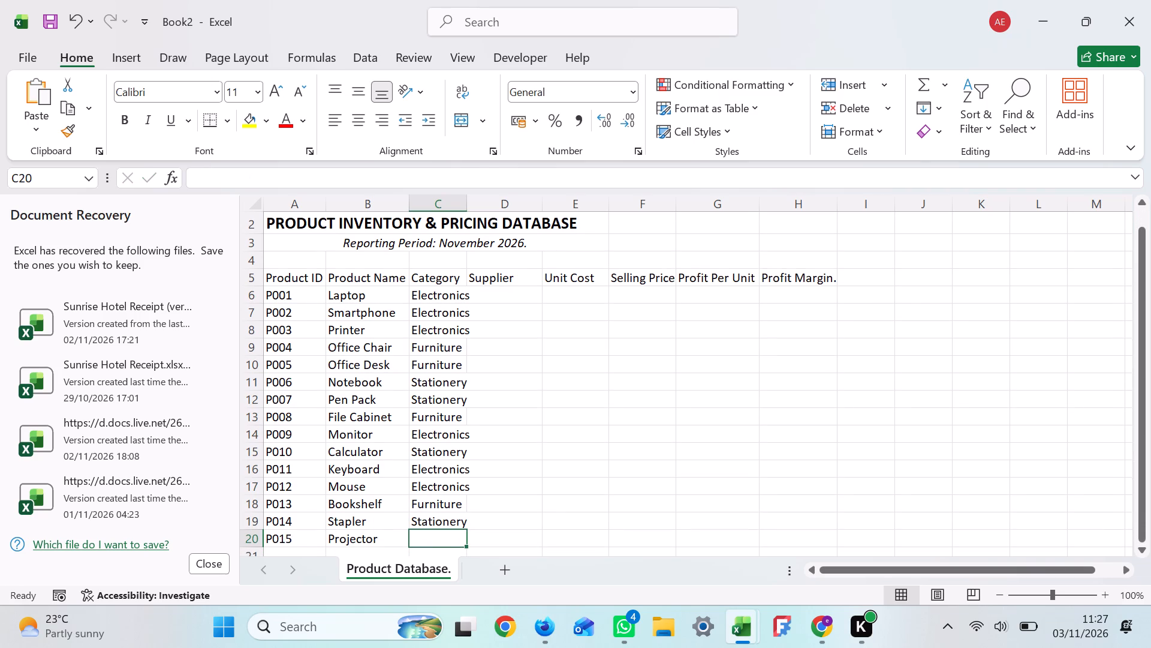
key(e)
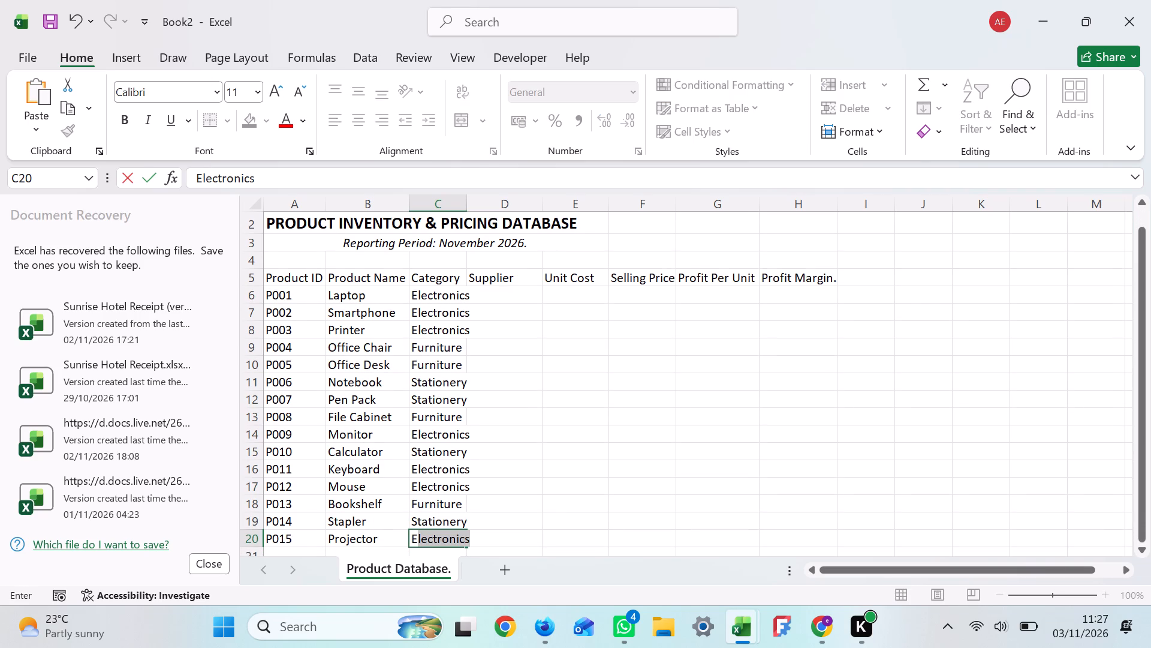
key(Return)
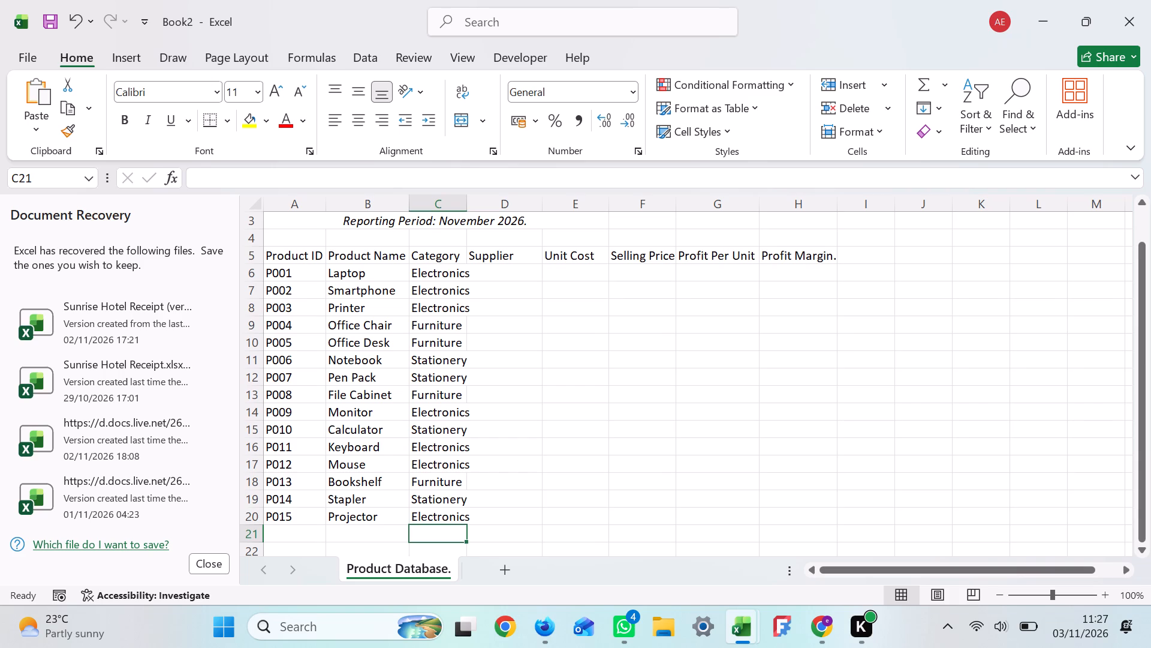
Widen column C slightly so that the Electronics entries fit inside the Category column.
drag(466, 200, 473, 202)
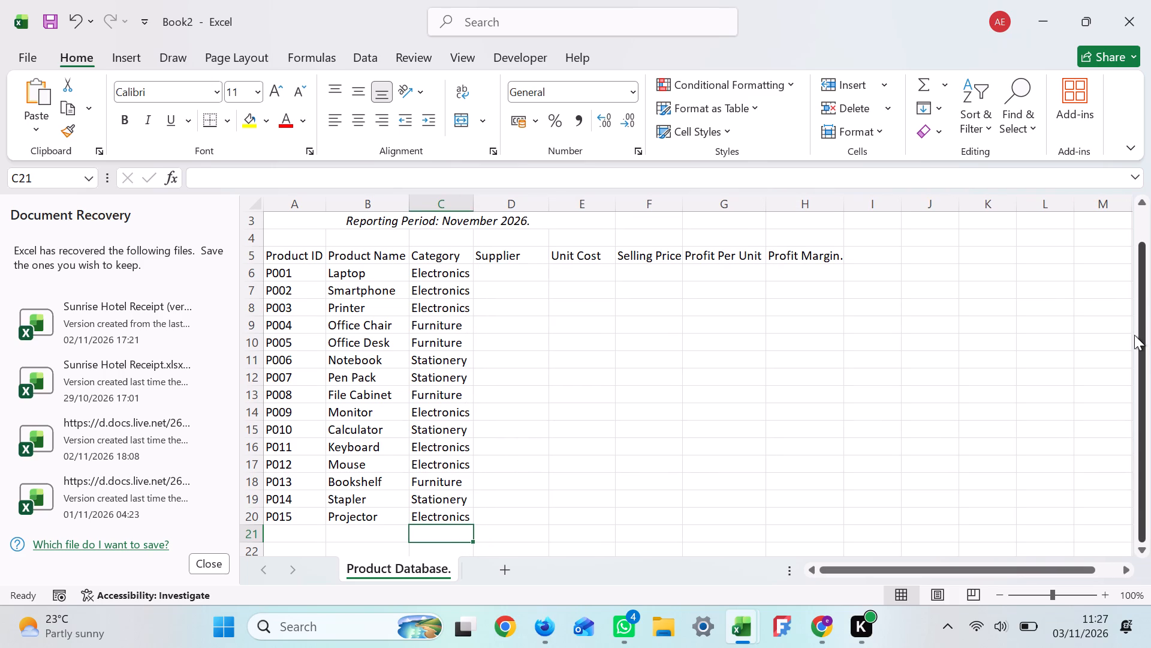
Enter TechWorld as the supplier for Laptop in cell D6.
drag(1143, 353, 1135, 268)
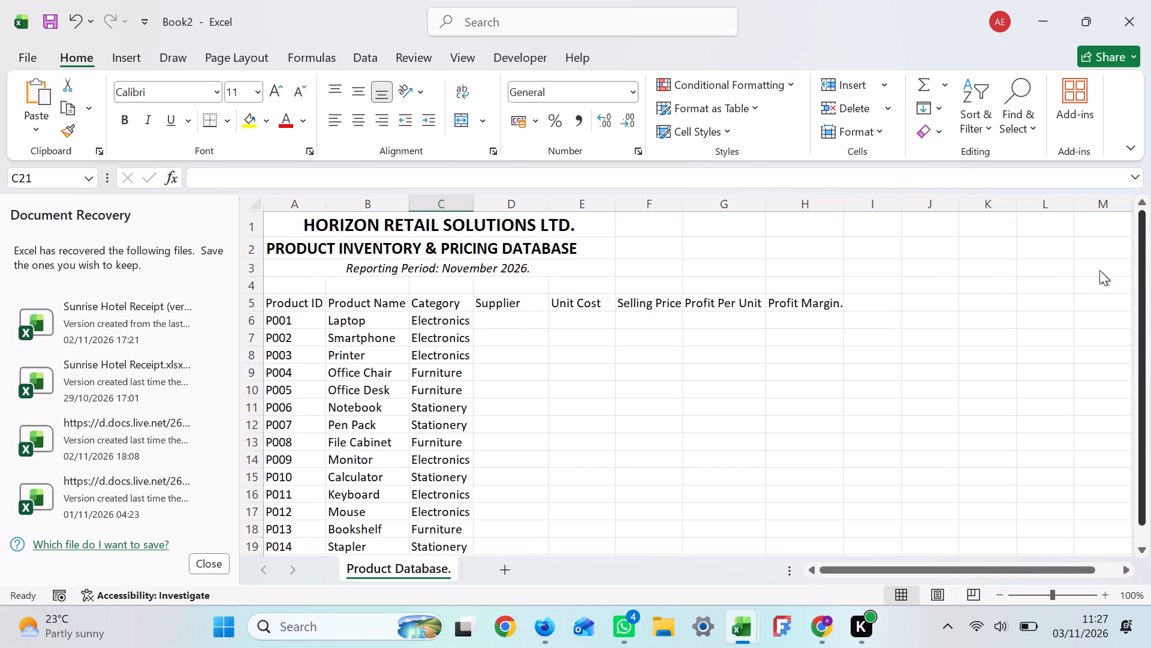
click(522, 312)
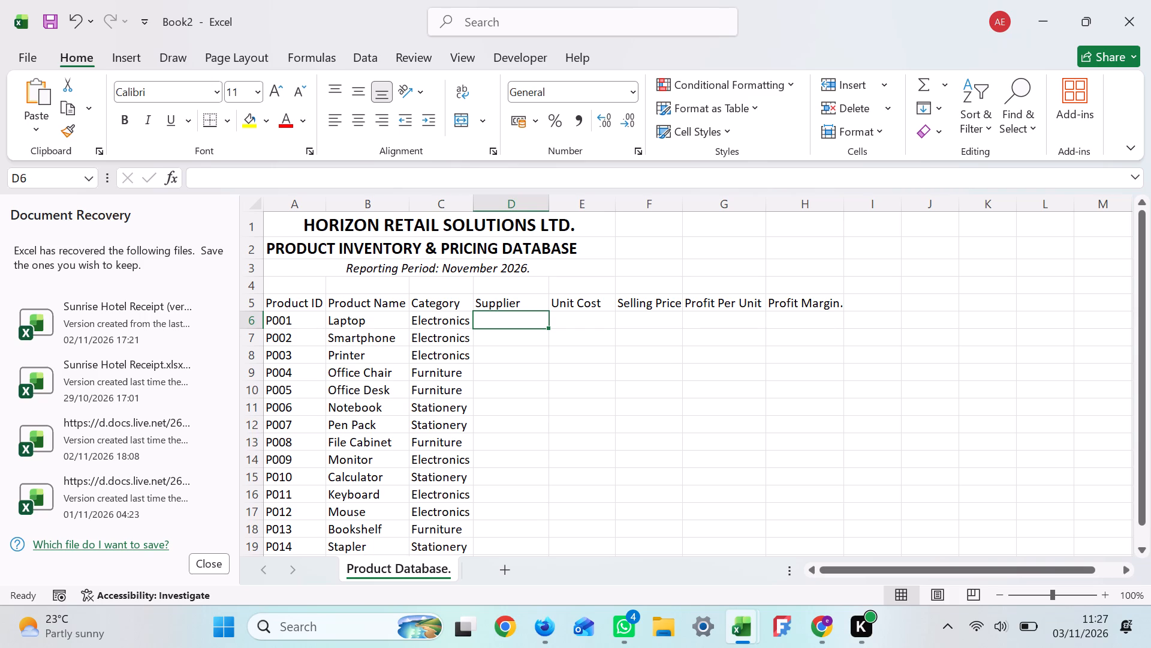
key(t)
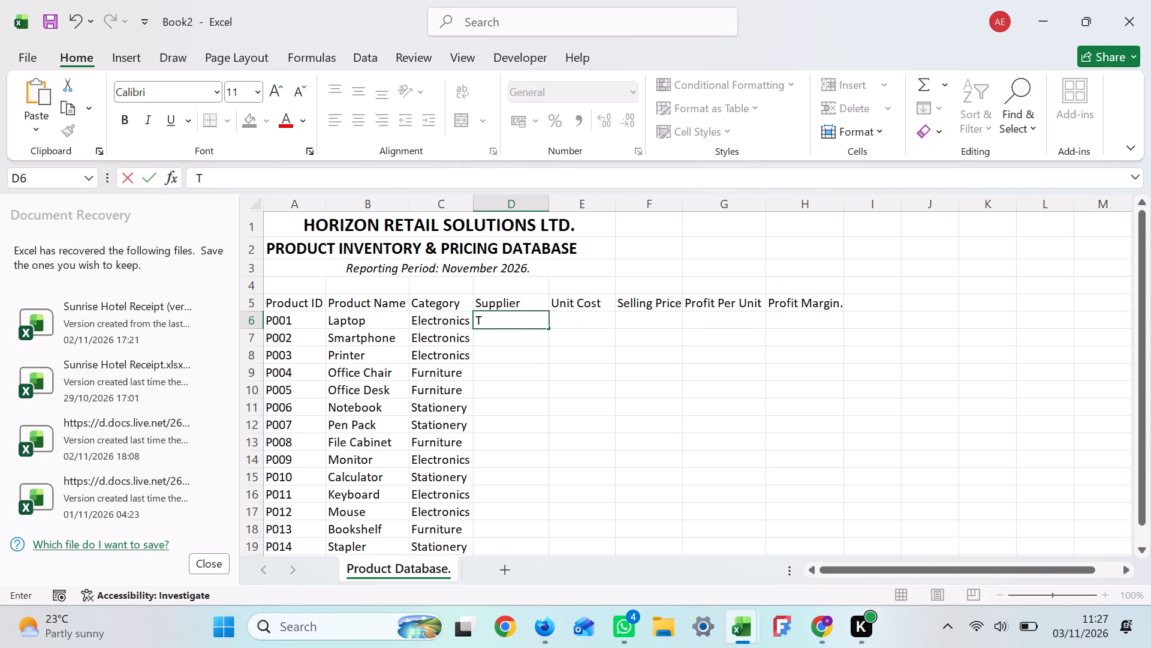
text(ec)
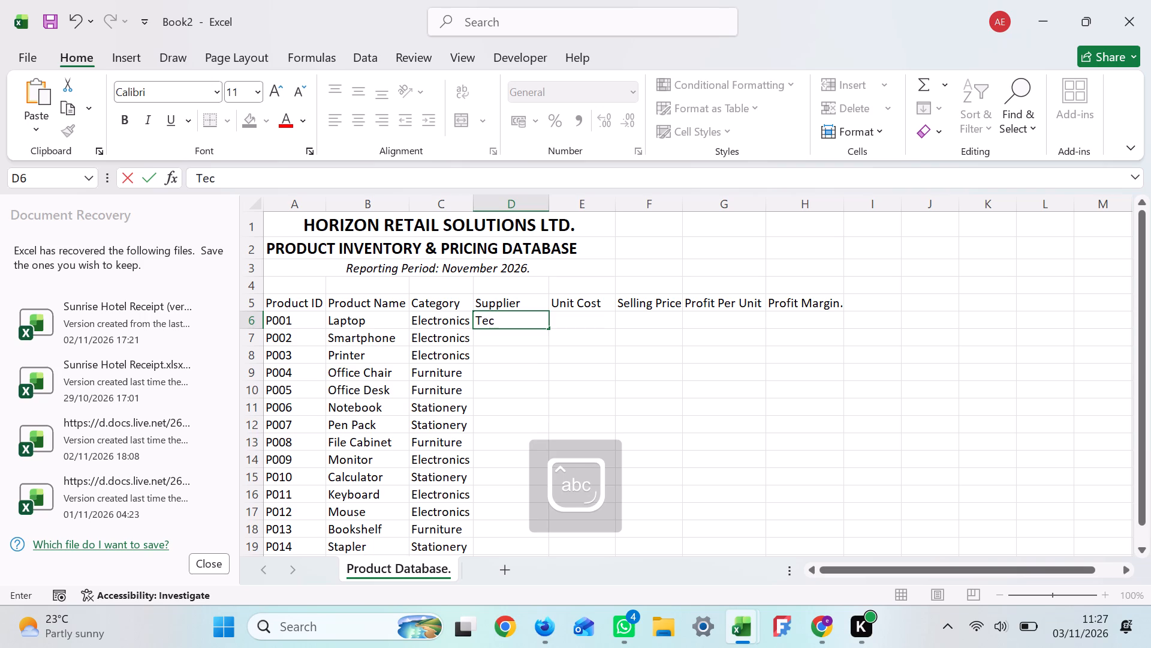
key(h)
key(w)
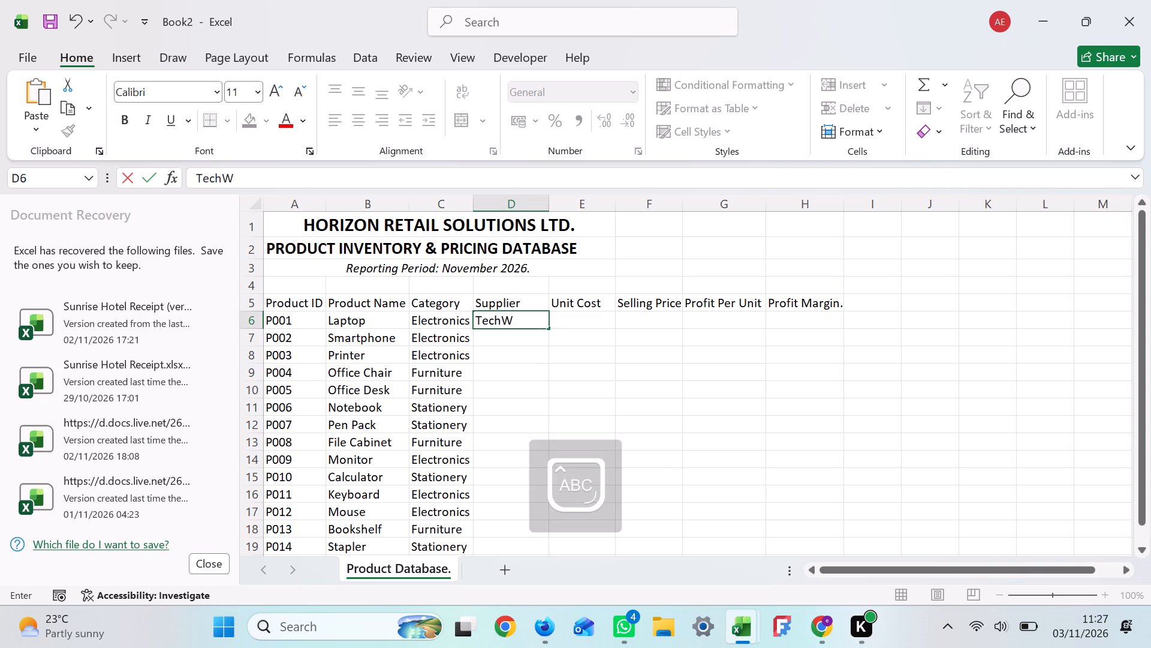
key(o)
key(r)
text(ld)
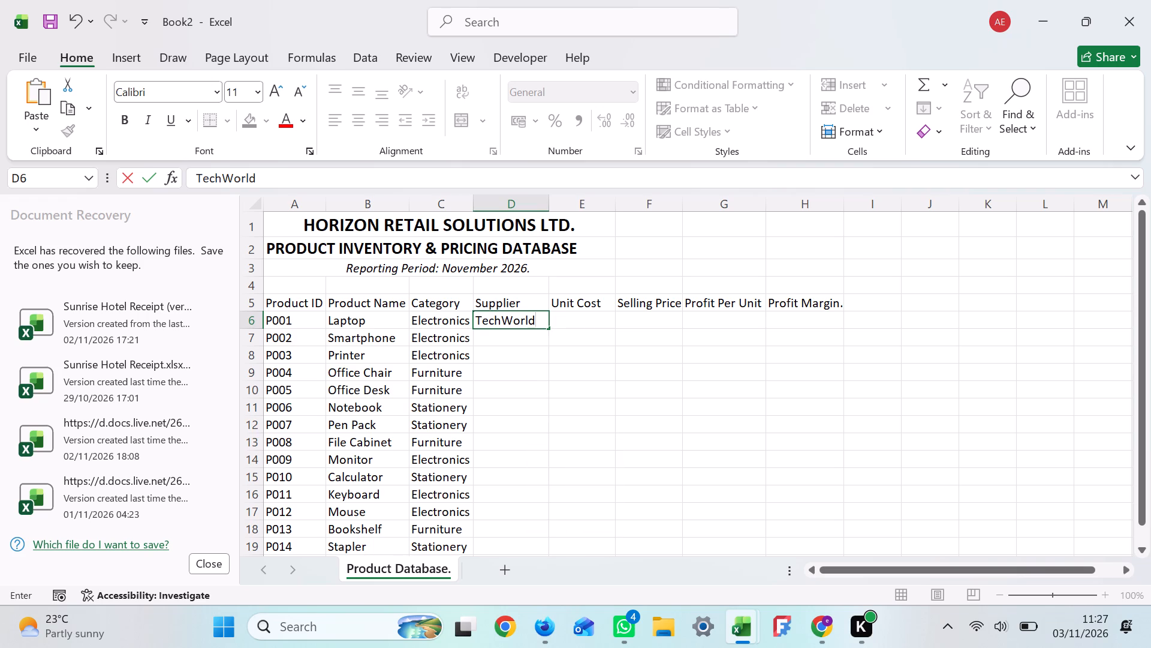
key(Return)
Enter MobileHub as the supplier for Smartphone in cell D7.
key(m)
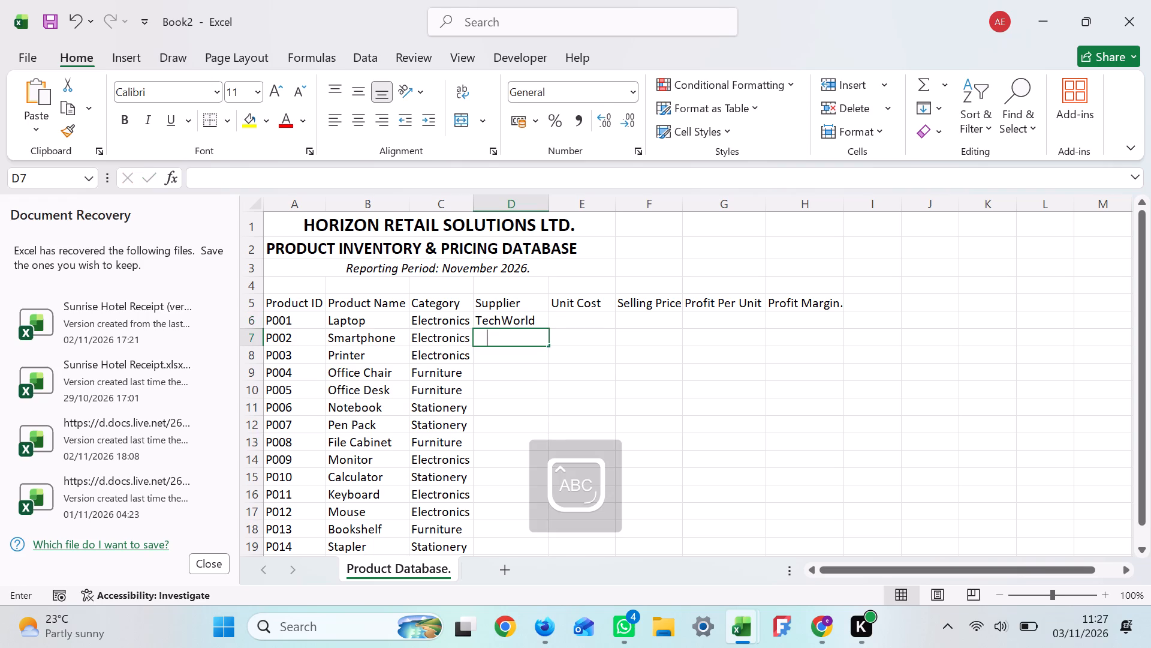
key(o)
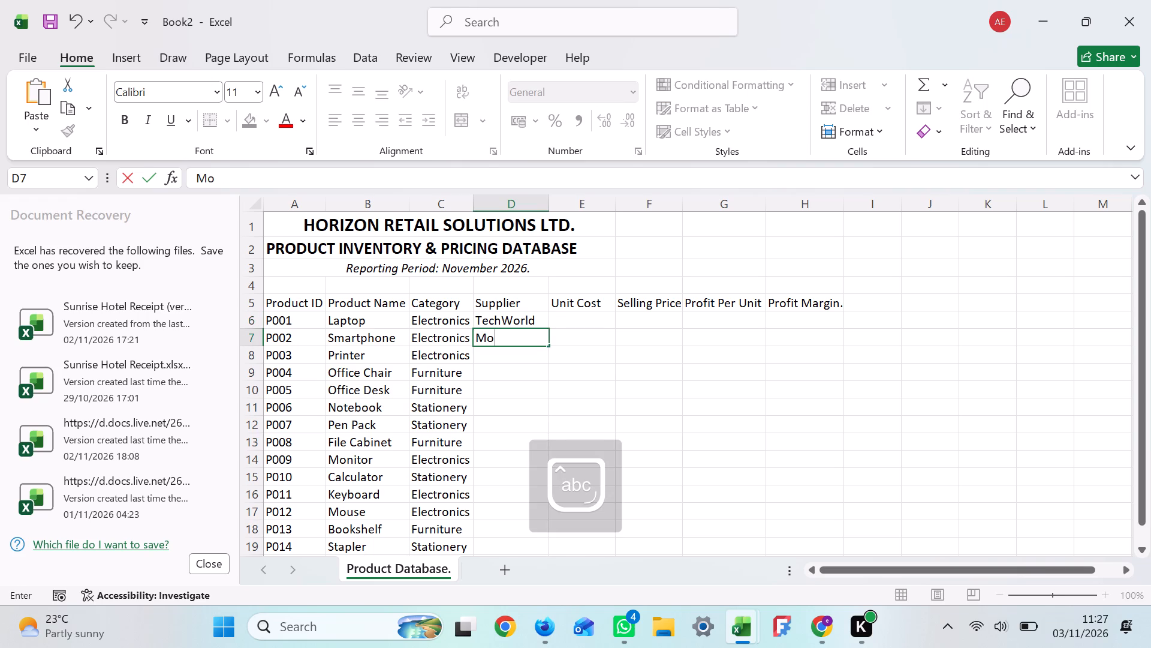
text(bil)
key(e)
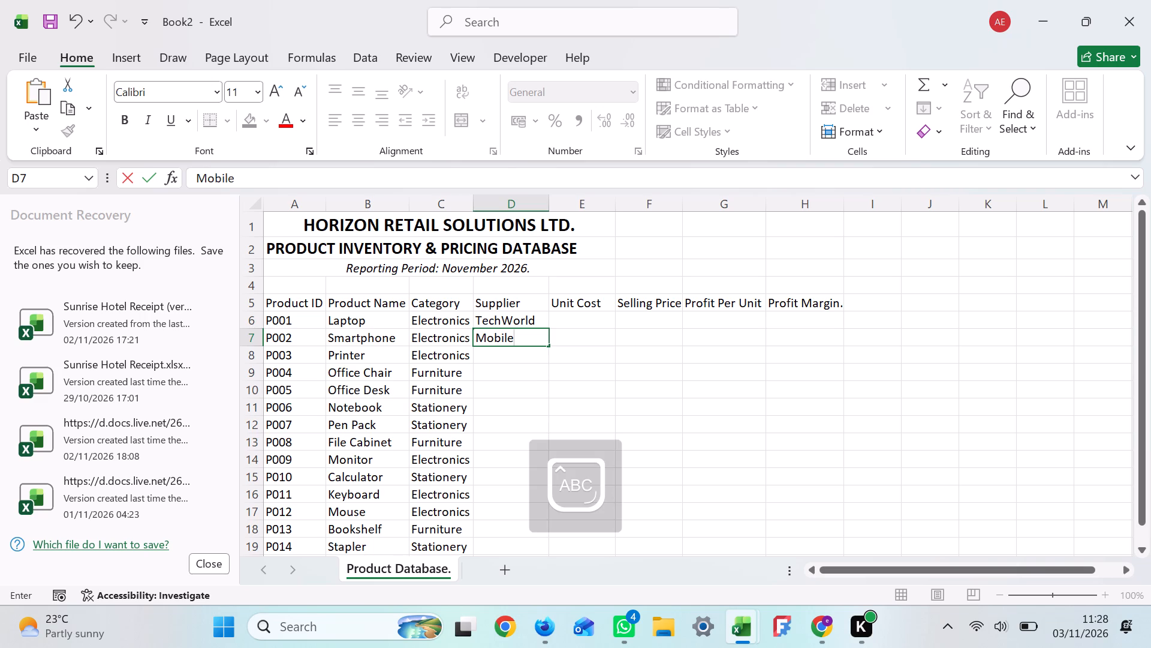
key(h)
key(u)
key(b)
key(Return)
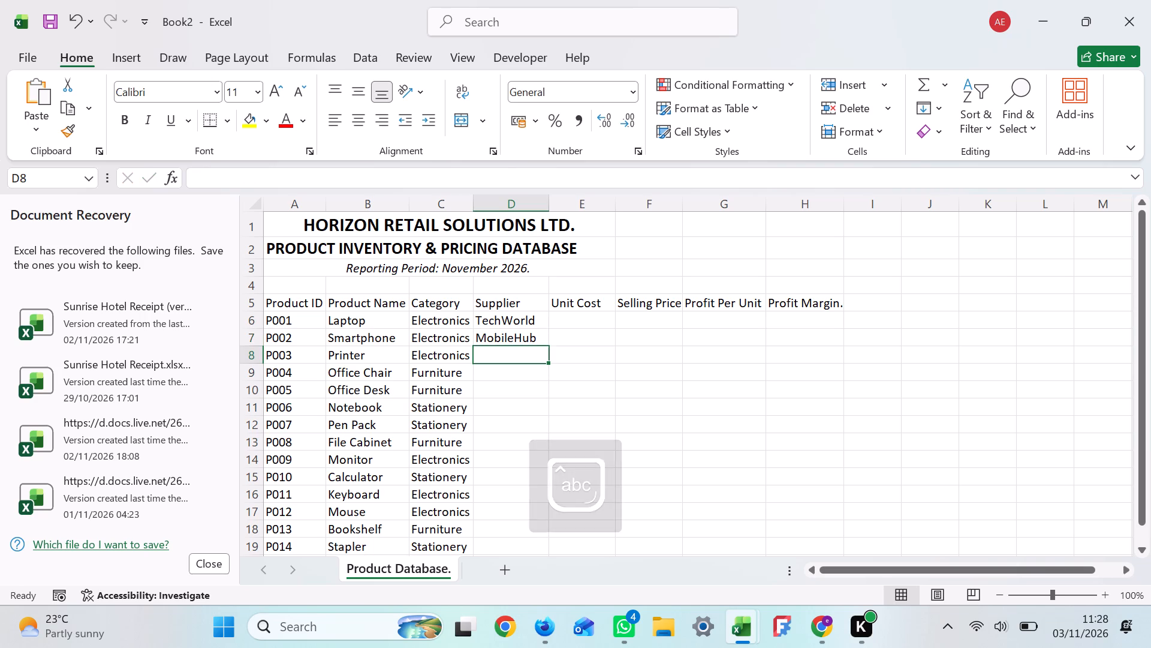
Enter PrintPro as the supplier for Printer in cell D8.
key(p)
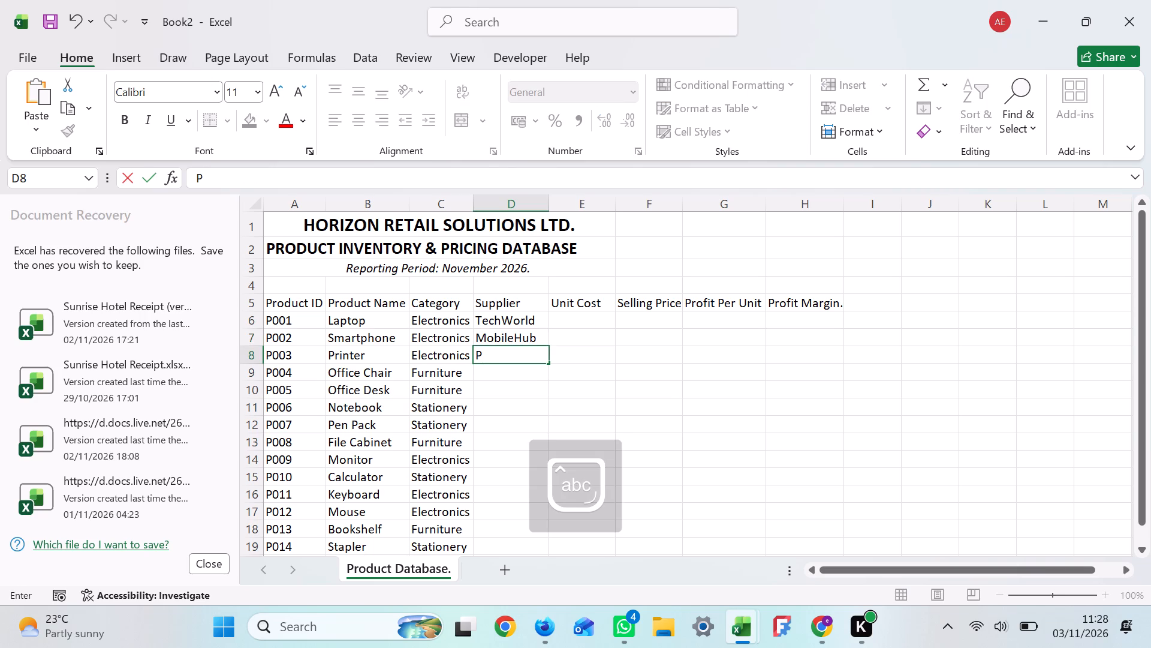
key(r)
text(in)
key(t)
key(p)
text(ro)
key(Return)
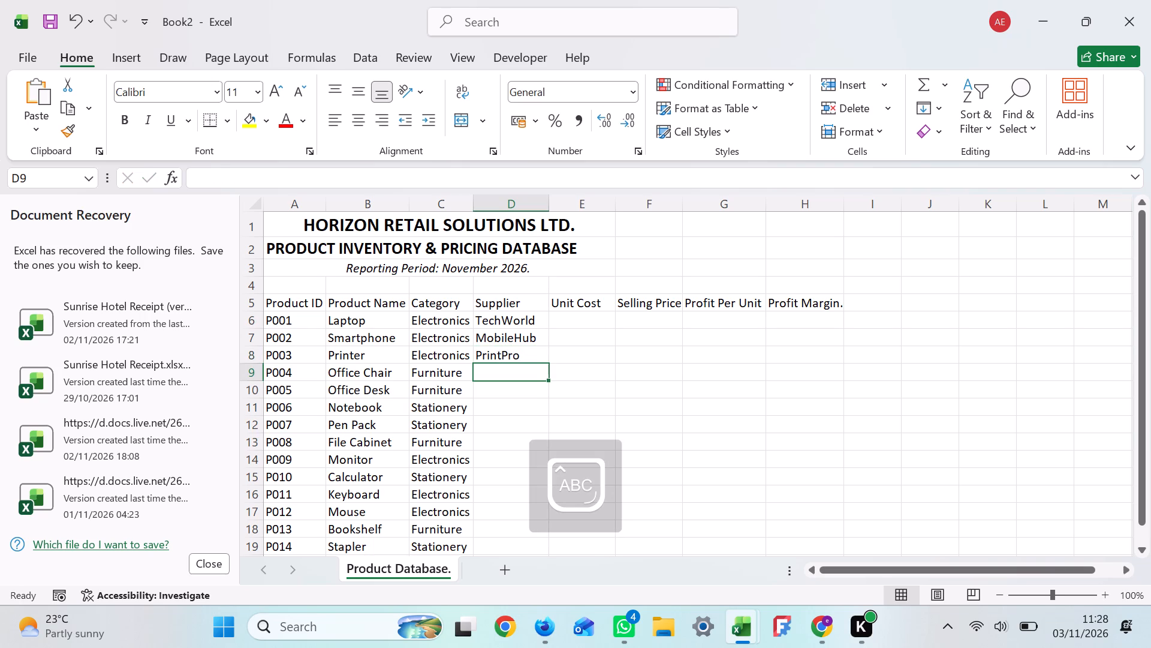
Enter FurniHouse as the supplier for Office Chair and Office Desk in cells D9 and D10.
key(f)
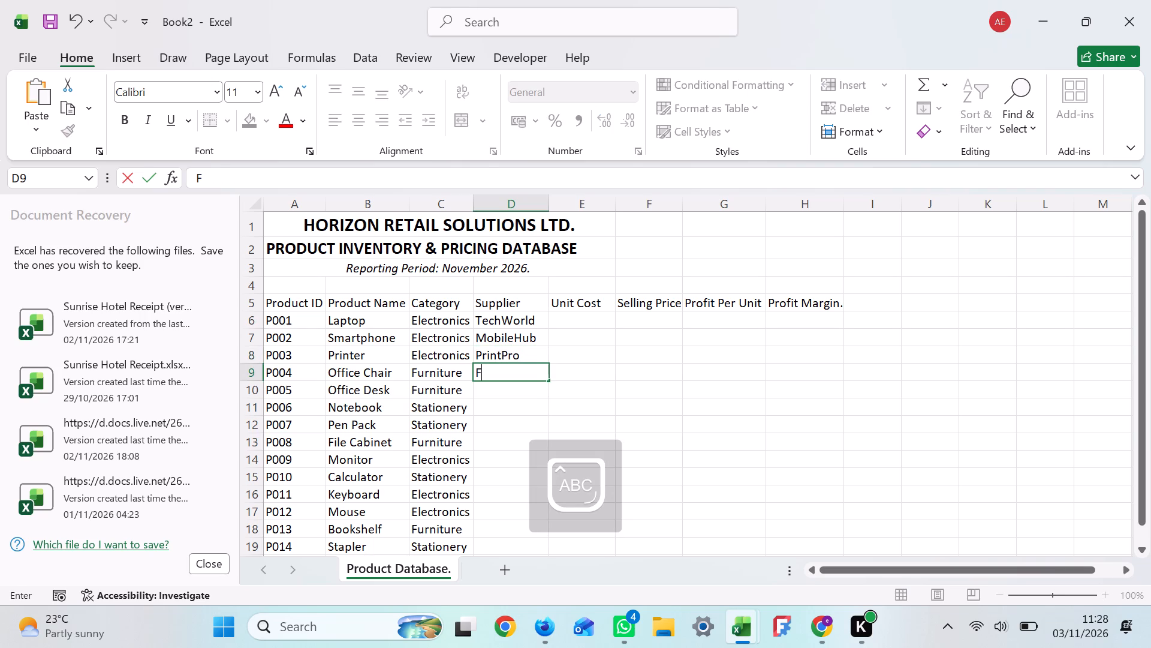
key(u)
key(r)
key(n)
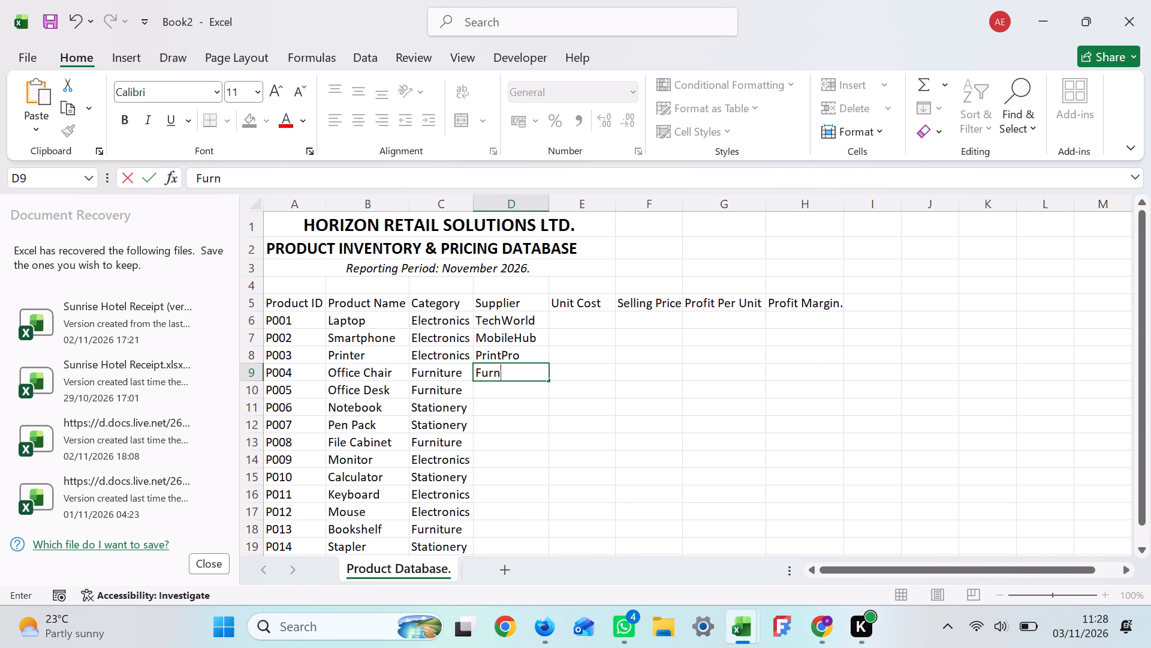
key(i)
key(h)
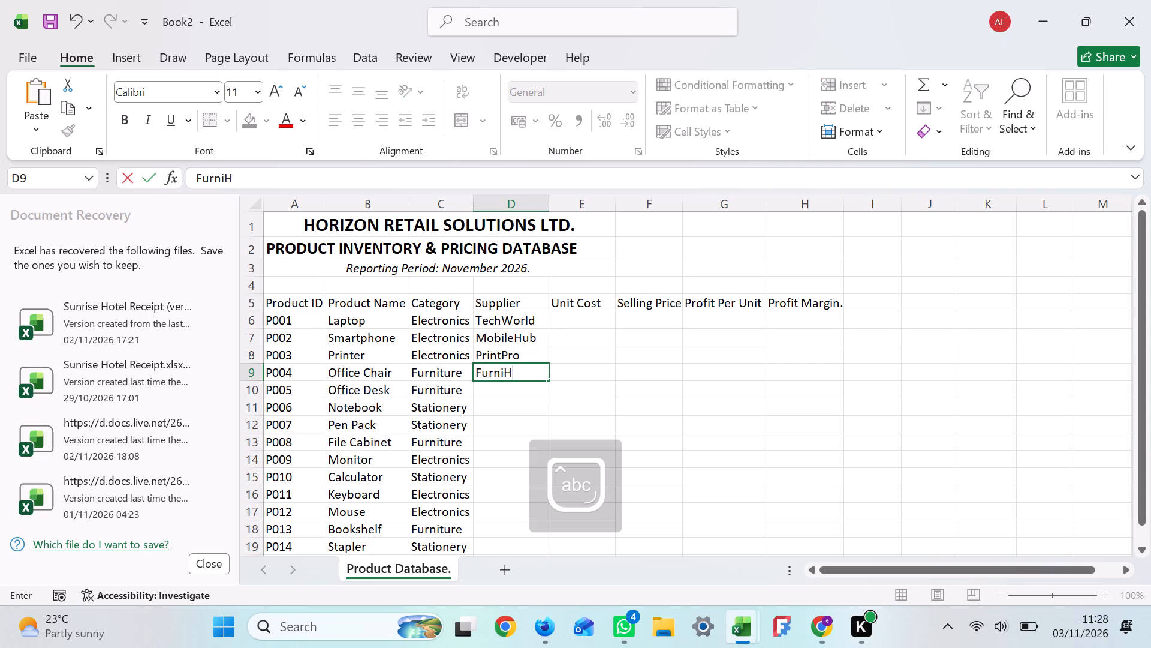
key(o)
key(u)
text(se)
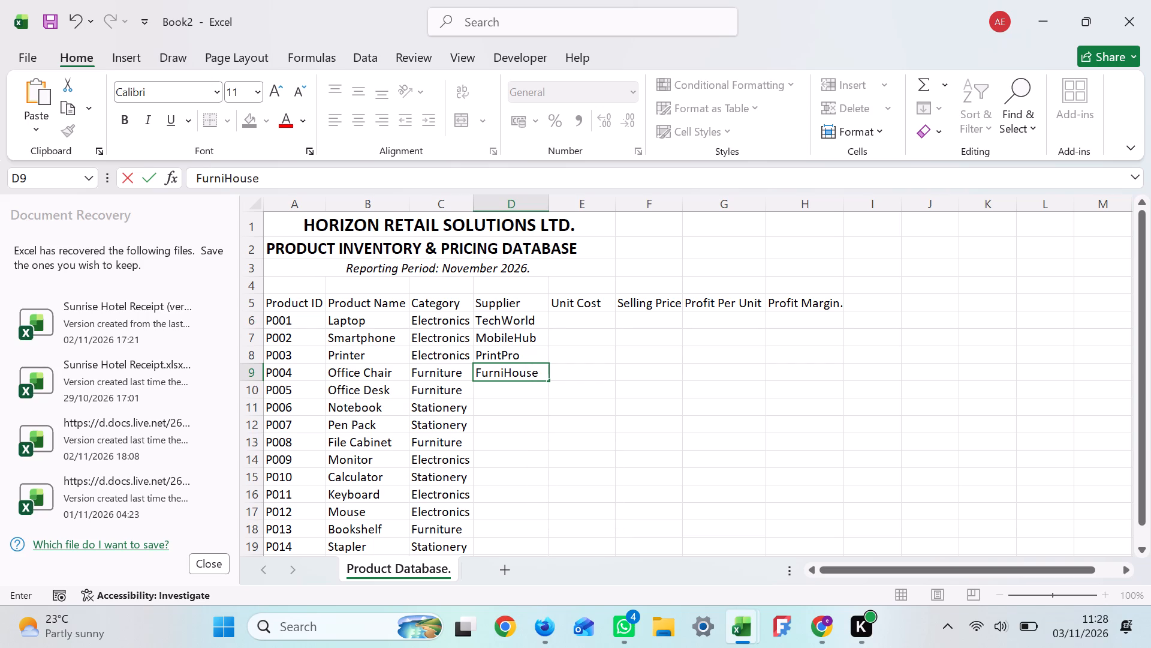
key(Return)
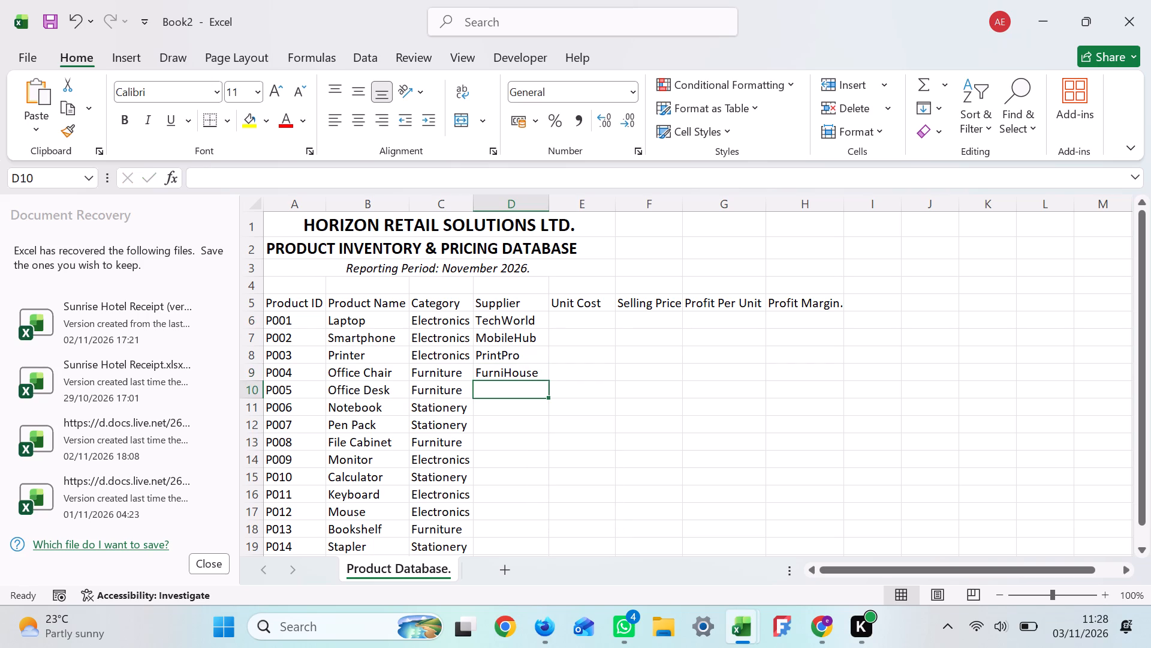
key(f)
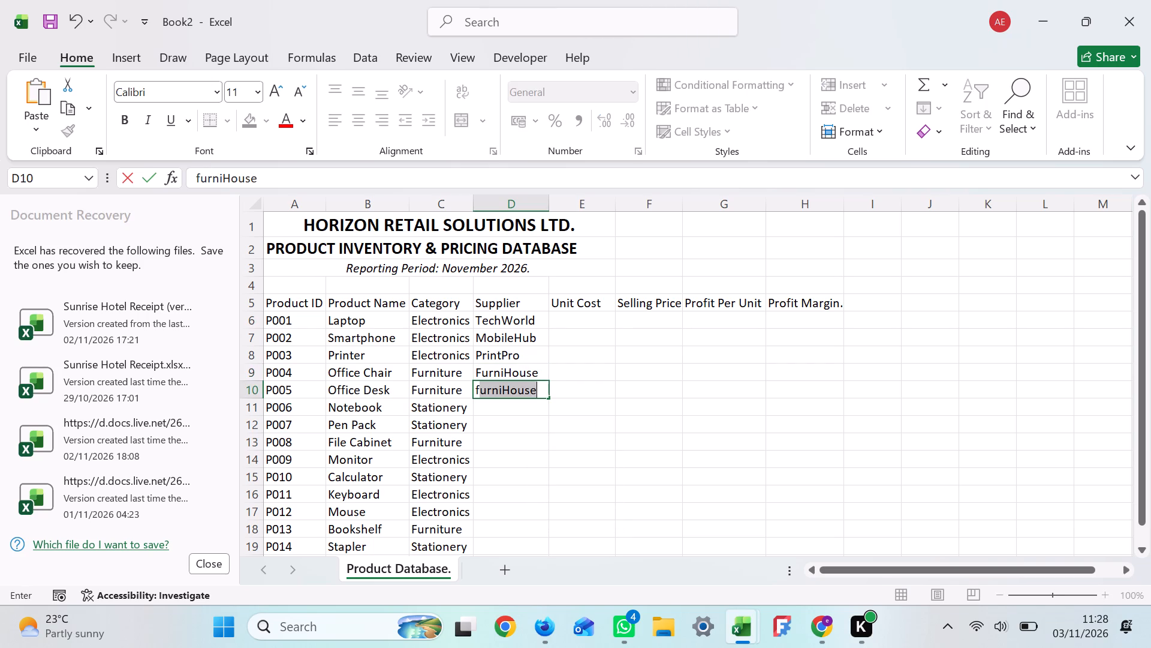
key(Return)
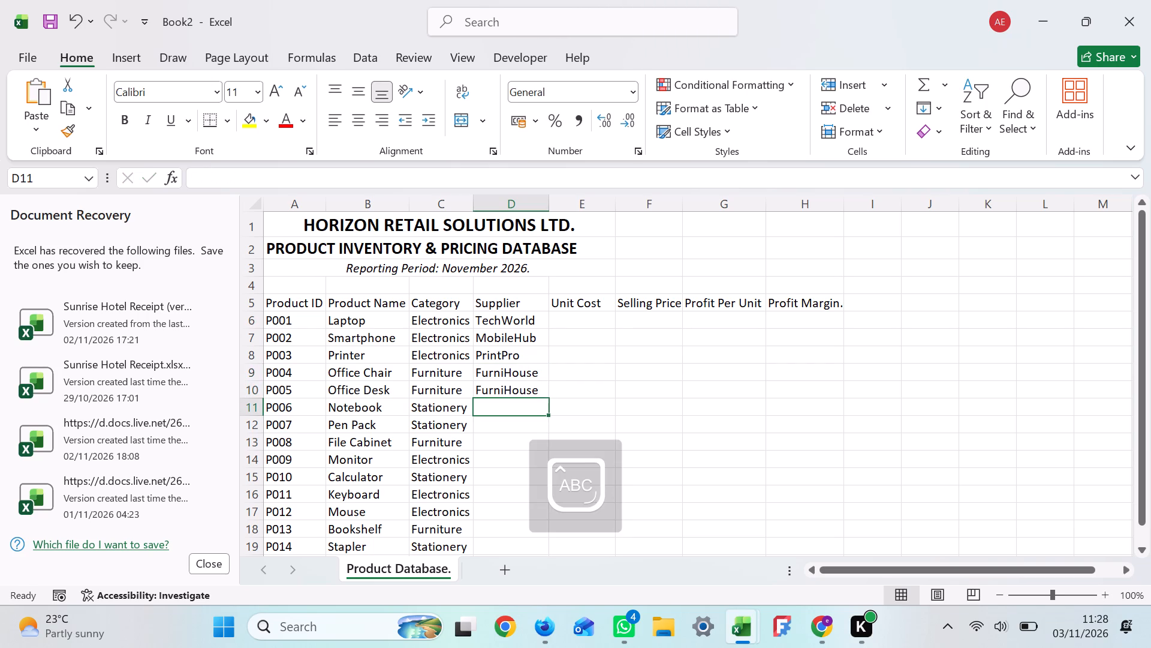
Enter PaperPlus as the supplier for Notebook and Pen Pack in cells D11 and D12.
key(p)
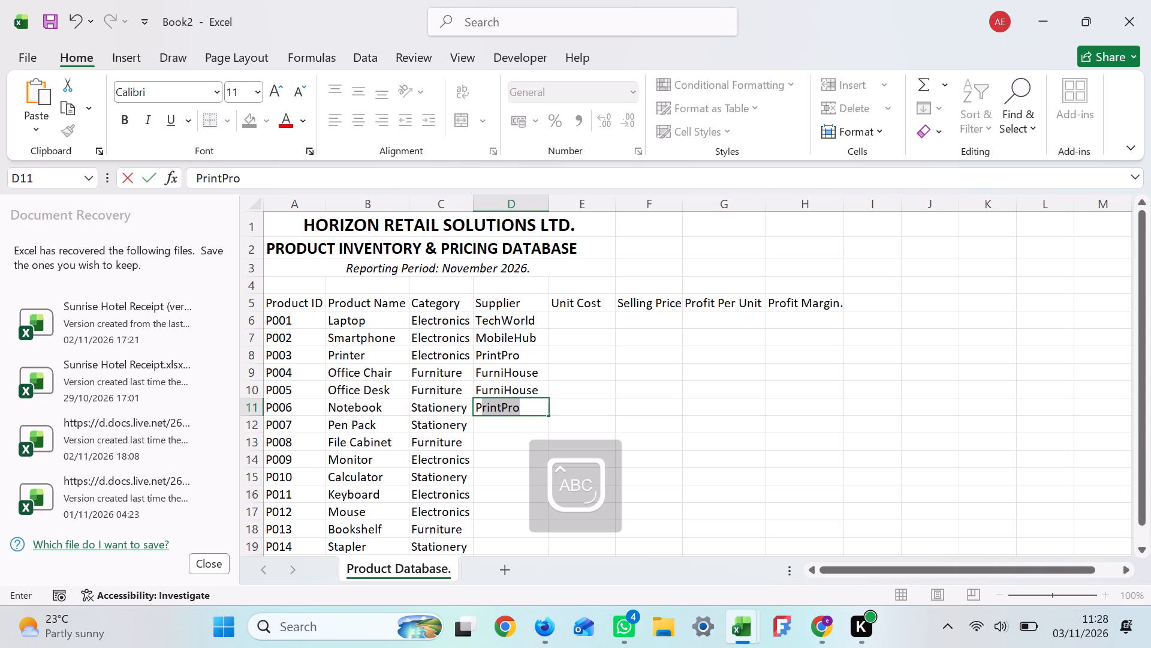
key(a)
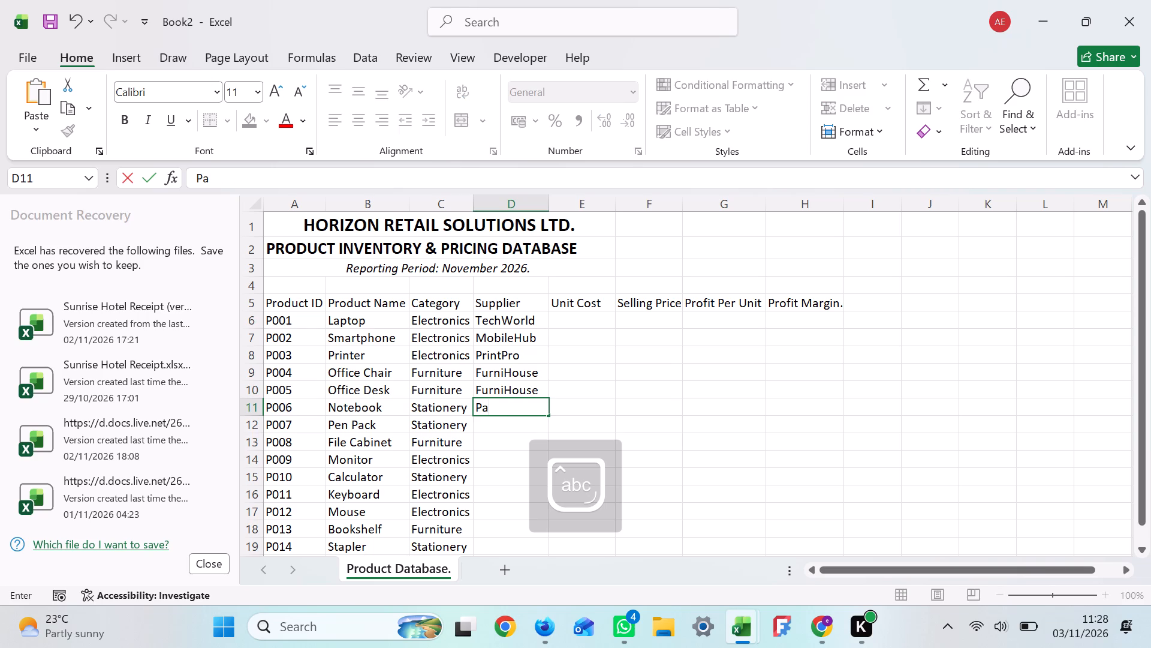
key(p)
text(er)
key(p)
key(l)
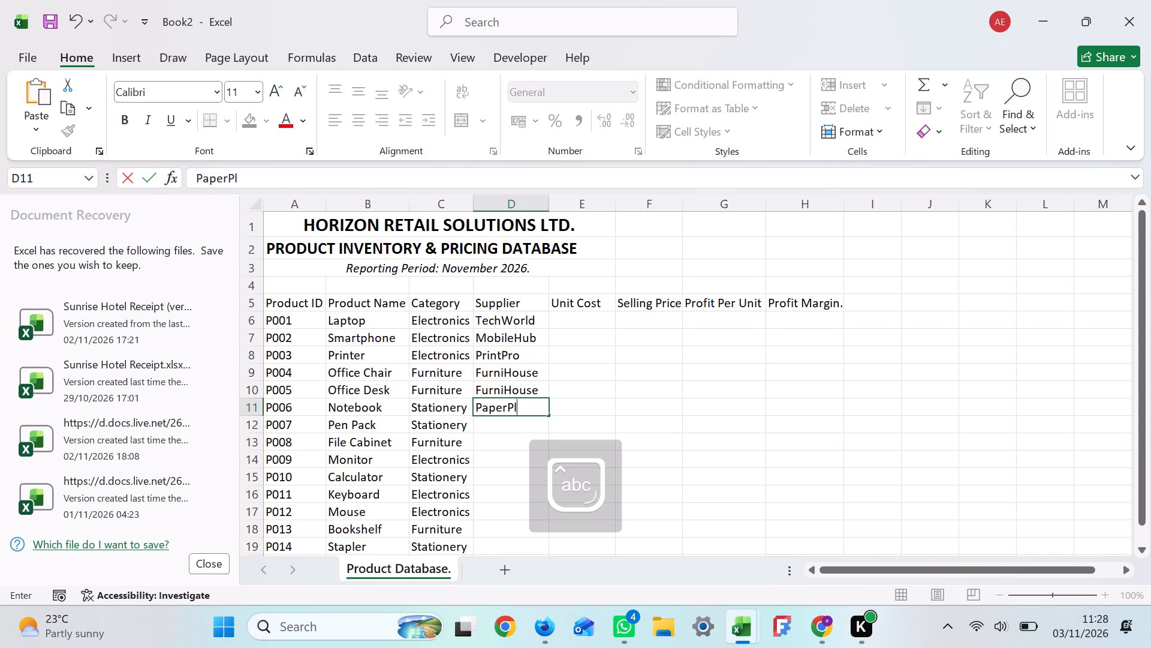
text(us)
key(Return)
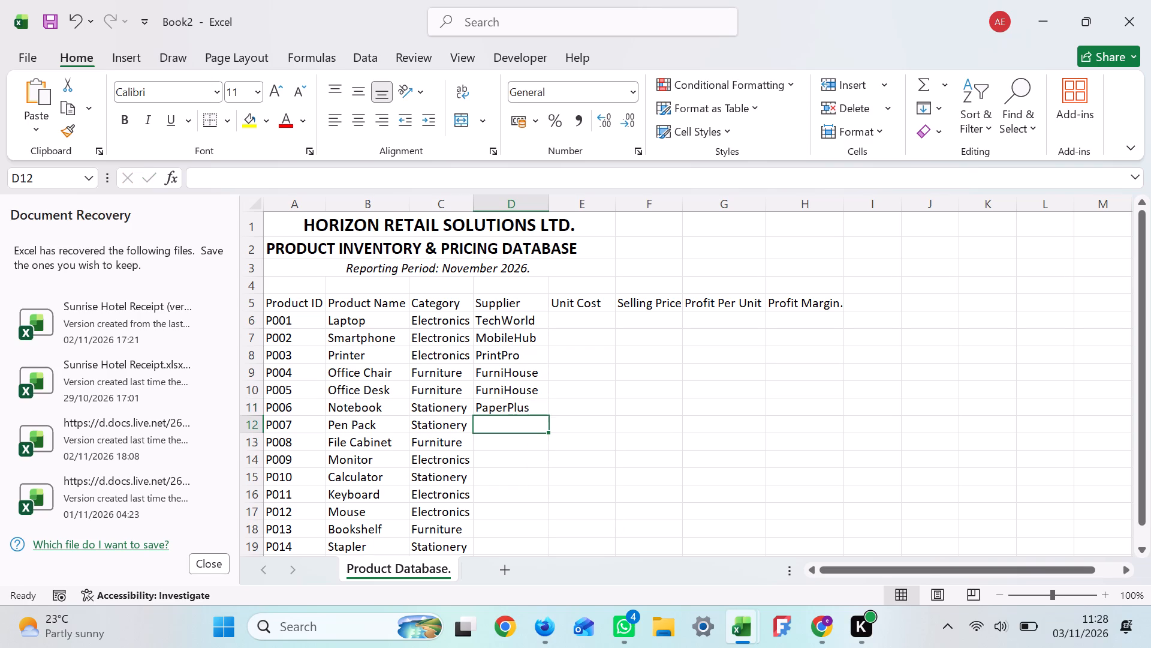
key(p)
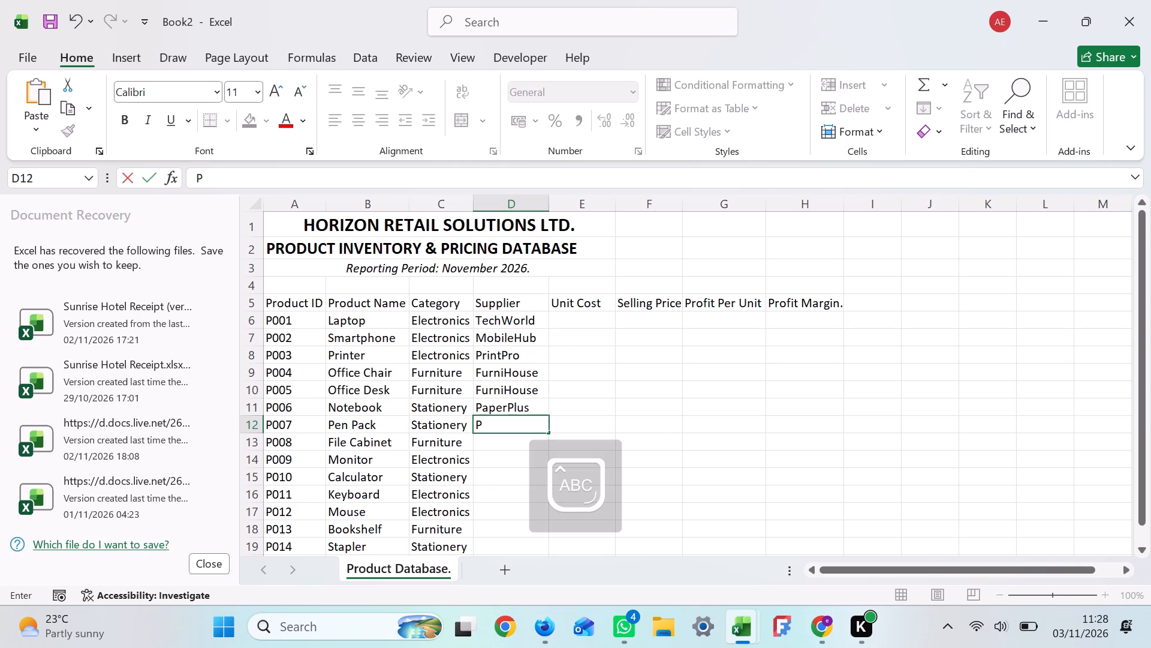
key(a)
key(Return)
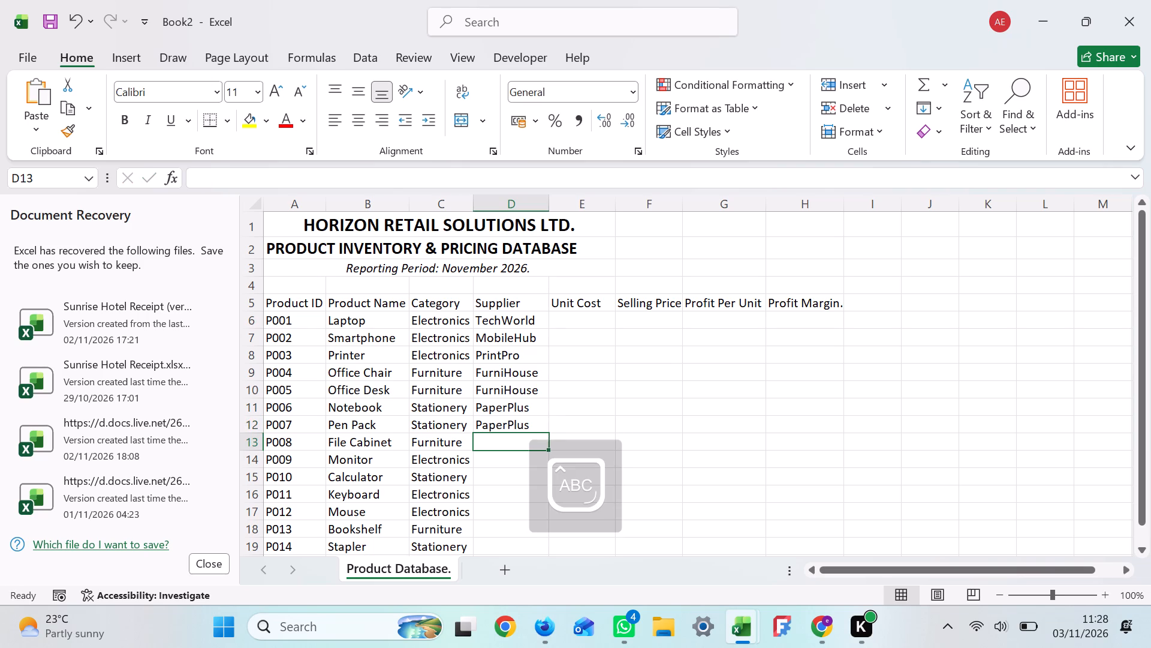
Fill supplier cells D13 to D15 with FurniHouse for File Cabinet, TechWorld for Monitor and PaperPlus for Calculator.
key(f)
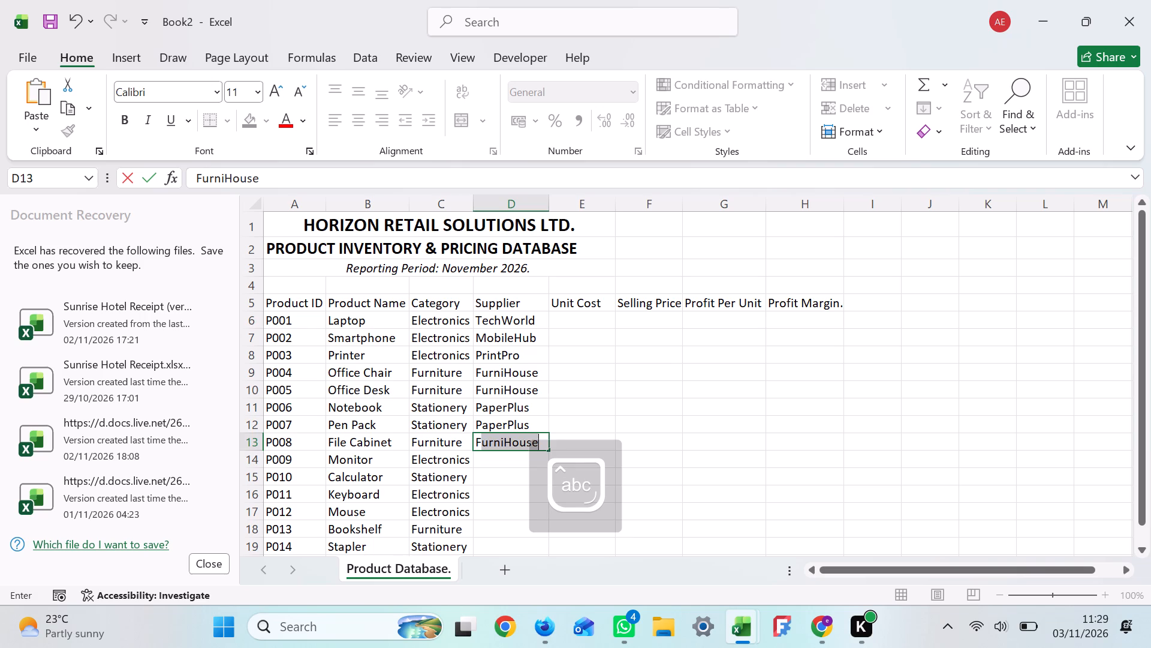
key(Return)
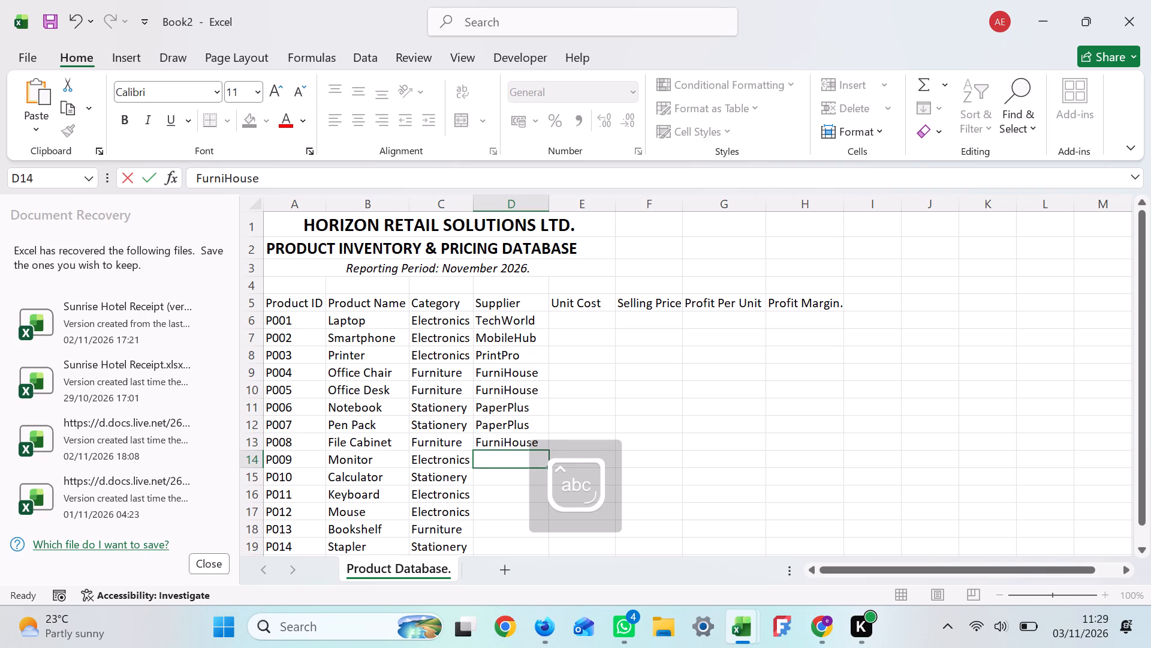
key(t)
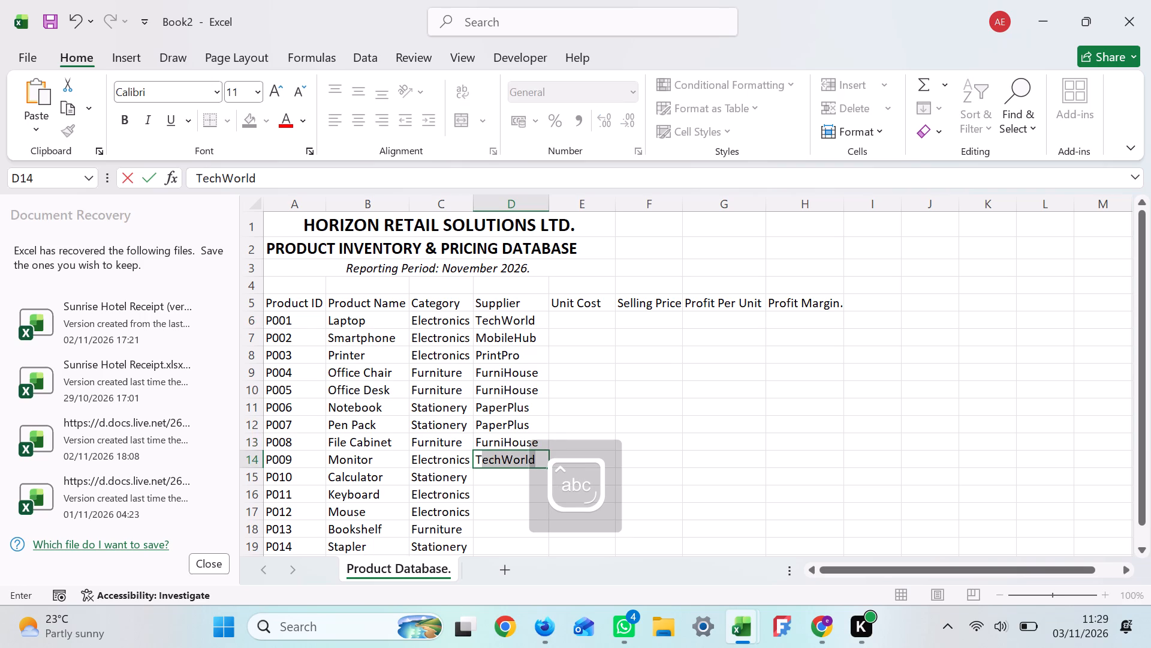
key(Return)
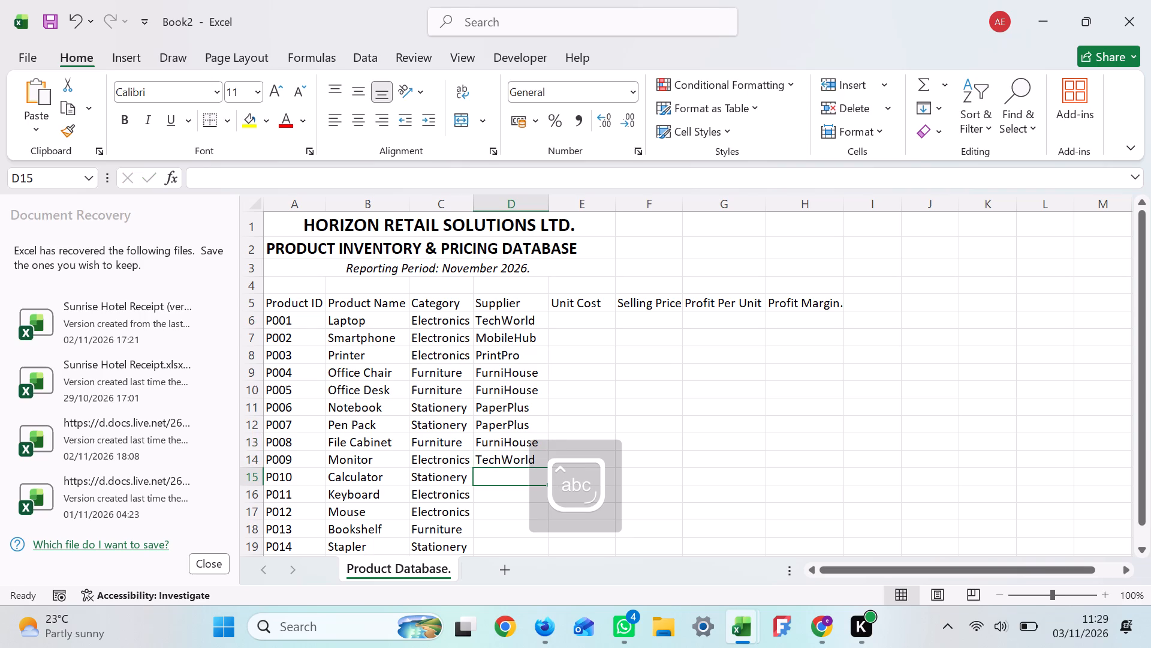
key(p)
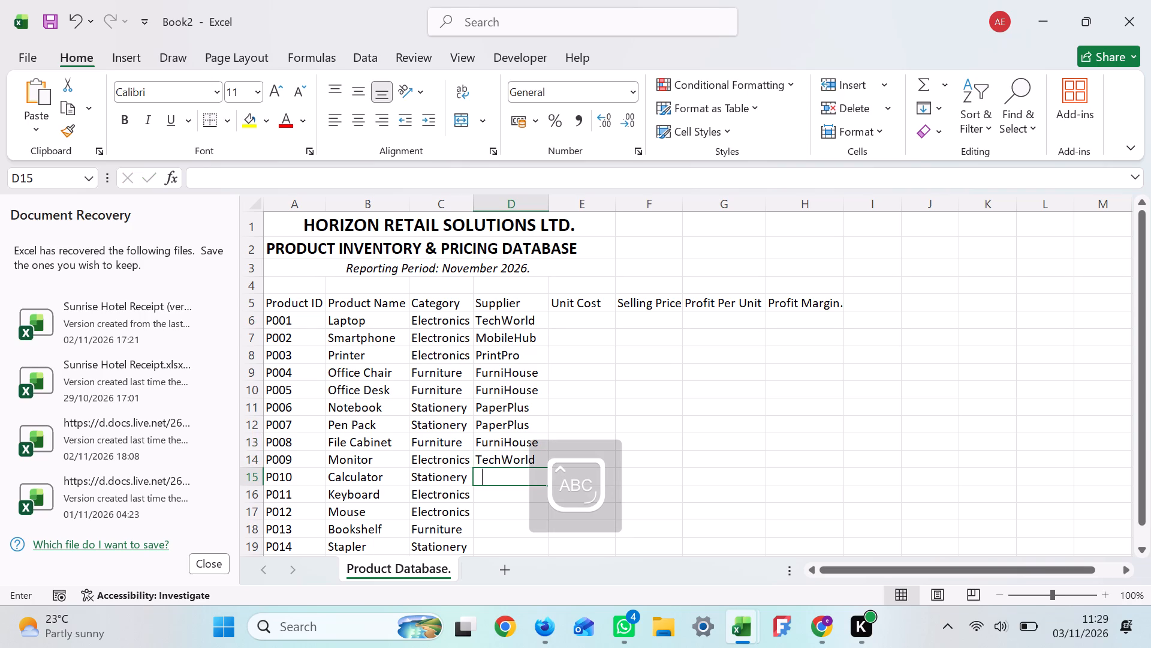
key(a)
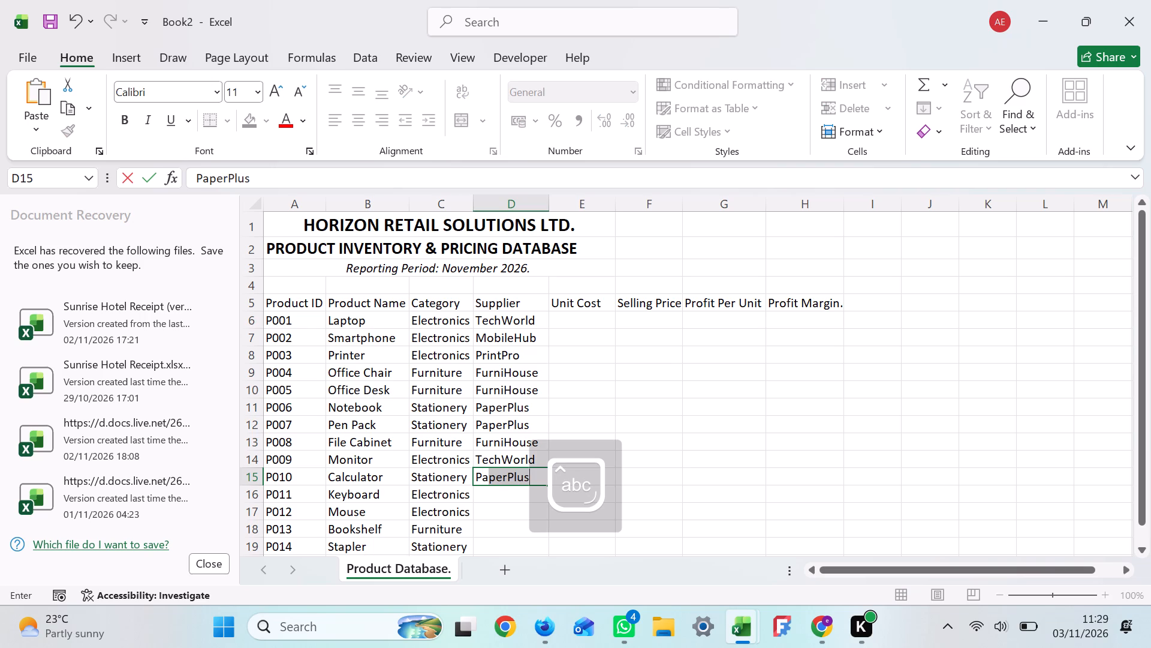
key(Return)
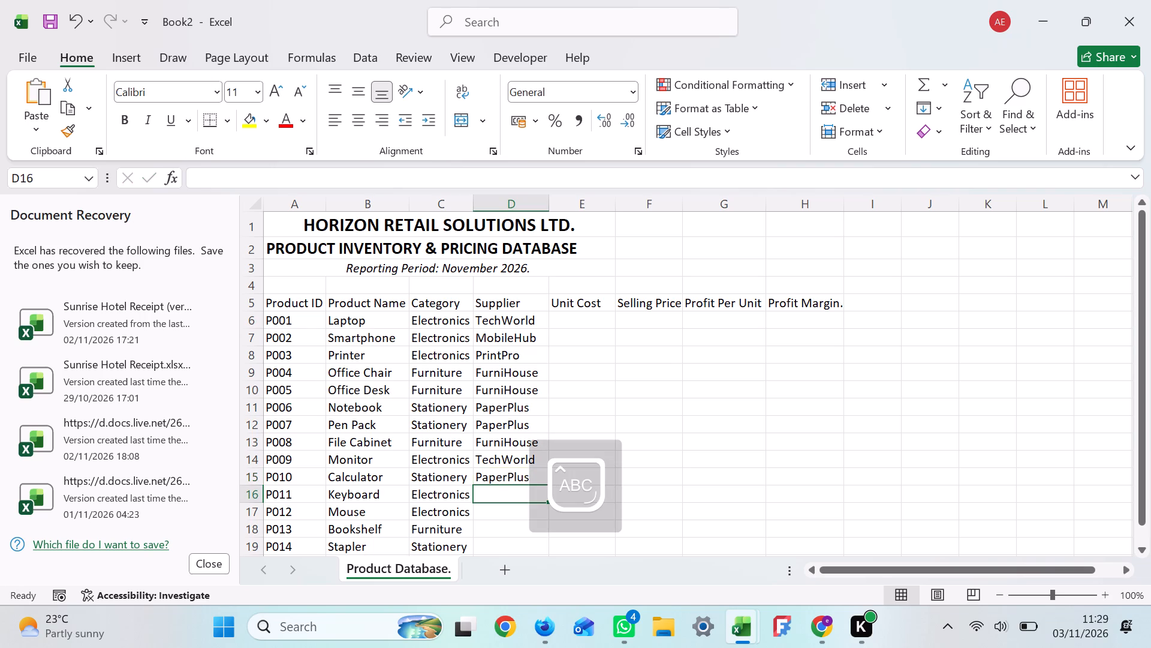
Enter TechWorld as the supplier for Keyboard and Mouse in cells D16 and D17.
key(t)
key(Return)
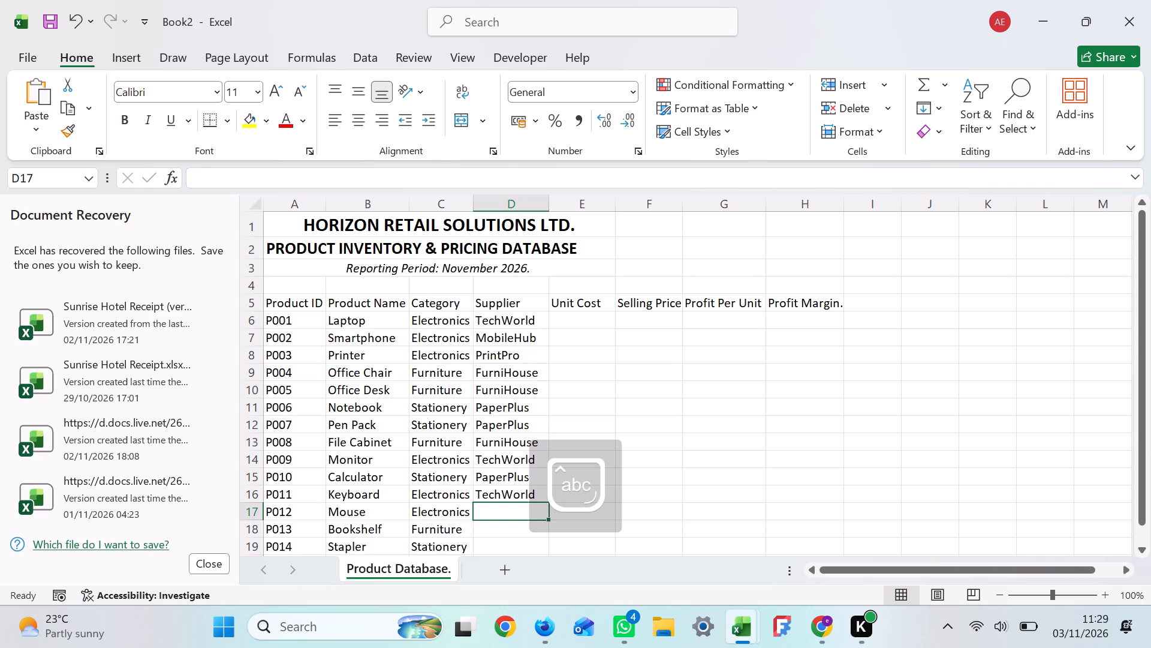
key(t)
key(Return)
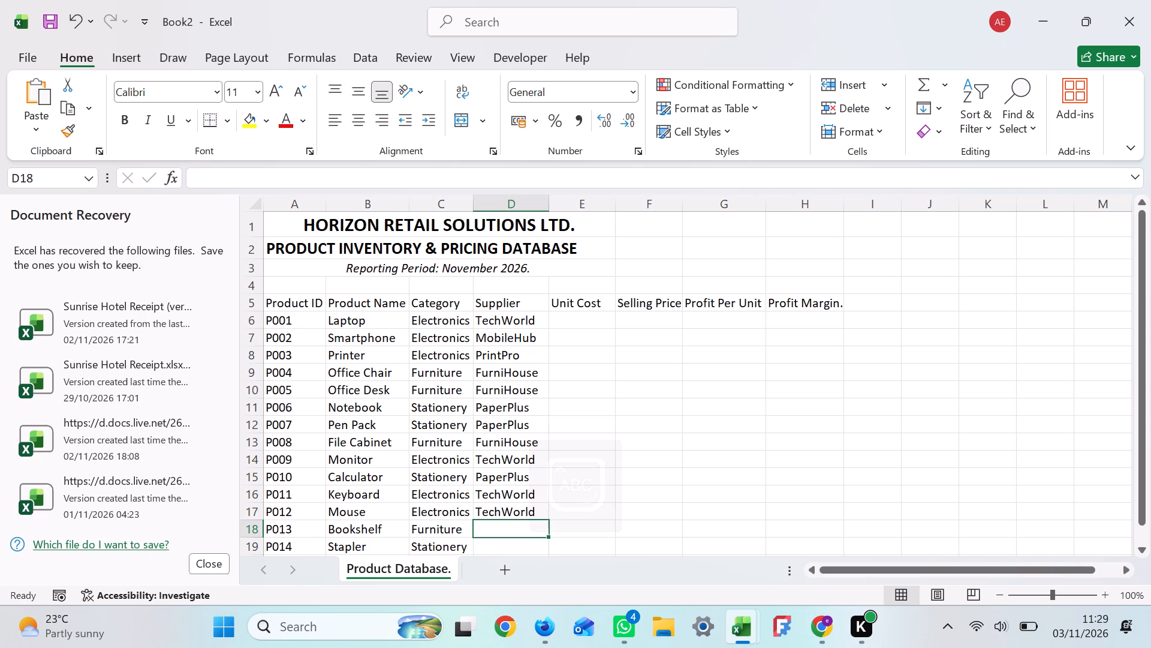
Complete supplier cells D18 to D20 with FurniHouse for Bookshelf, PaperPlus for Stapler and MobileHub for Projector.
key(f)
key(Return)
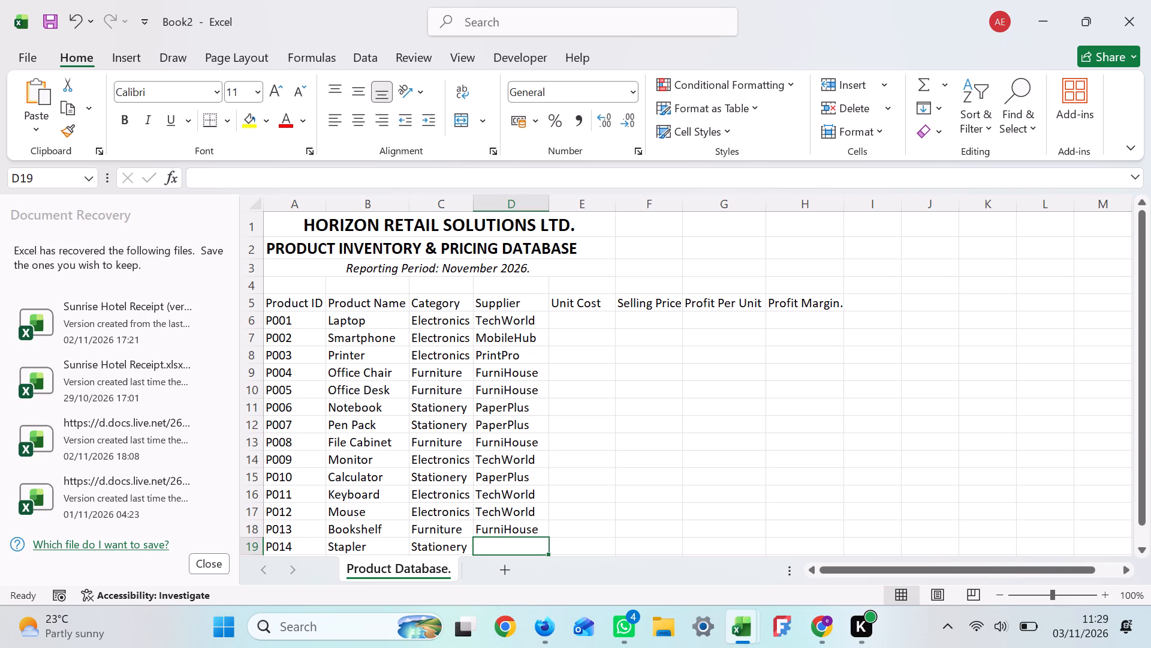
key(p)
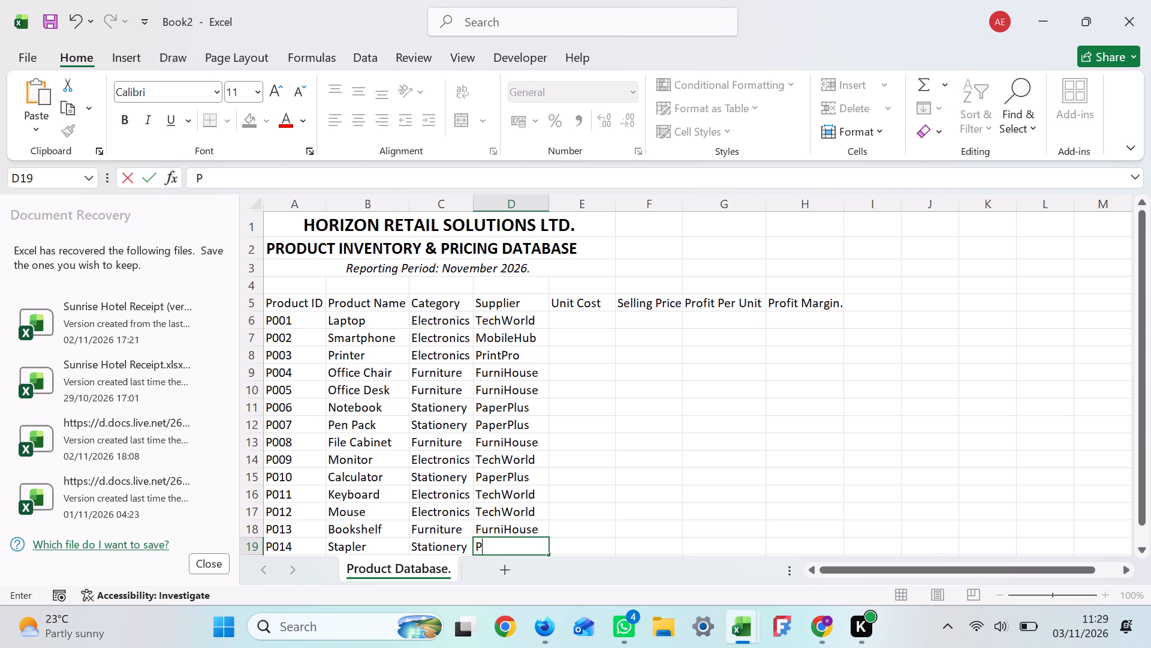
key(a)
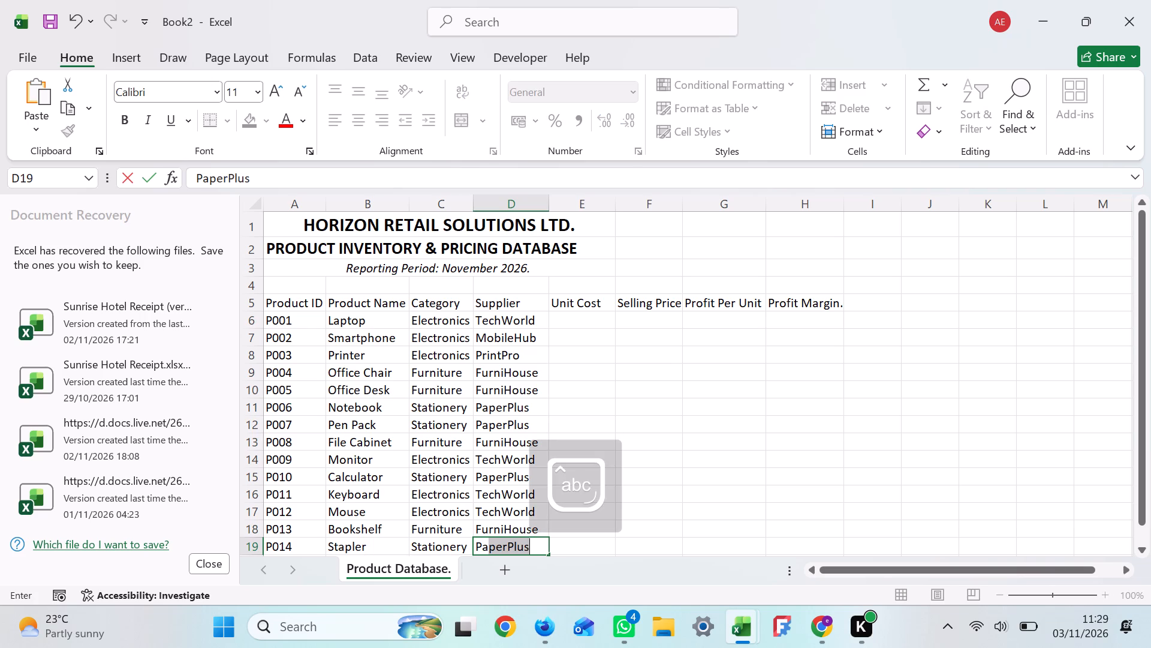
key(Return)
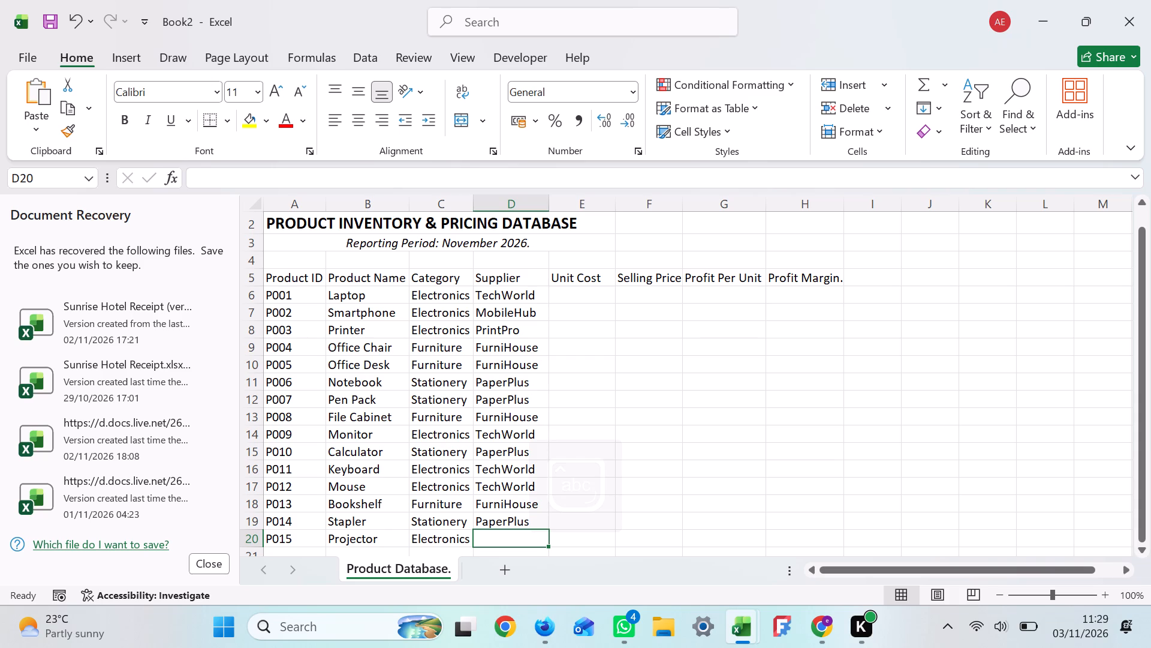
key(m)
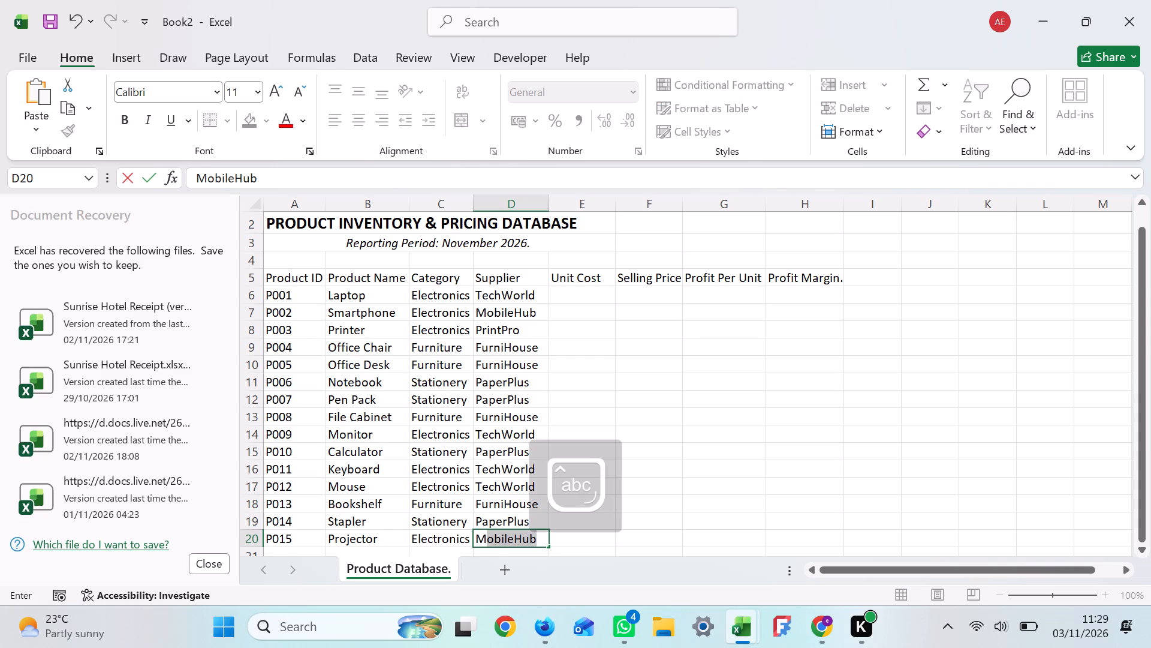
key(Return)
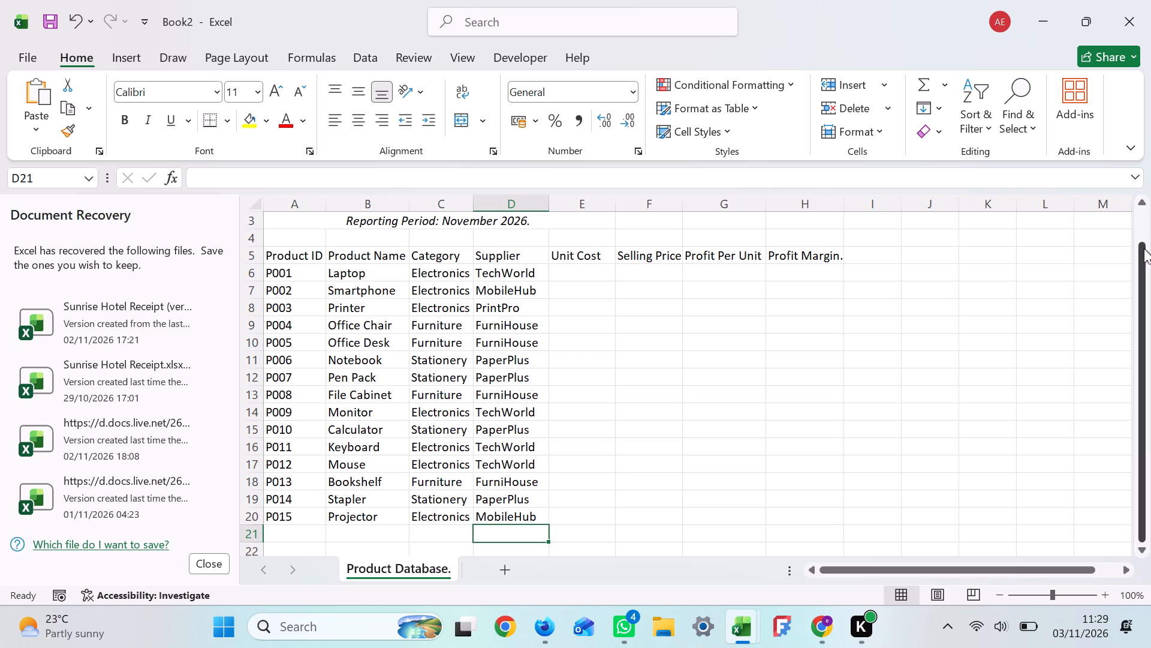
Enter unit costs 45000 for Laptop, 18000 for Smartphone and 12000 for Printer in cells E6 to E8.
drag(1143, 245, 1146, 198)
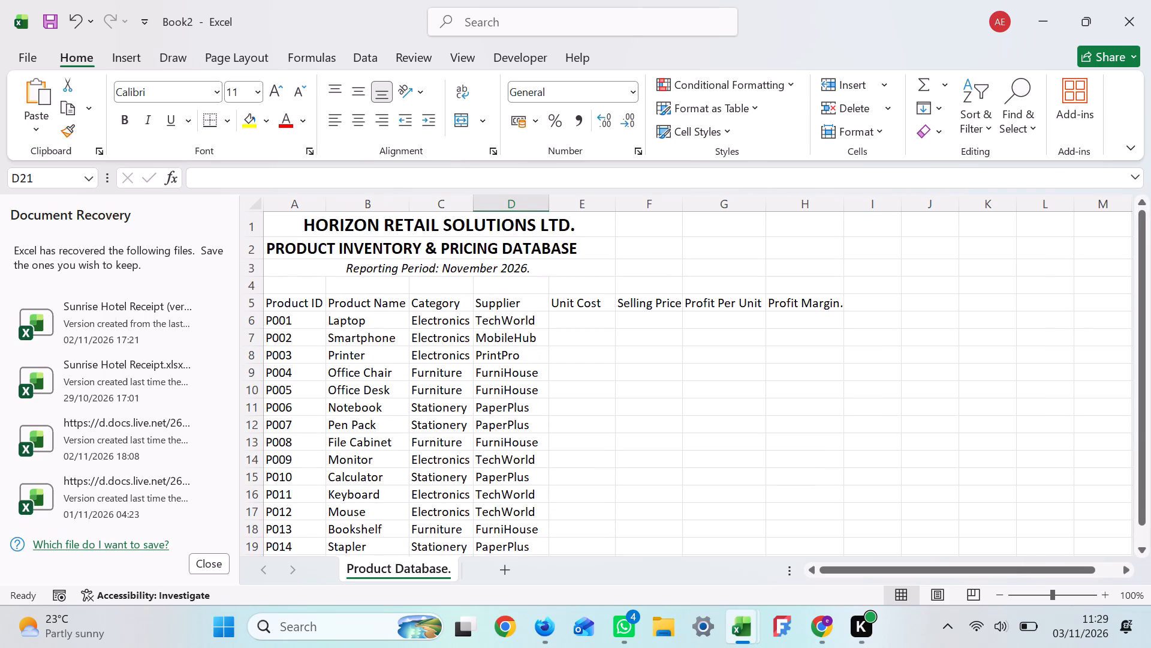
click(598, 319)
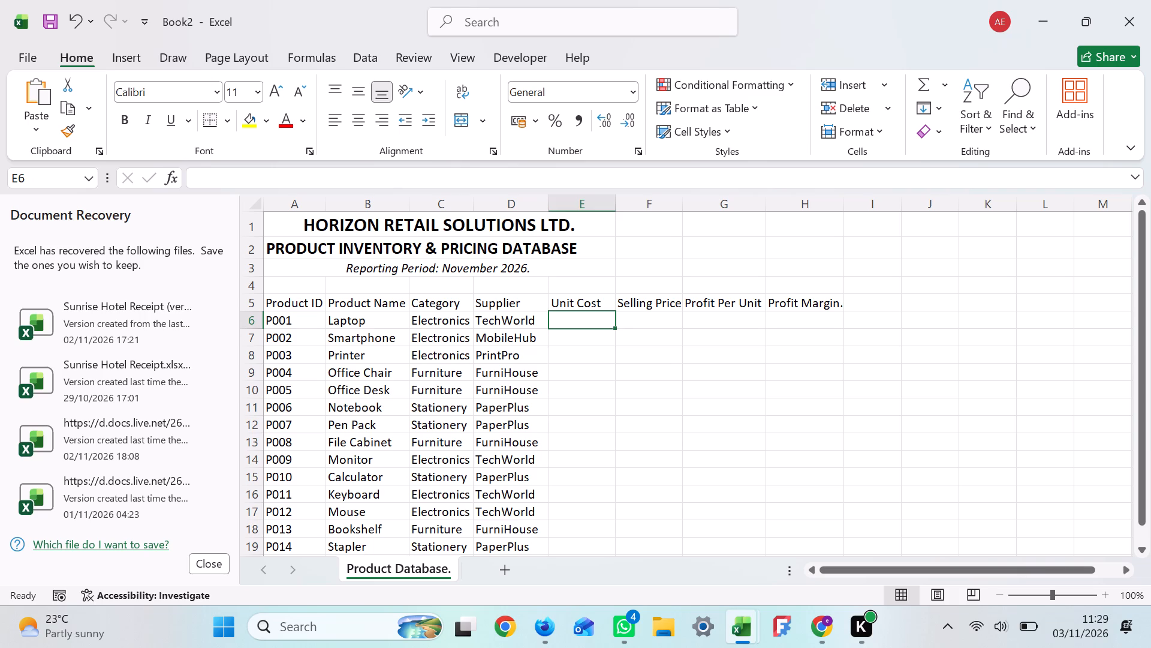
text(45)
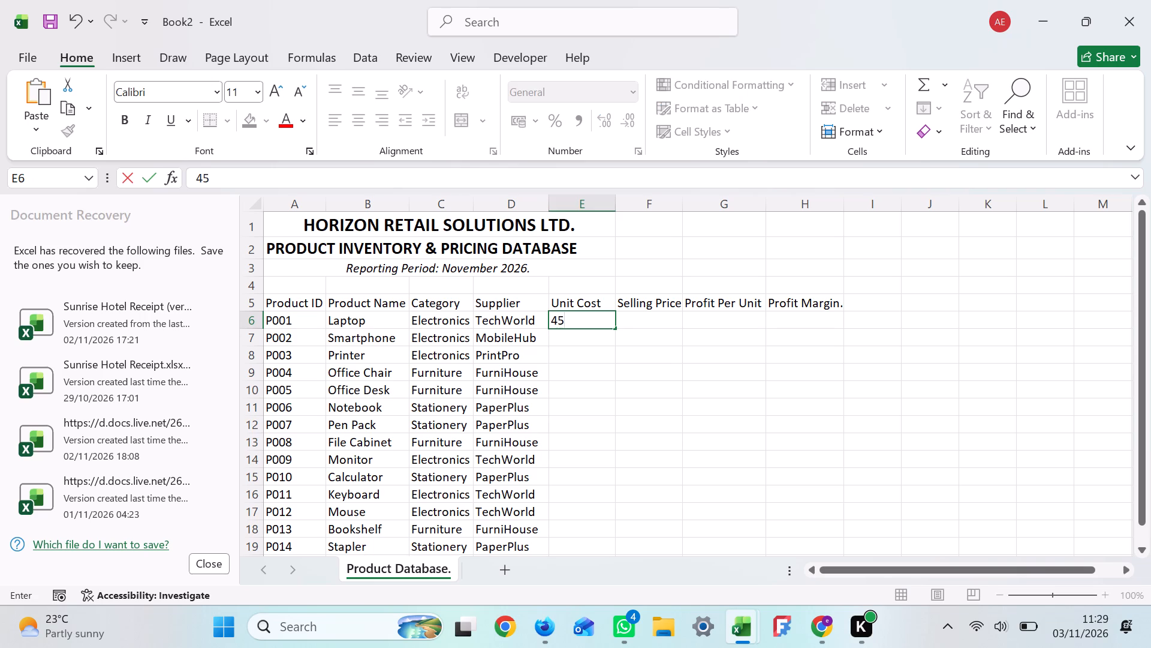
text(000)
key(Return)
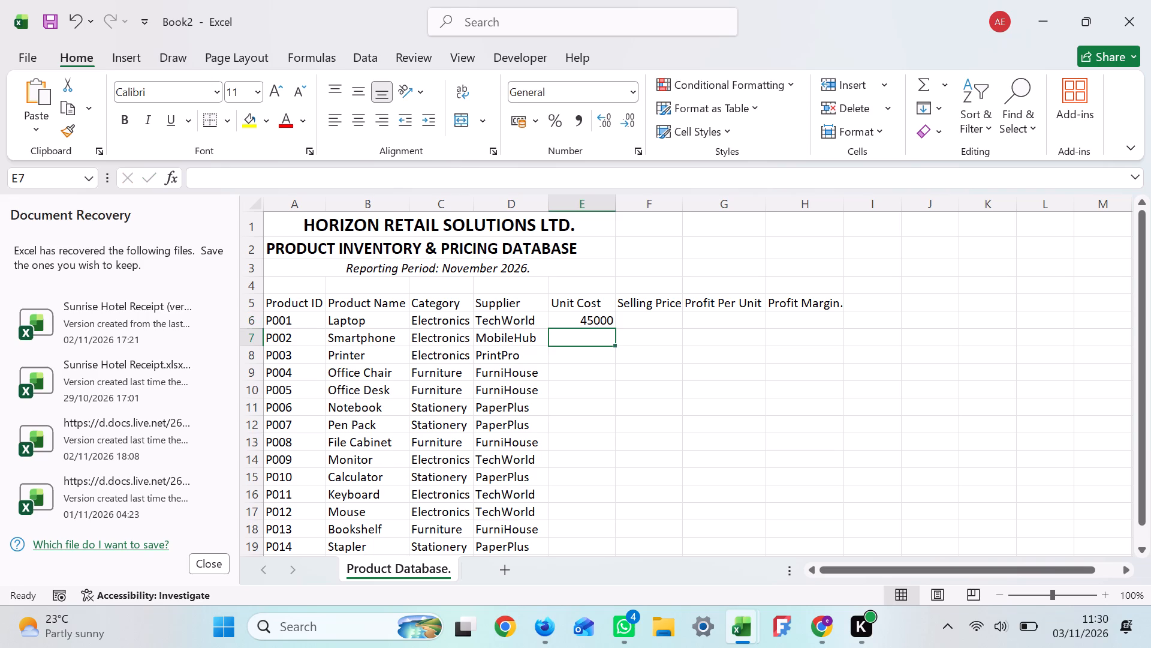
key(1)
text(8000)
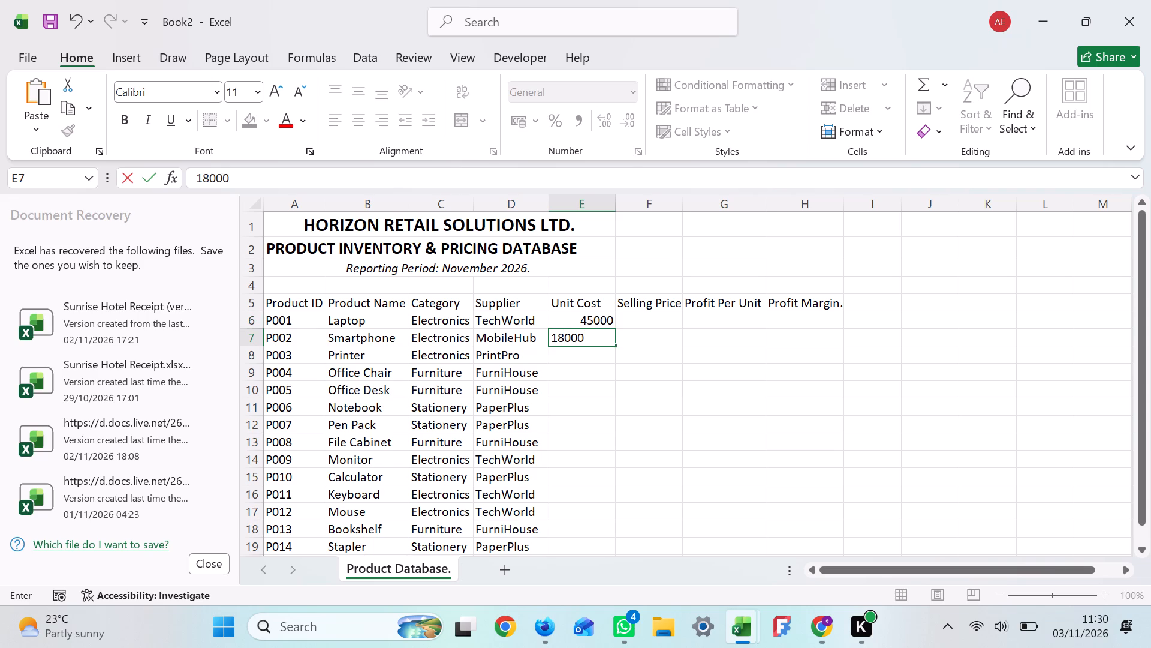
key(Return)
text(12)
text(000)
key(Return)
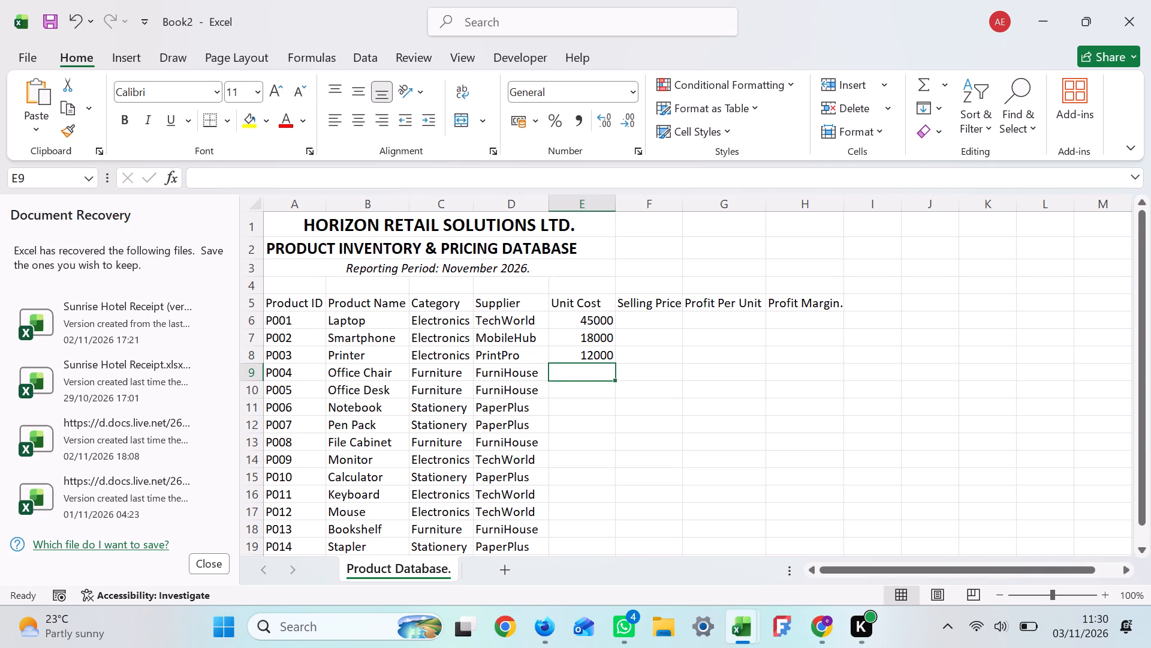
Enter unit costs 6500 for Office Chair, 12000 for Office Desk and 80 for Notebook in cells E9 to E11.
key(6)
key(5)
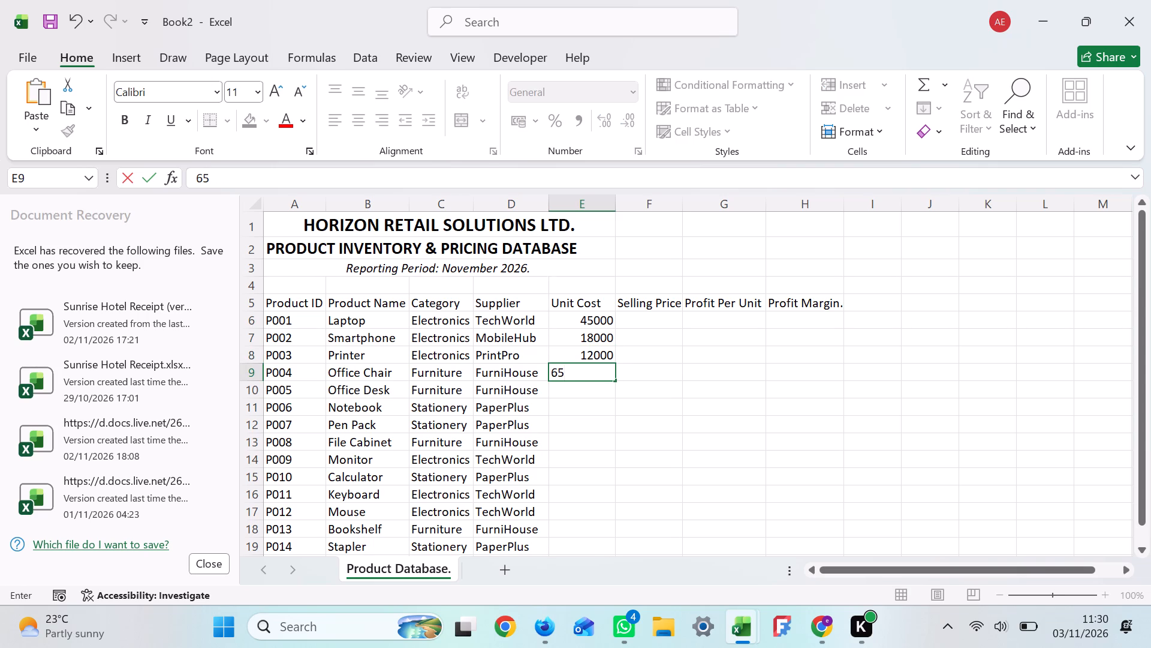
text(00)
key(Return)
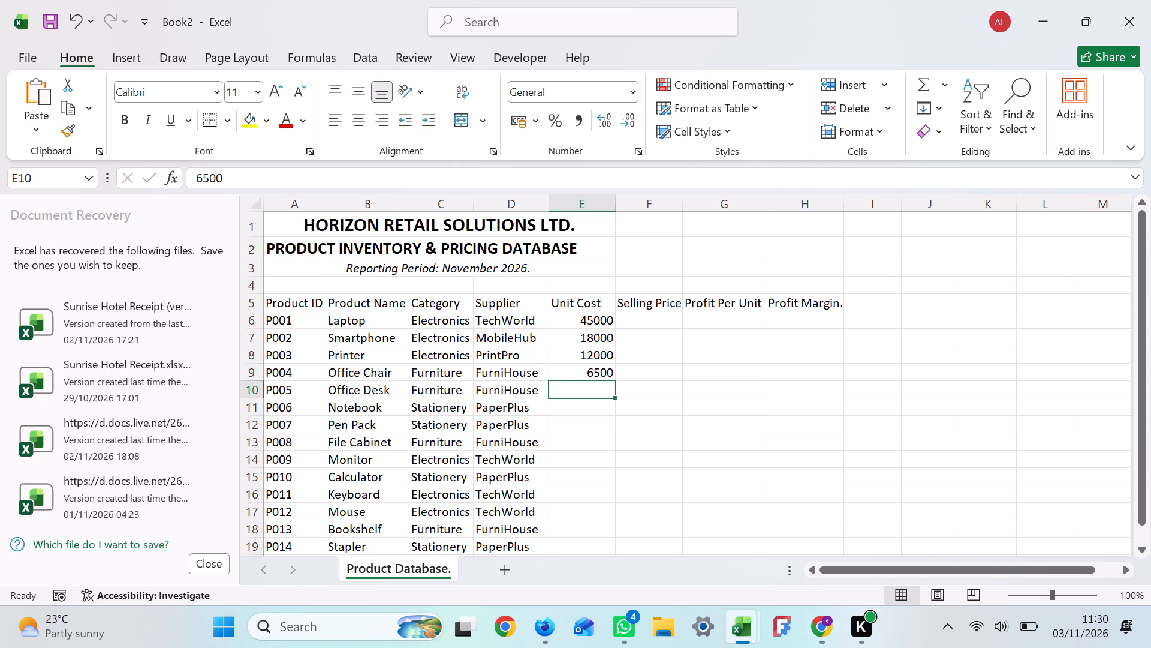
text(12)
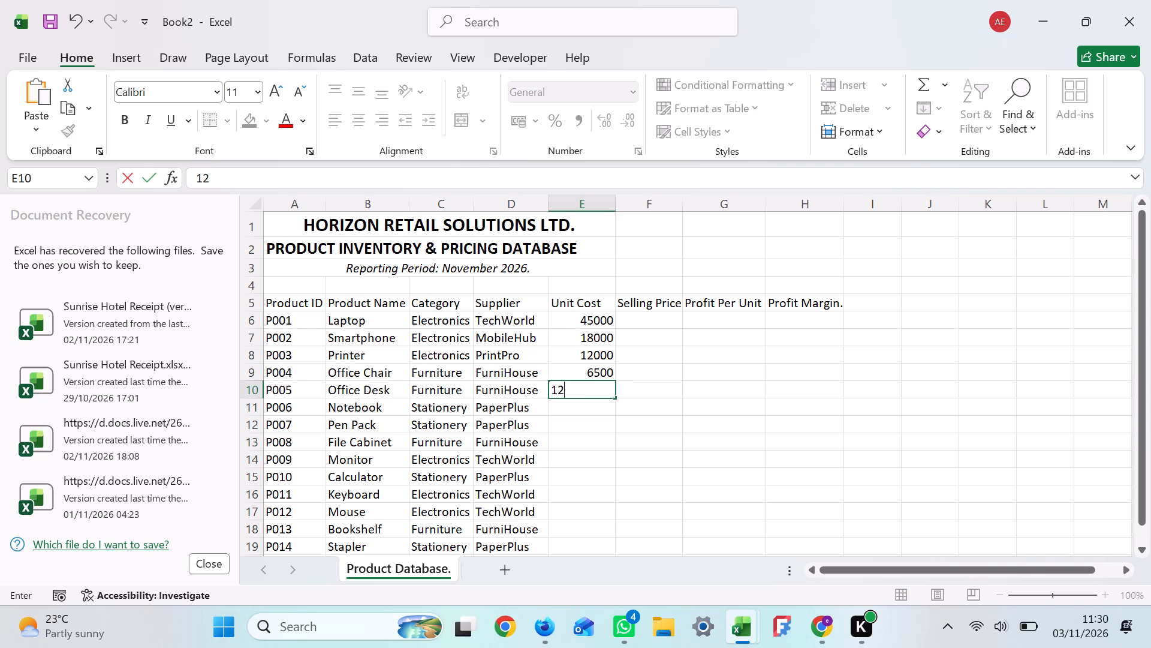
text(000)
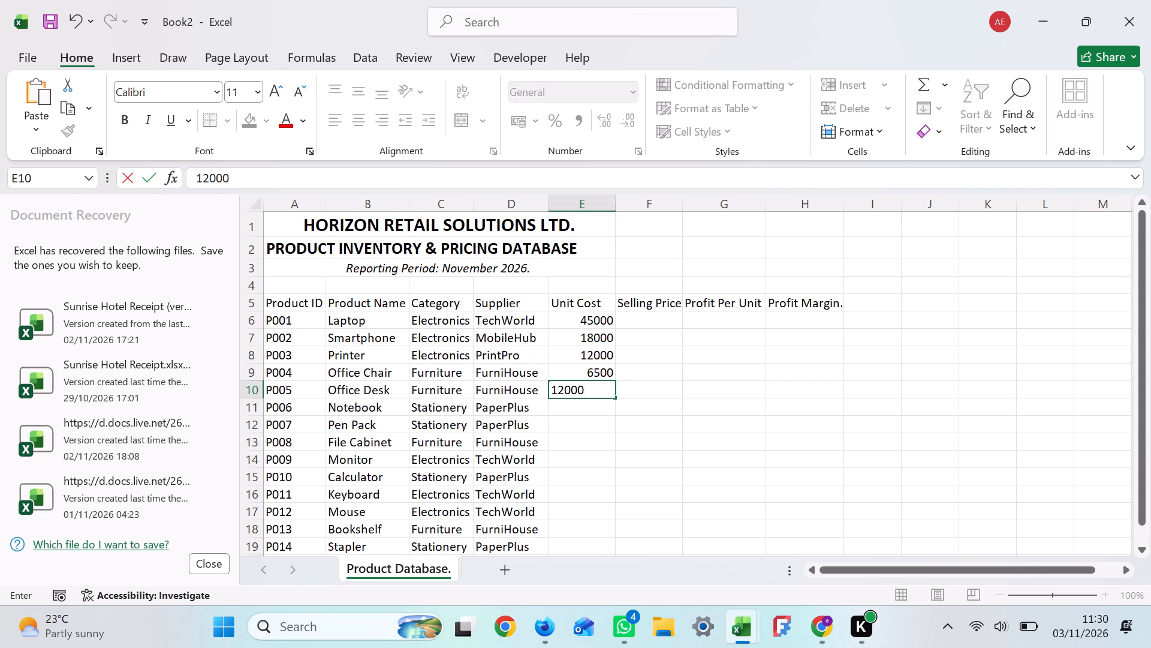
key(Return)
text(80)
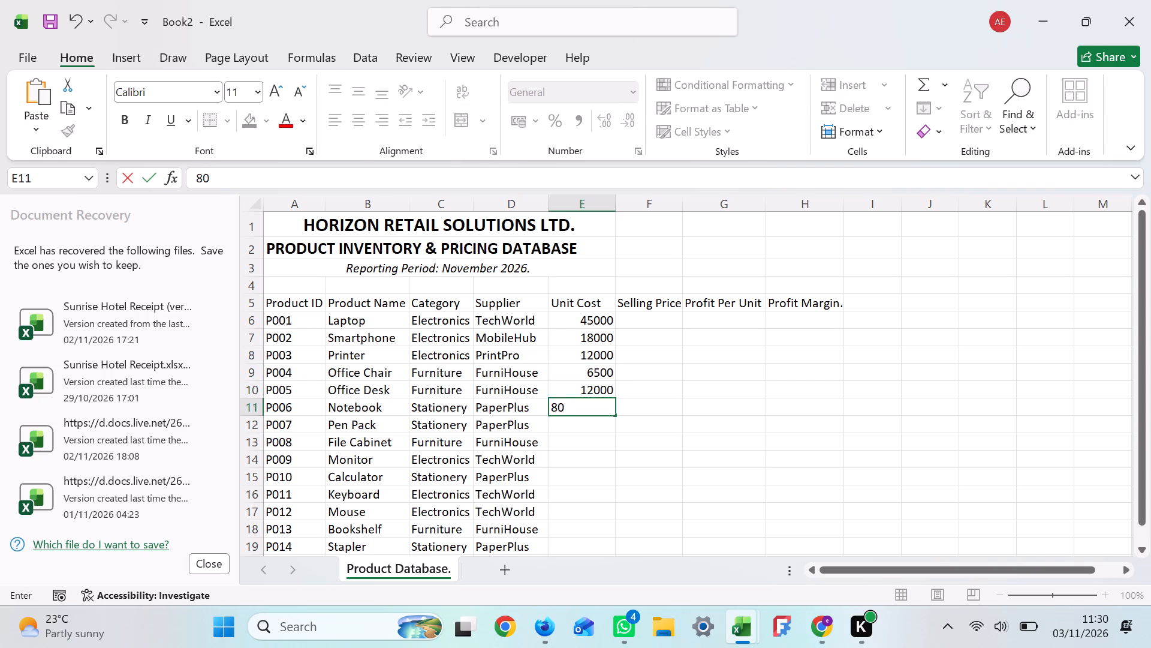
key(Return)
Fill unit costs in E12 to E15 with 120 for Pen Pack, 8500 for File Cabinet, 14000 for Monitor and 450 for Calculator.
text(12)
key(0)
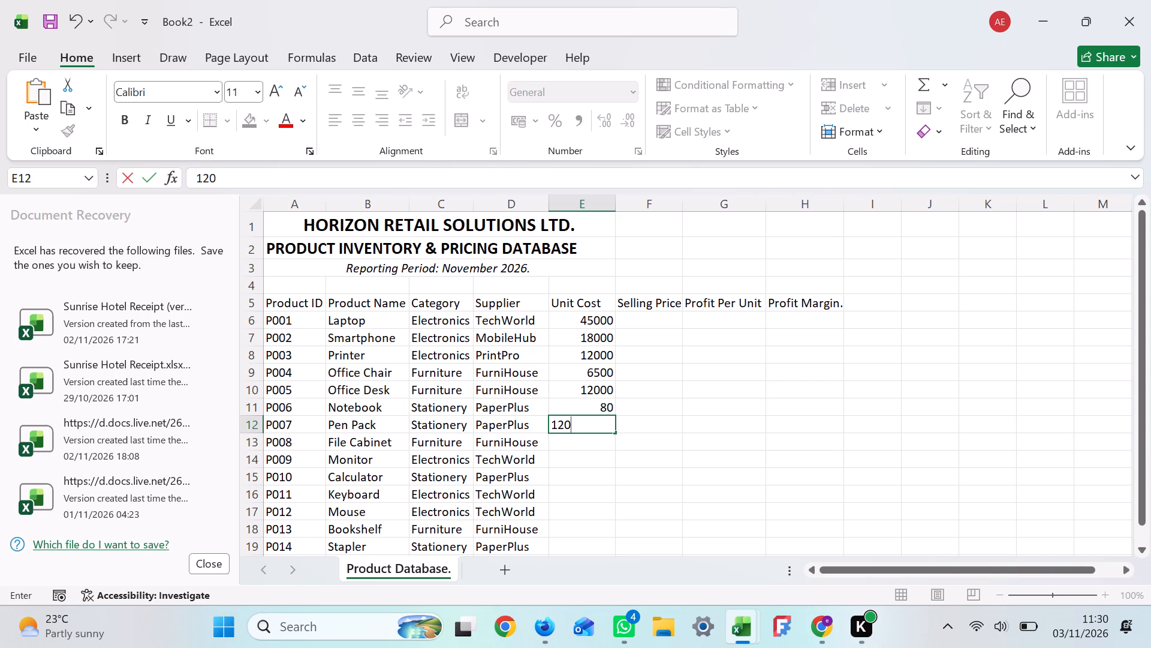
key(Return)
key(8)
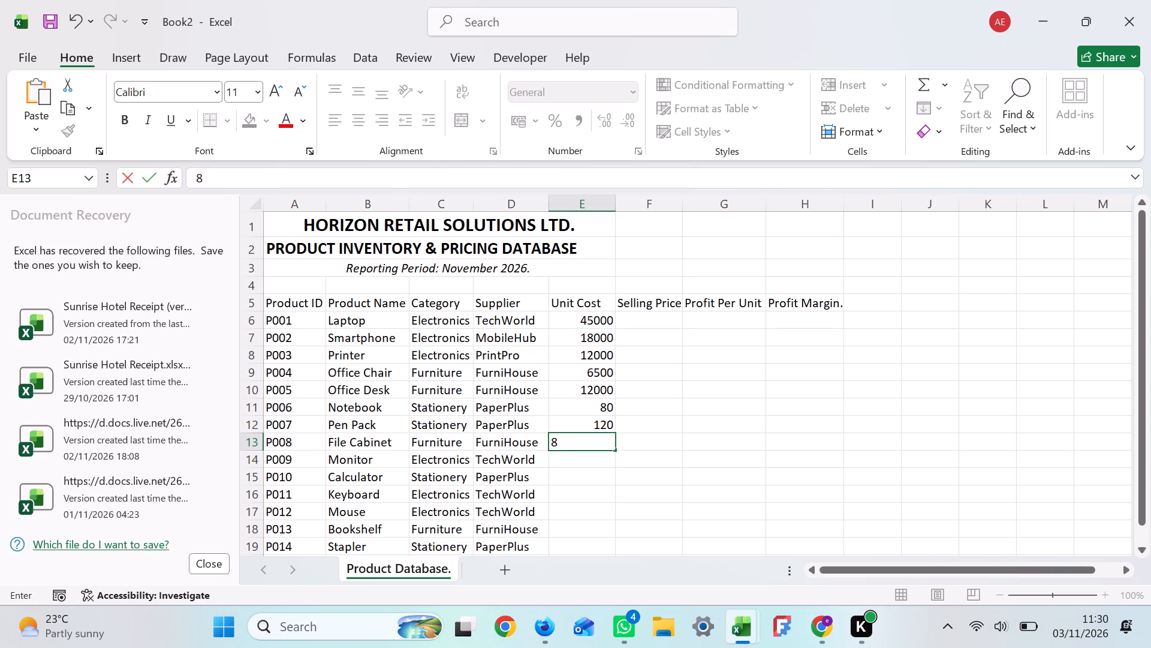
text(500)
key(0)
key(BackSpace)
key(Return)
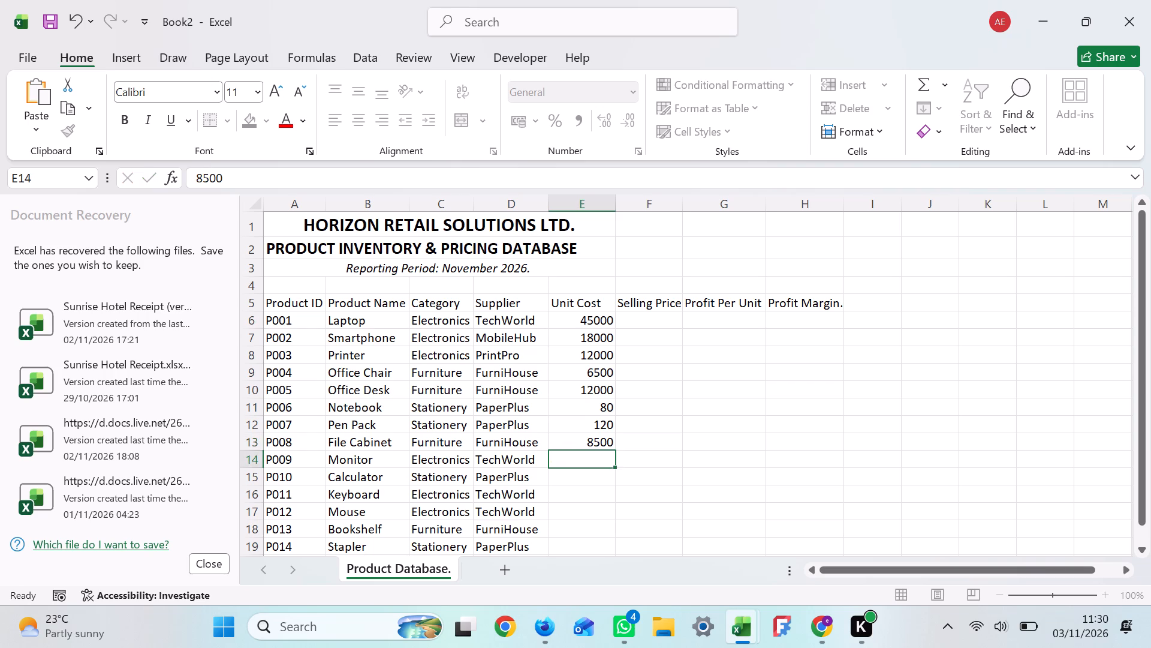
text(14)
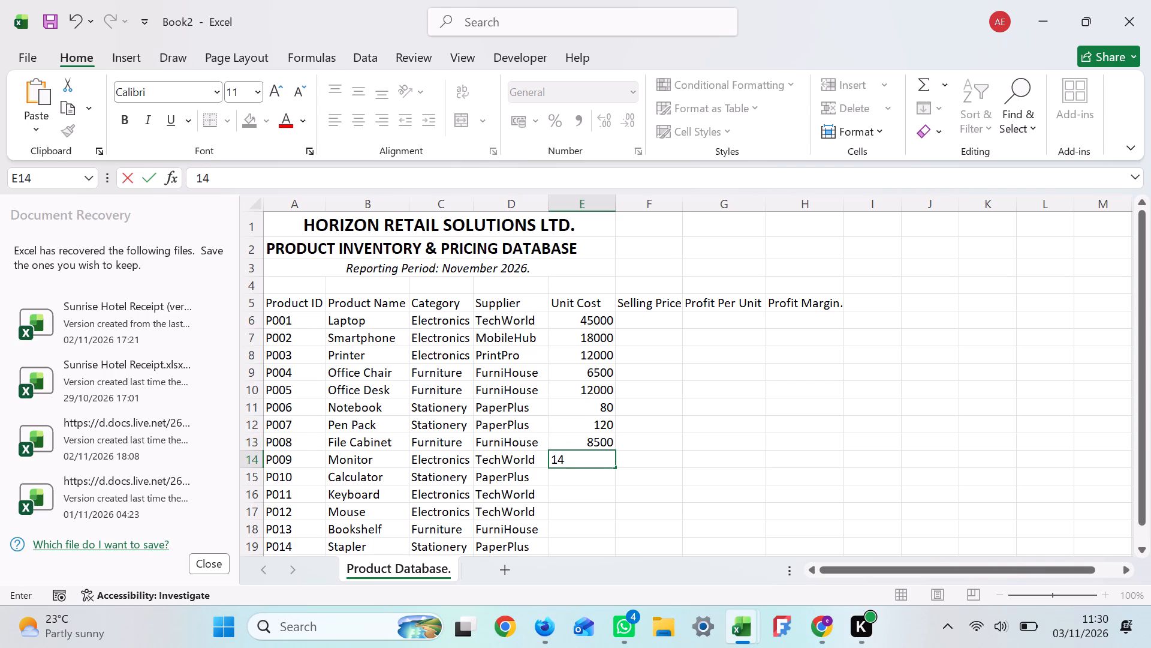
text(000)
key(Return)
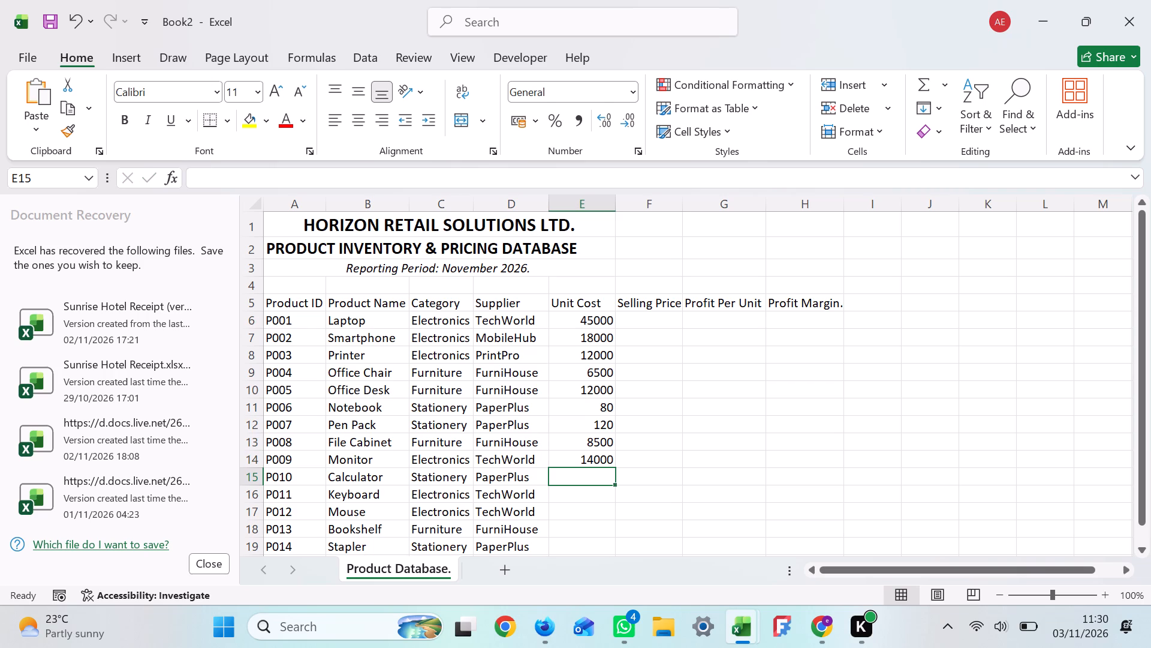
text(450)
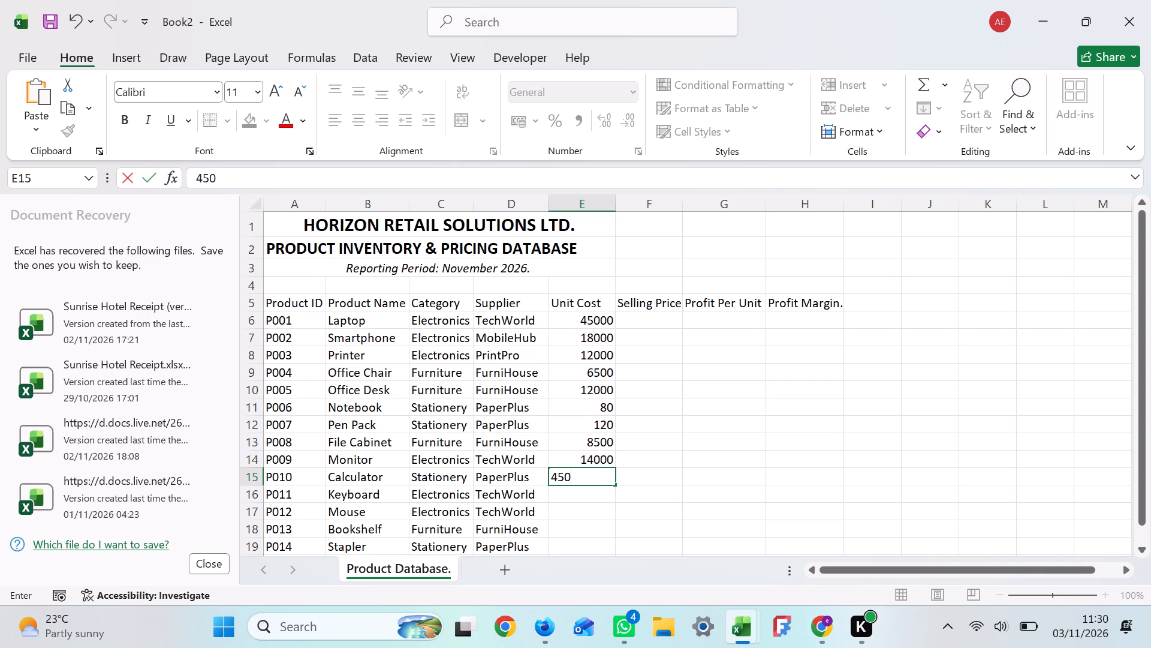
key(Return)
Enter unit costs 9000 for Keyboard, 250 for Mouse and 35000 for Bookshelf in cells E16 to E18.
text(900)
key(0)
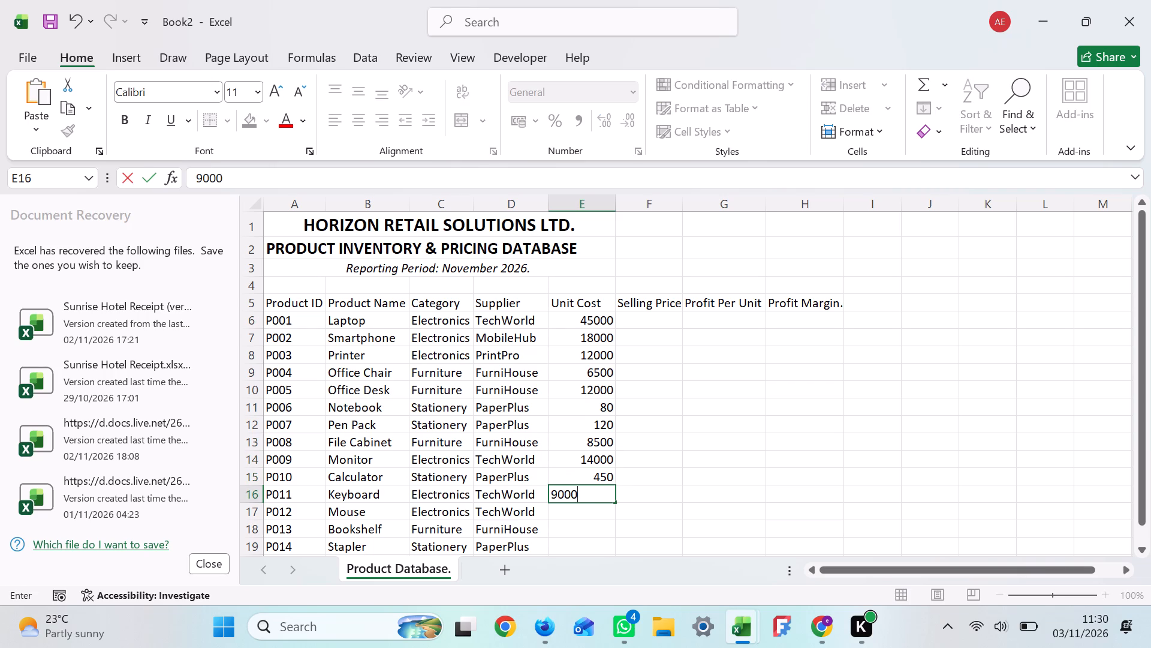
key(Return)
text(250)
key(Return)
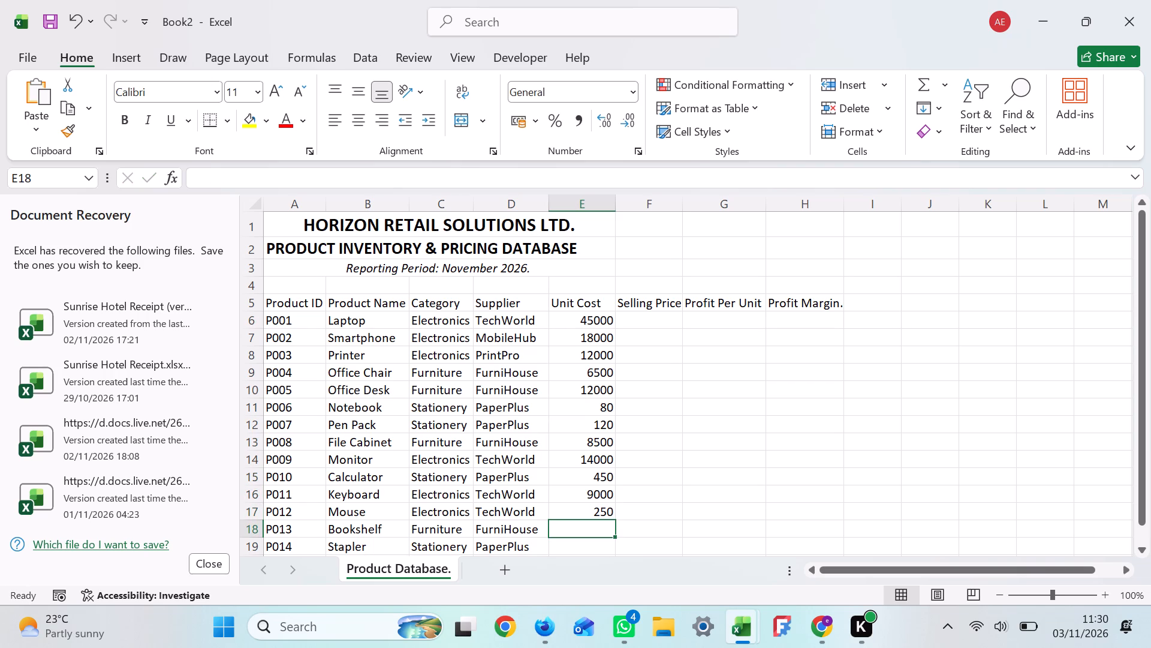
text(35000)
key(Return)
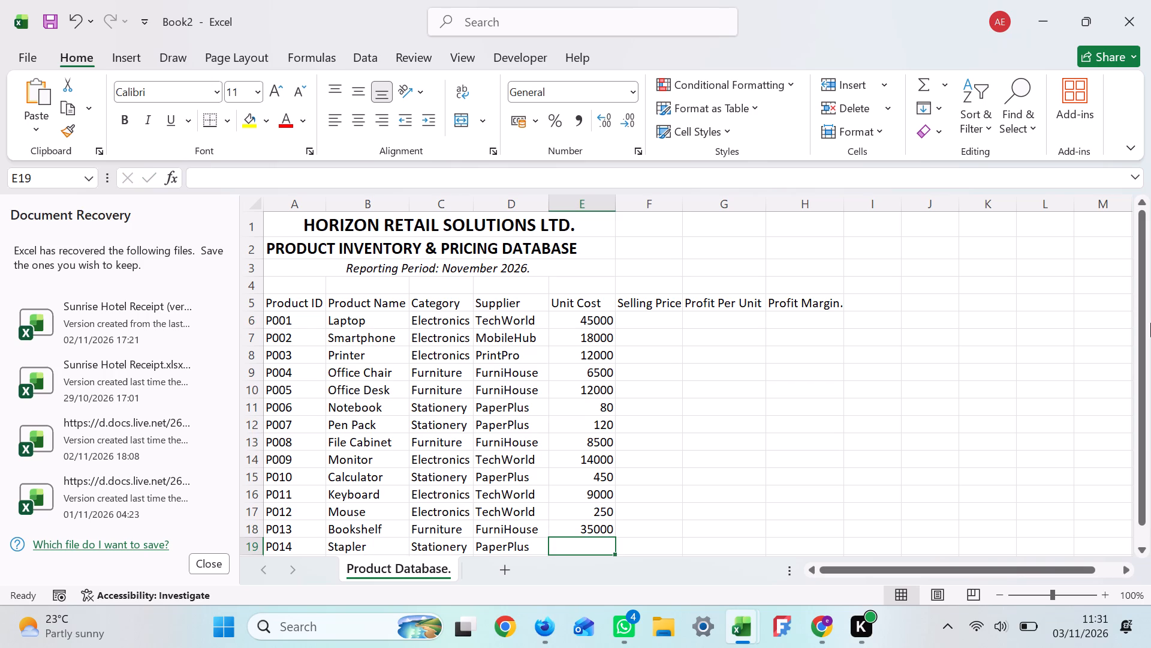
Correct the unit costs in E16 to E18 to 1200 for Keyboard, 600 for Mouse and 9000 for Bookshelf.
drag(1141, 338, 1141, 374)
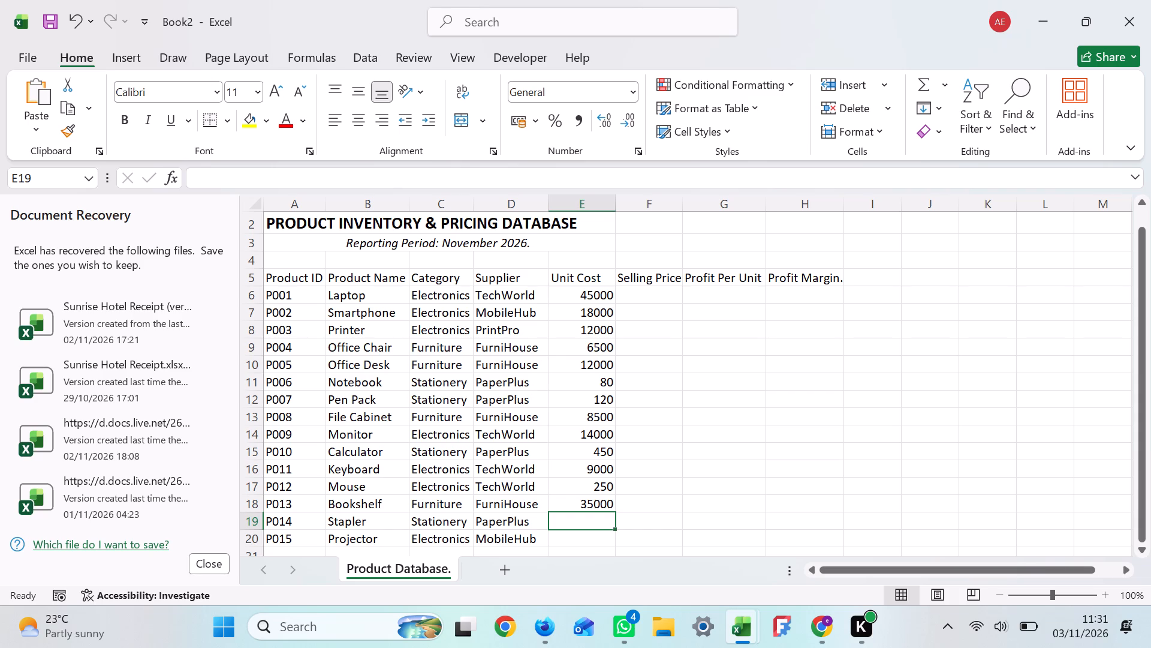
click(606, 472)
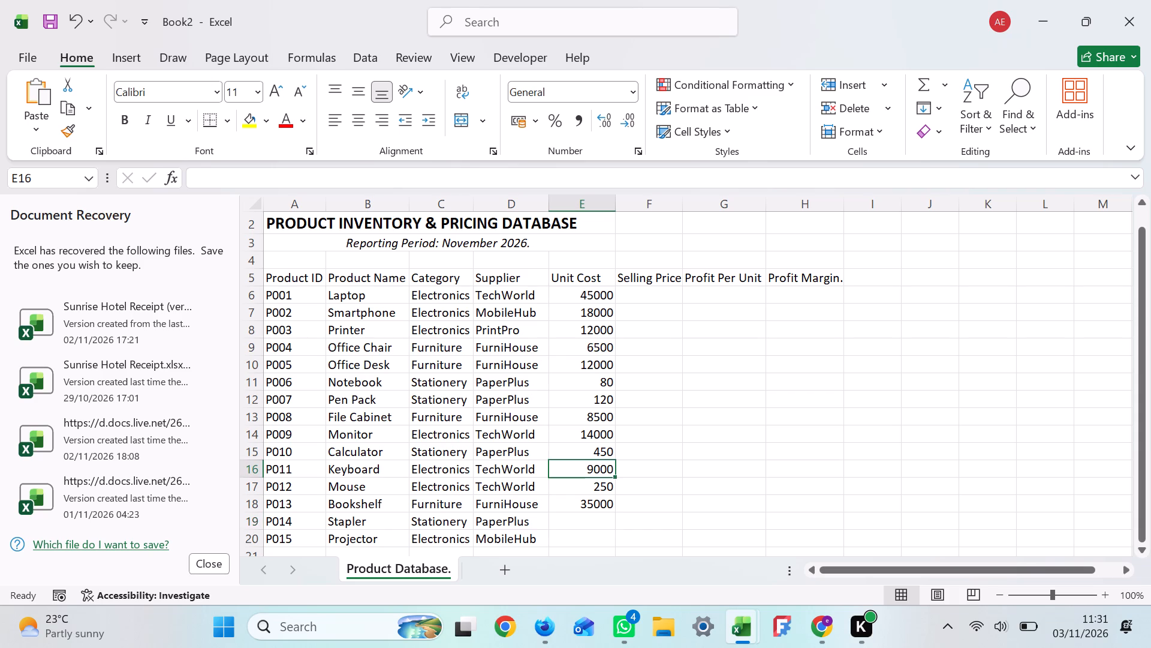
key(BackSpace)
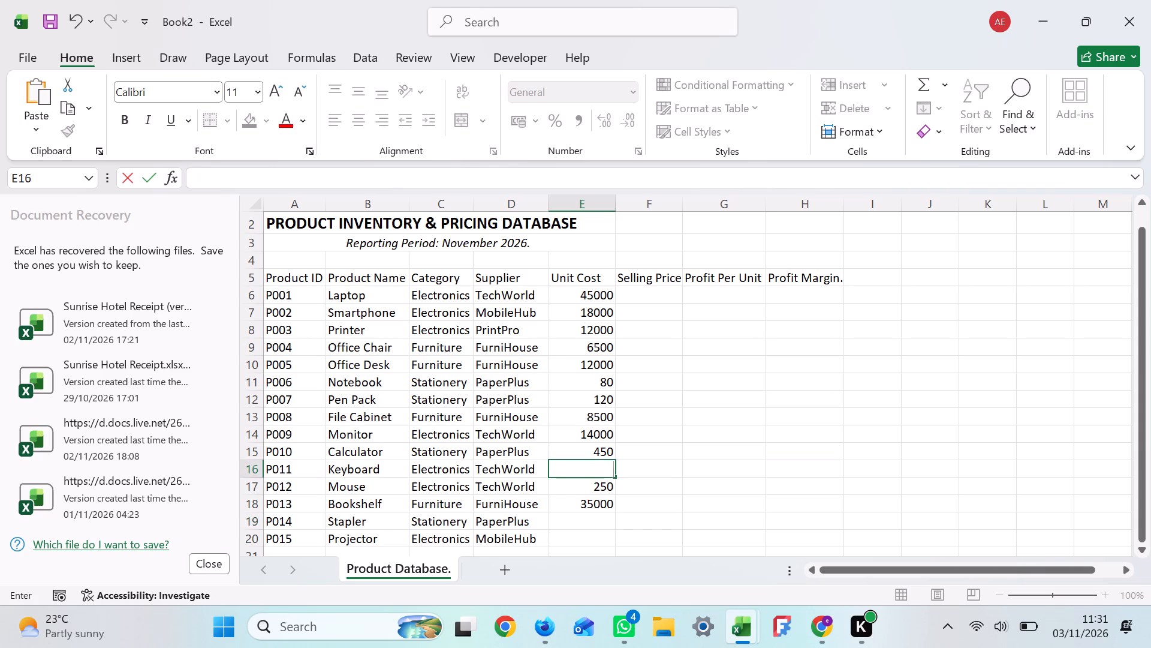
text(12)
text(00)
key(Return)
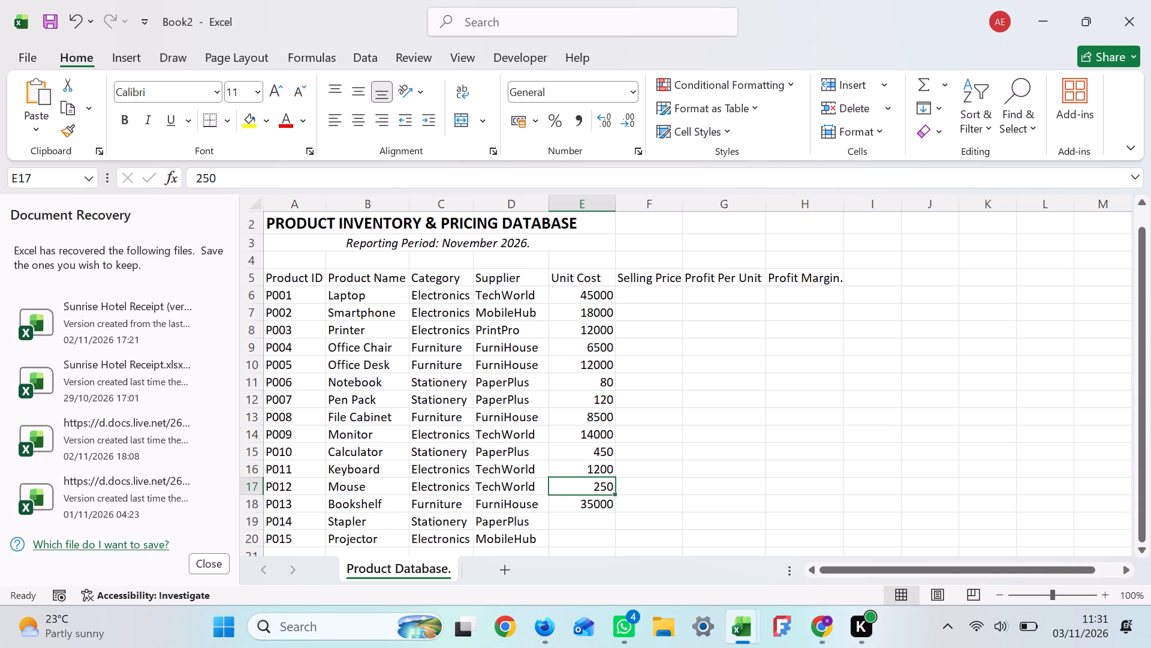
key(6)
text(00)
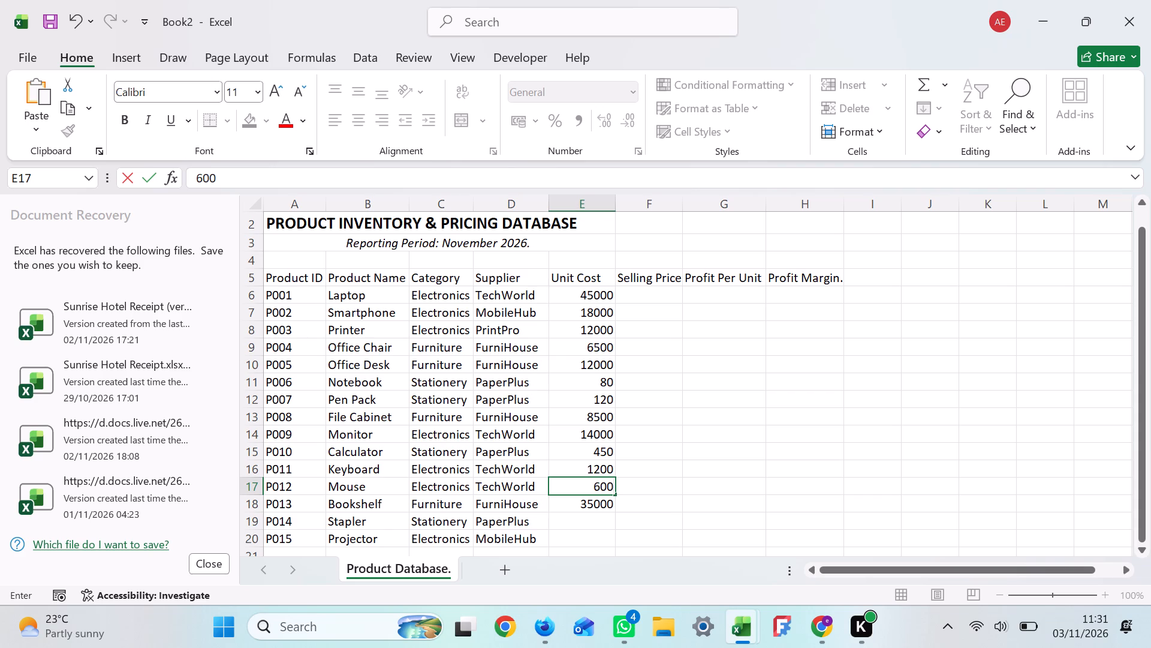
key(Return)
key(9)
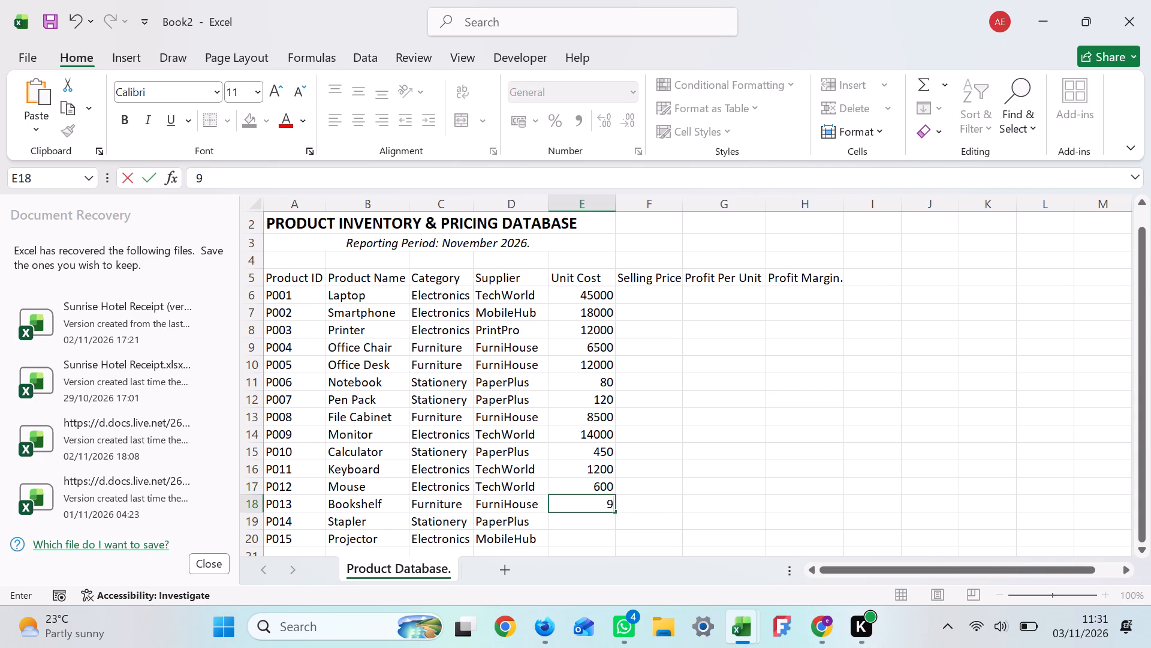
text(000)
key(Return)
Enter unit costs 250 for Stapler and 35000 for Projector in cells E19 and E20.
text(250)
key(Return)
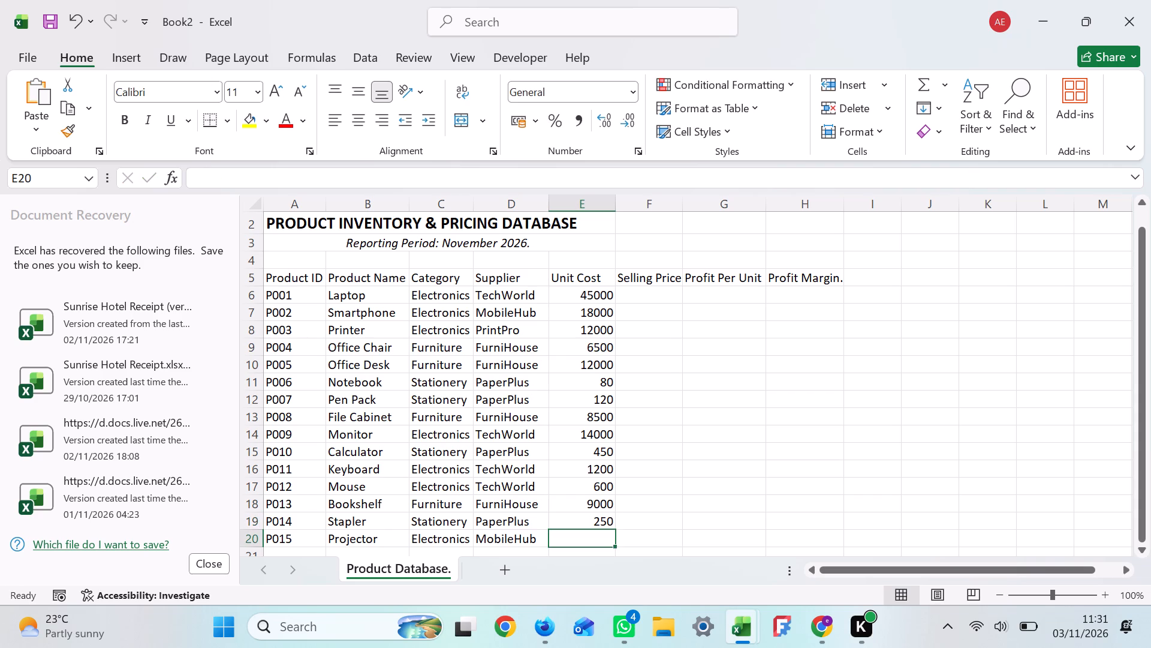
text(3500)
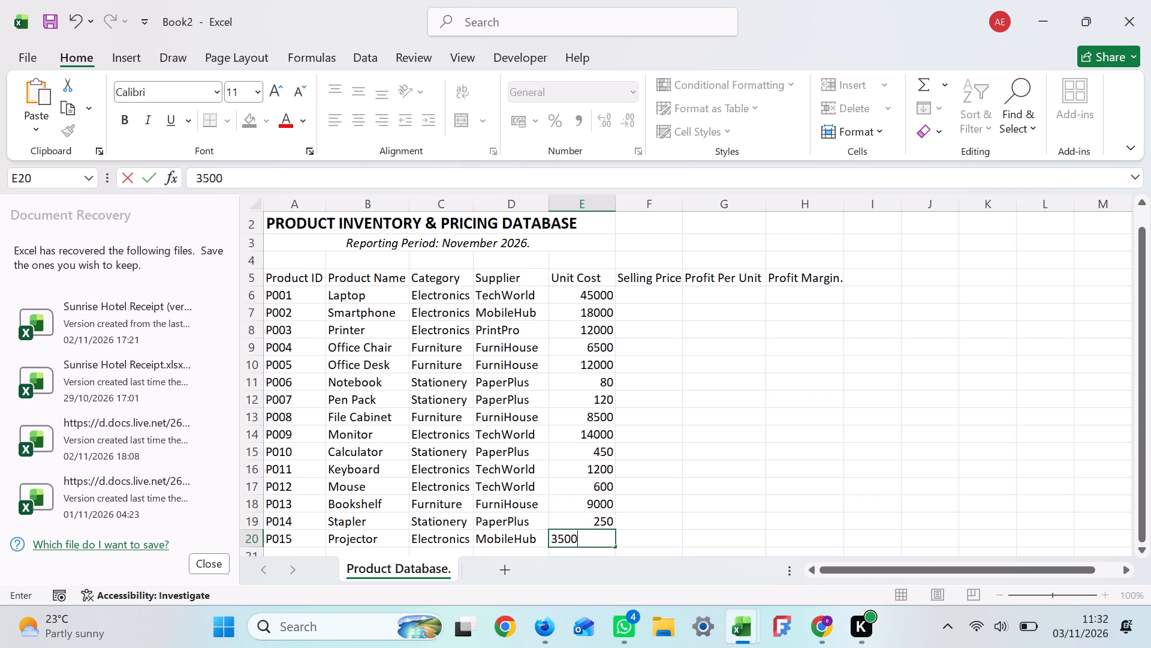
key(0)
key(Return)
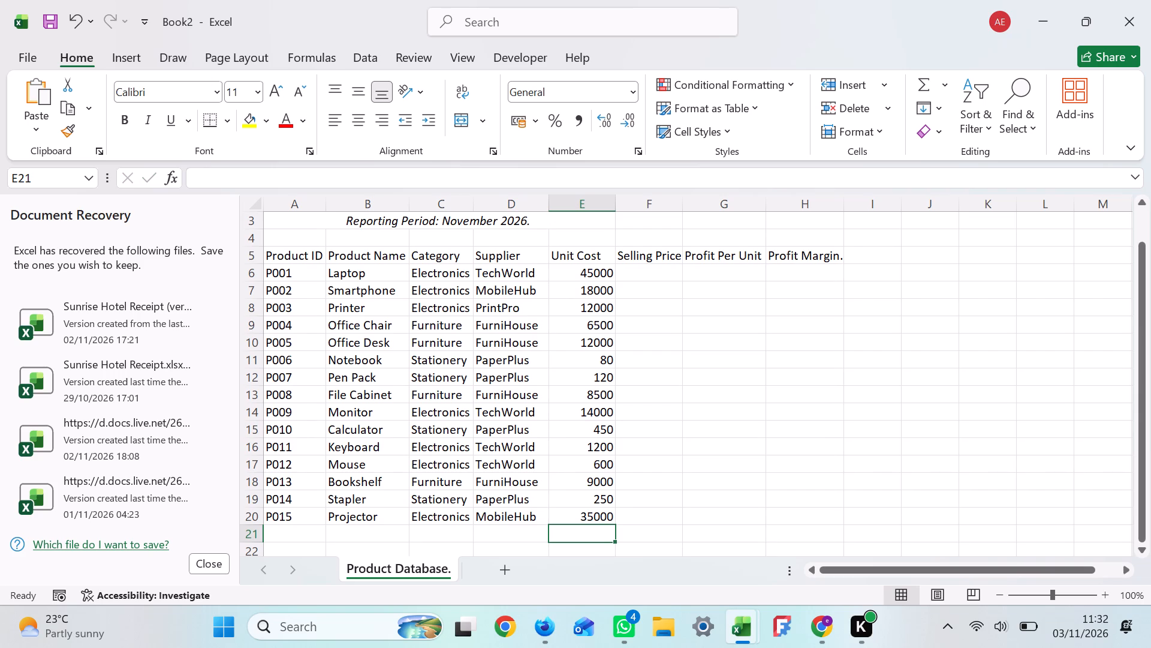
Enter selling prices 58000 for Laptop, 25000 for Smartphone and 16500 for Printer in cells F6 to F8.
click(658, 267)
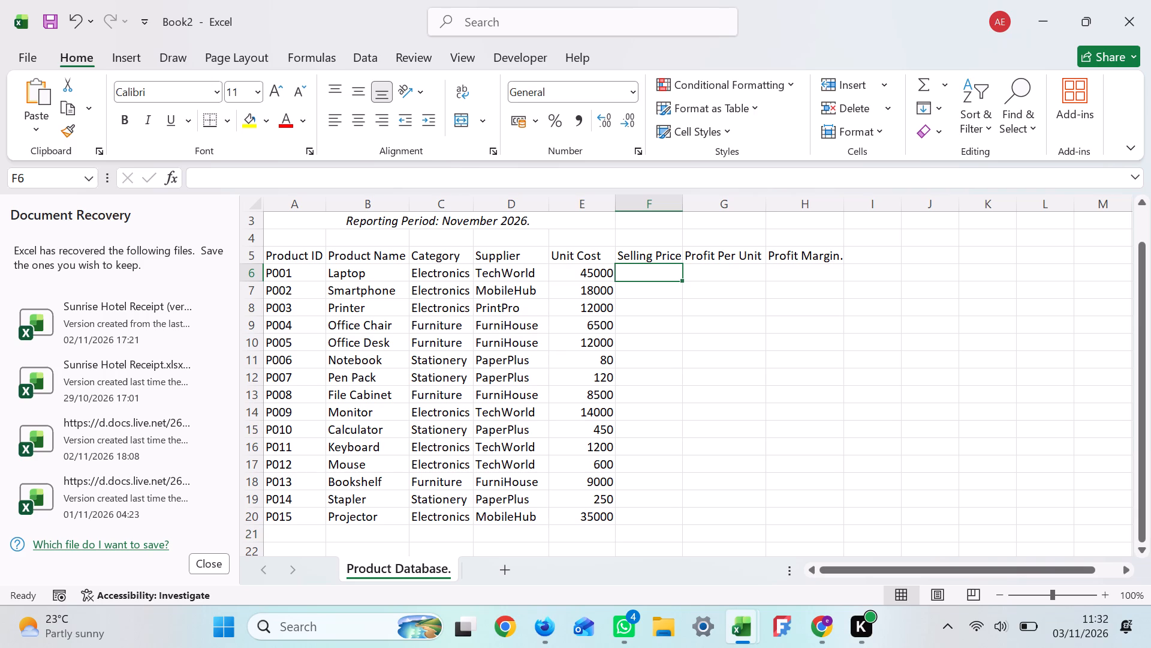
text(58000)
key(Return)
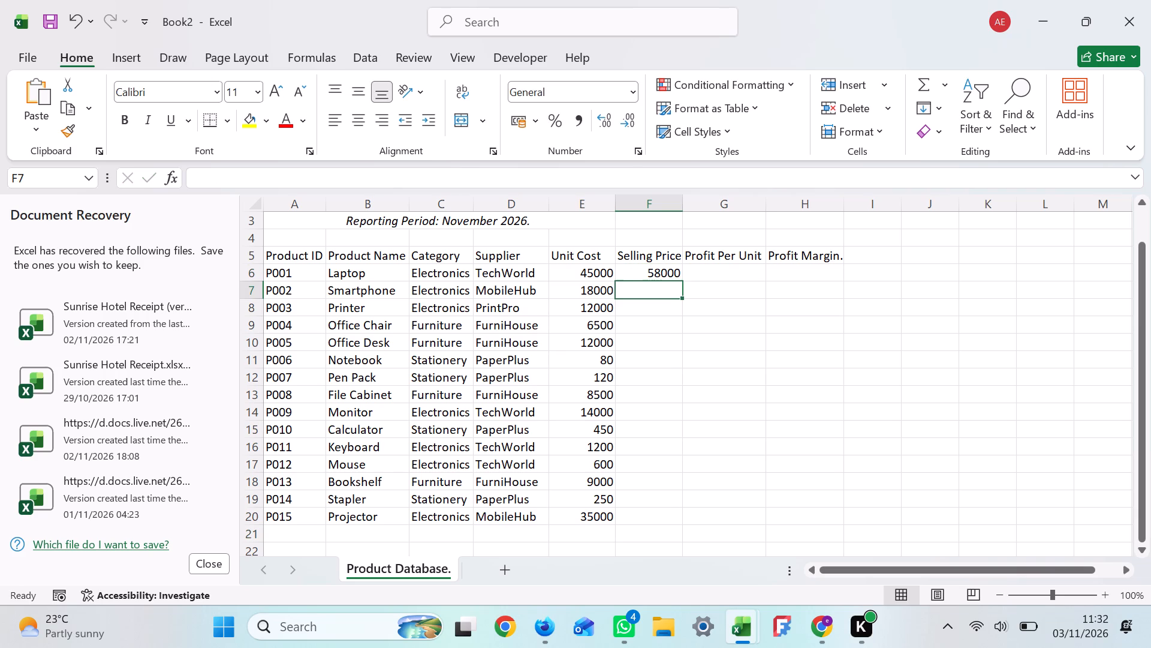
text(25)
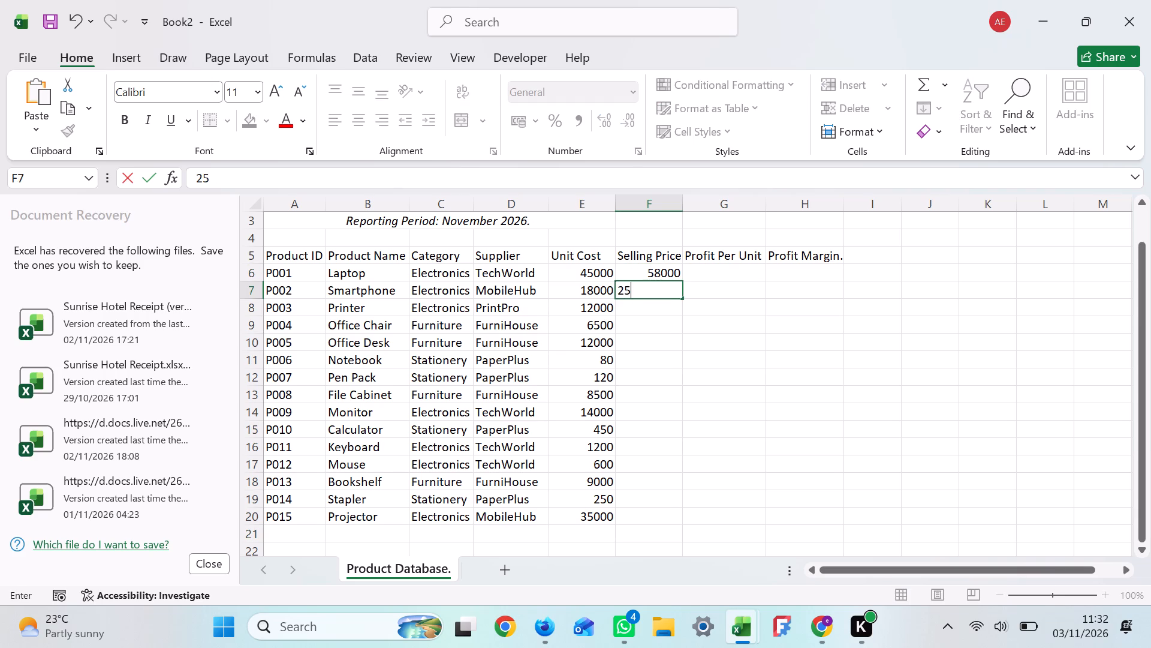
text(000)
key(Return)
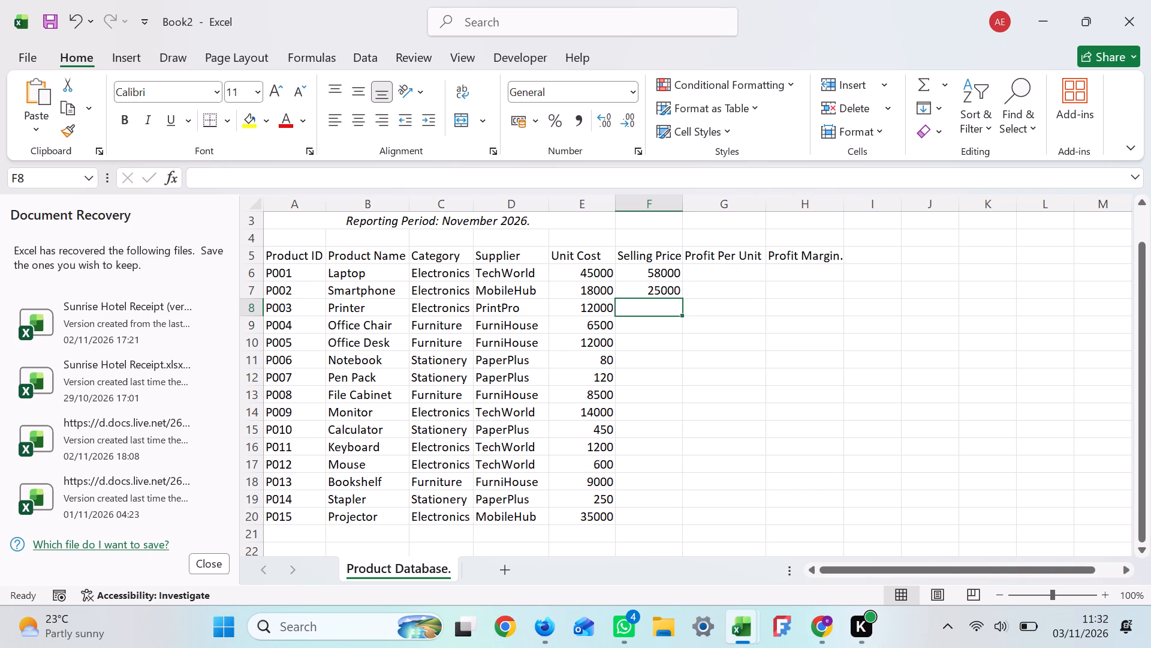
key(1)
text(65)
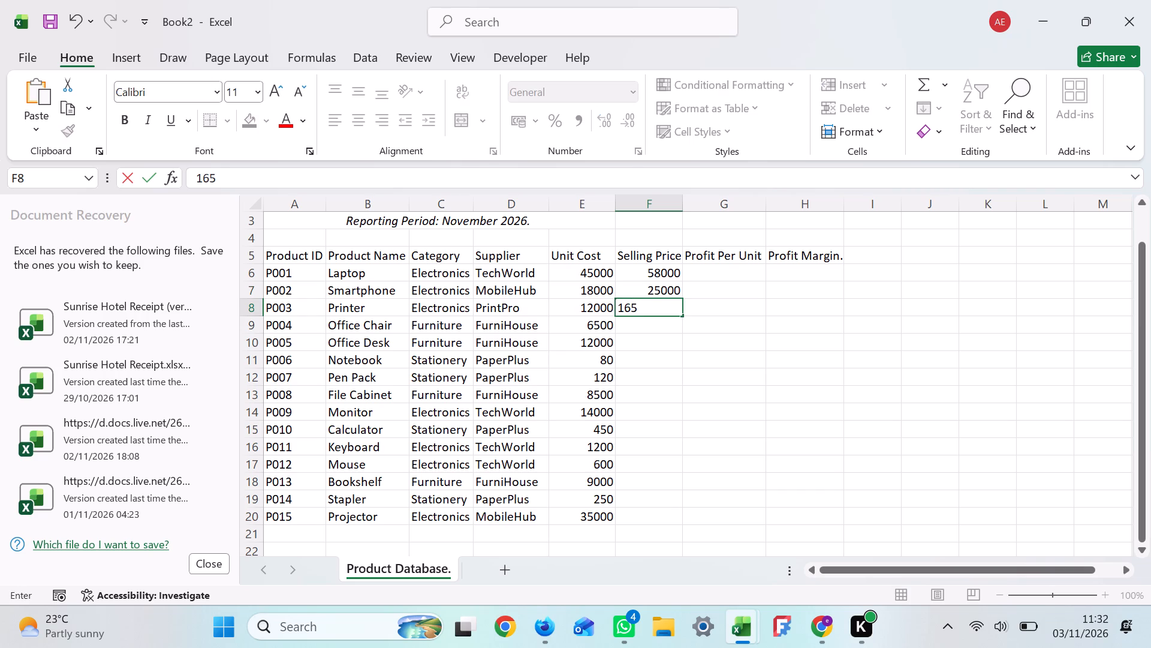
text(00)
key(Return)
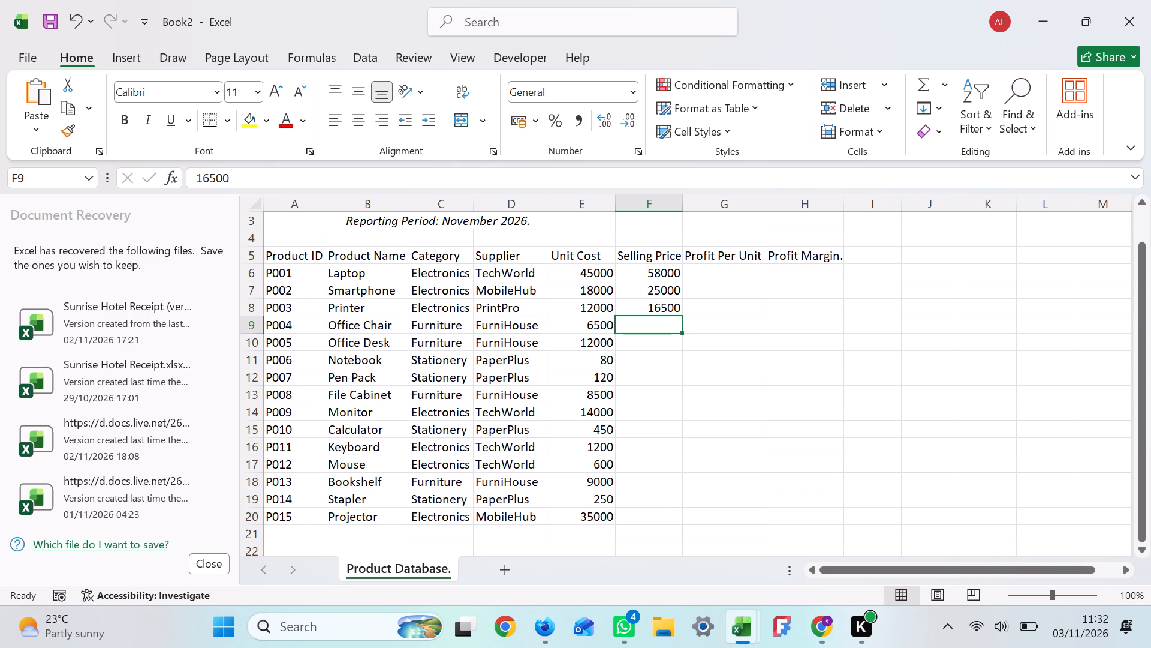
Enter selling prices 9500 for Office Chair, 17500 for Office Desk and 150 for Notebook in cells F9 to F11.
text(9500)
key(Return)
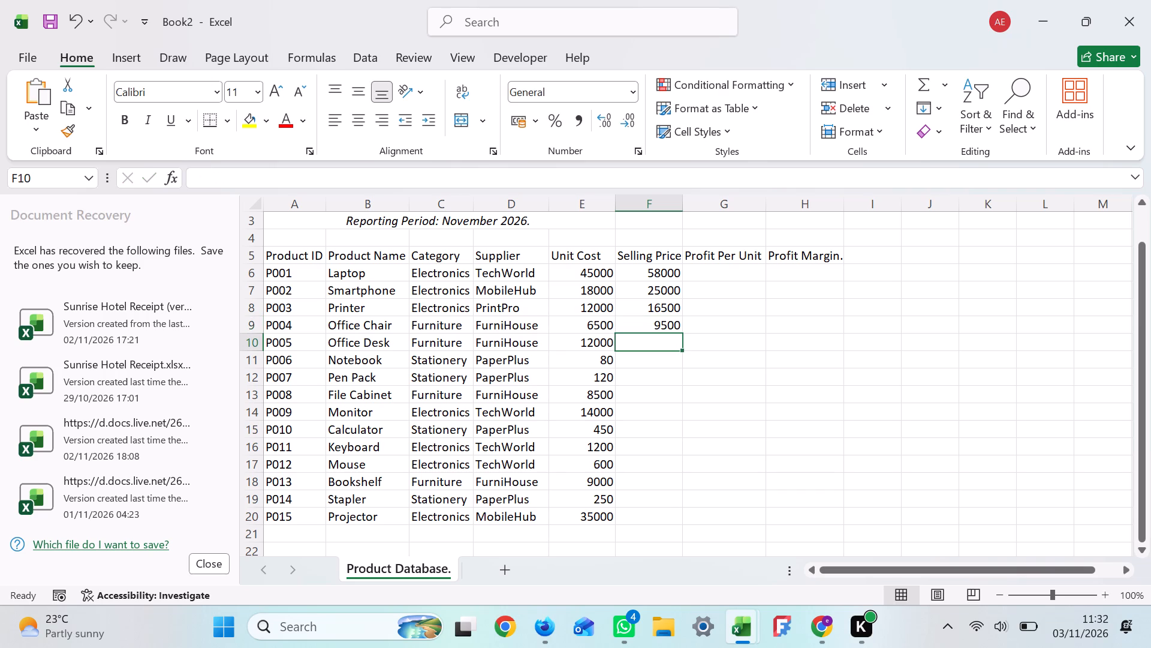
text(175)
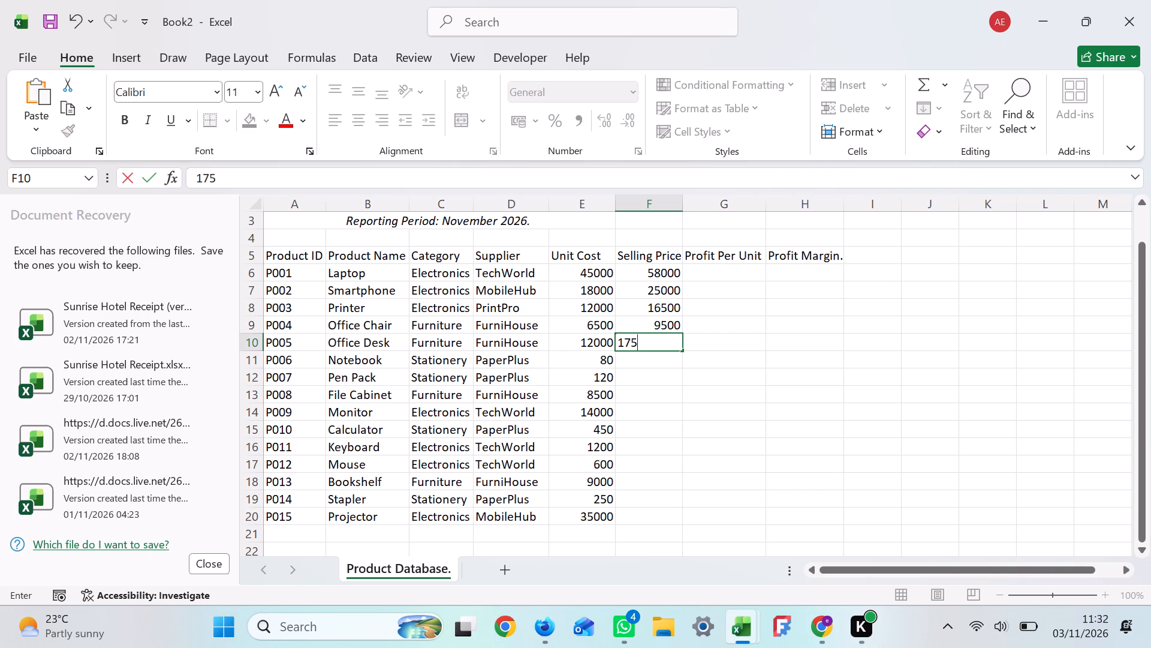
text(00)
key(Return)
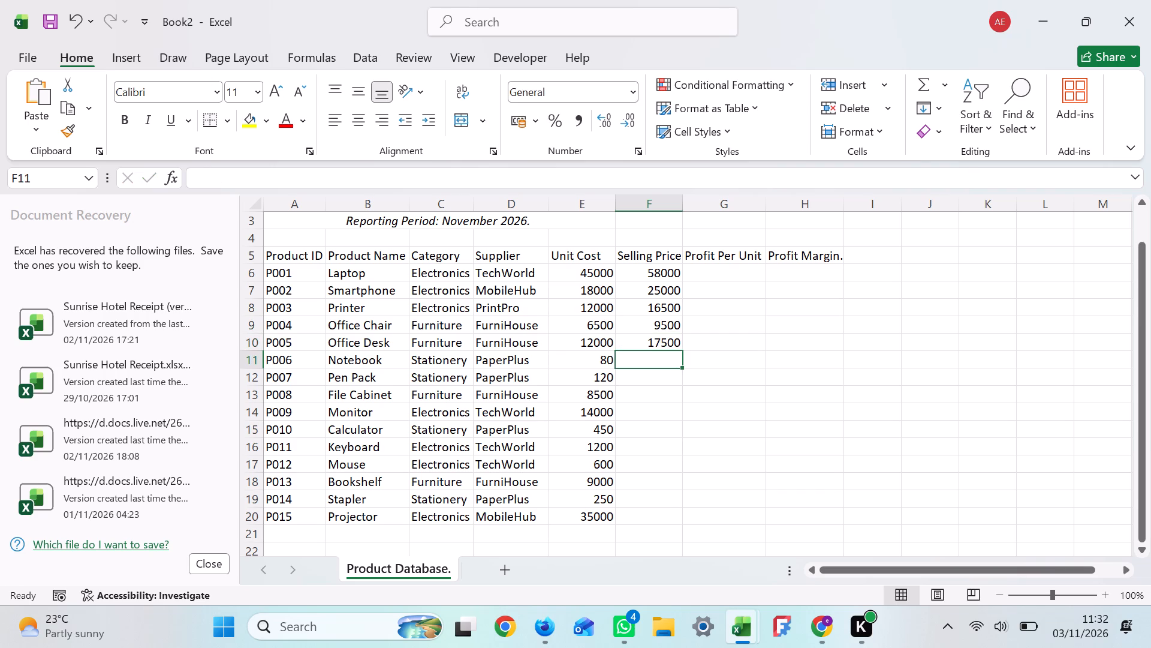
text(150)
key(Return)
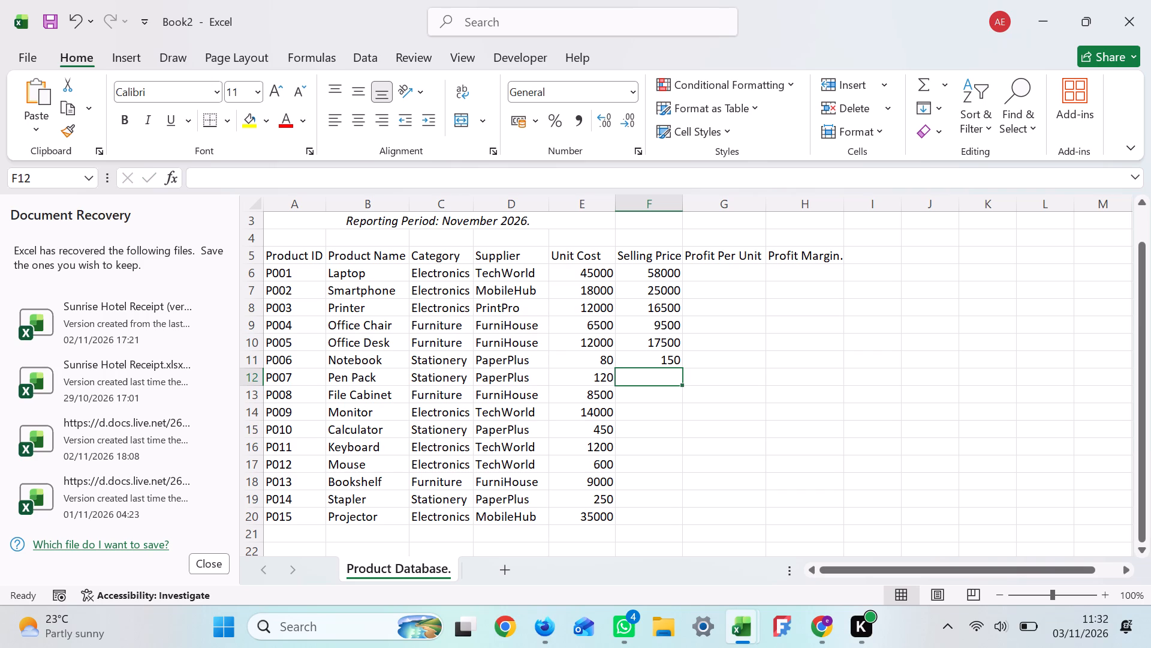
Enter selling prices 200 for Pen Pack, 12000 for File Cabinet and 19500 for Monitor in cells F12 to F14.
key(2)
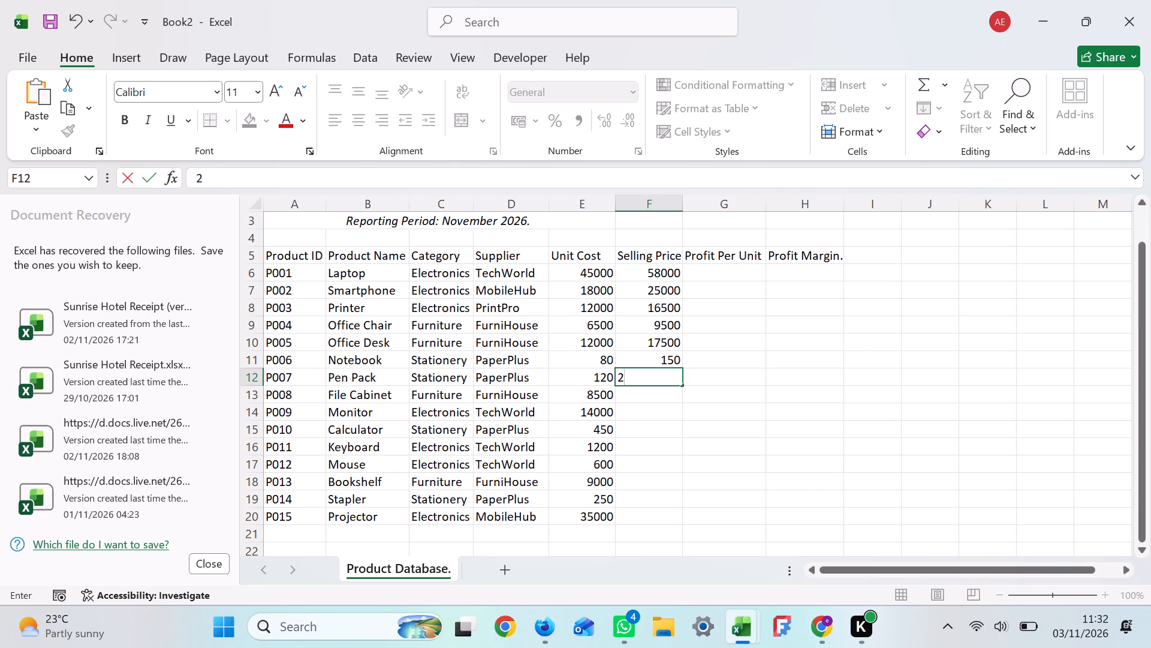
text(00)
key(Return)
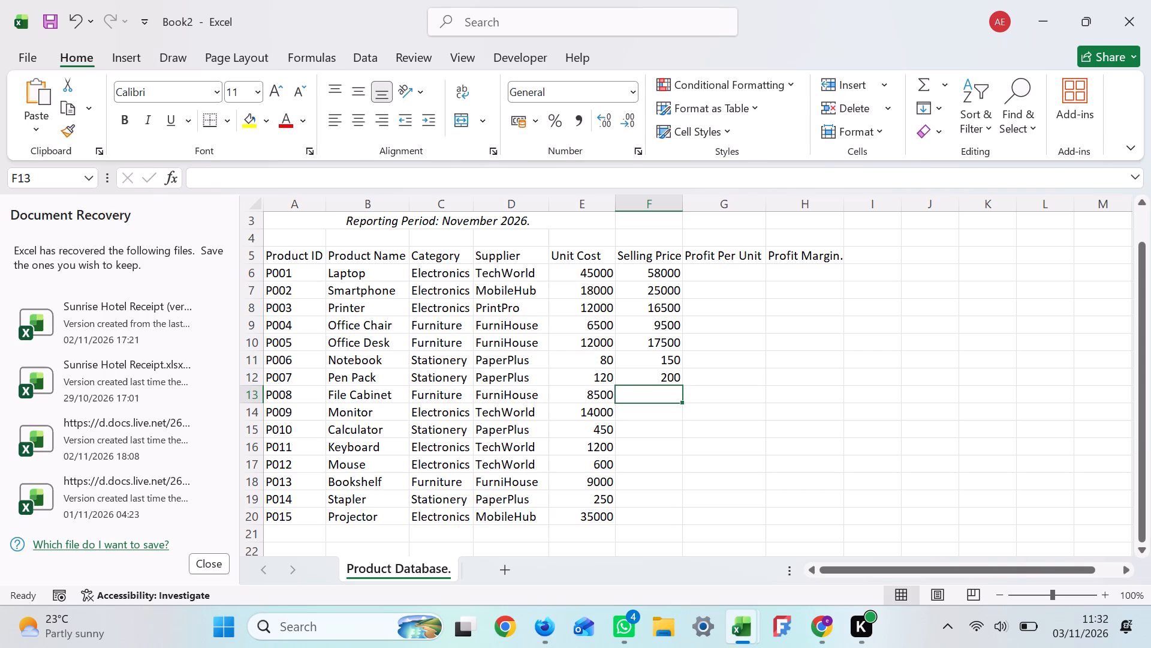
text(12)
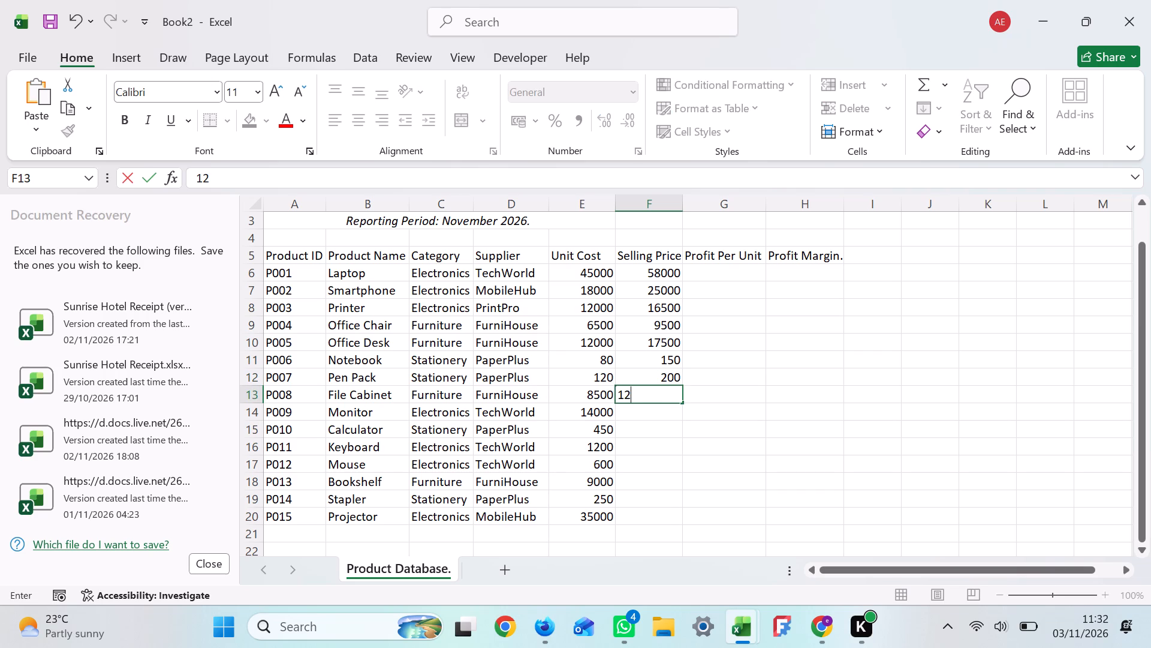
text(000)
key(Return)
text(19500)
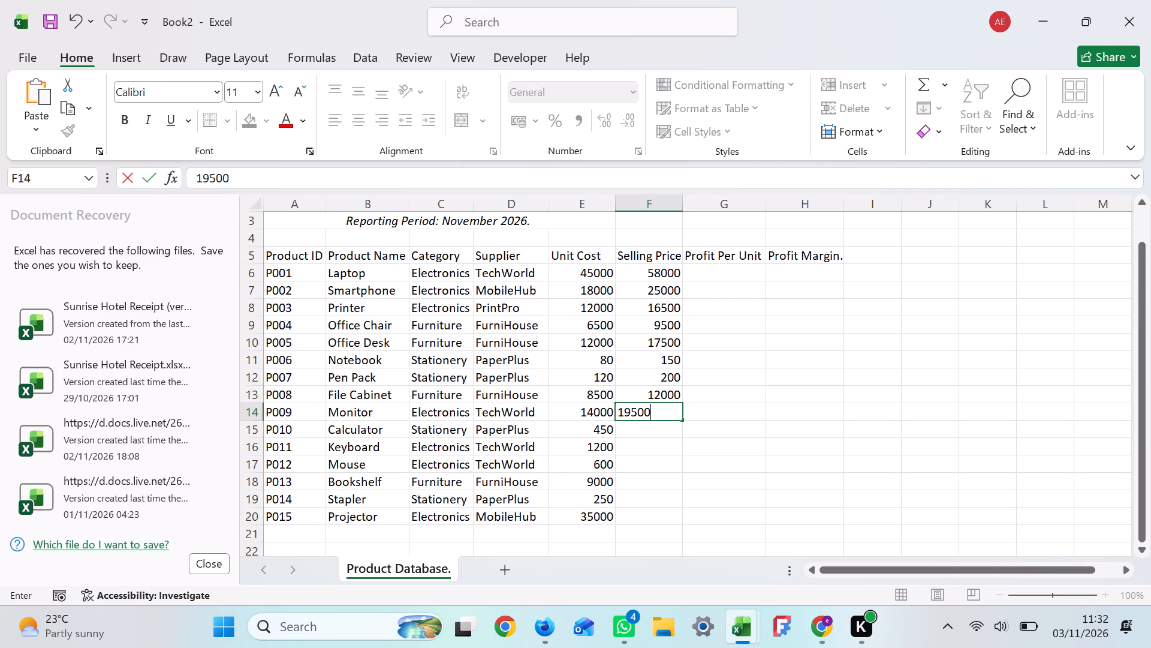
key(Return)
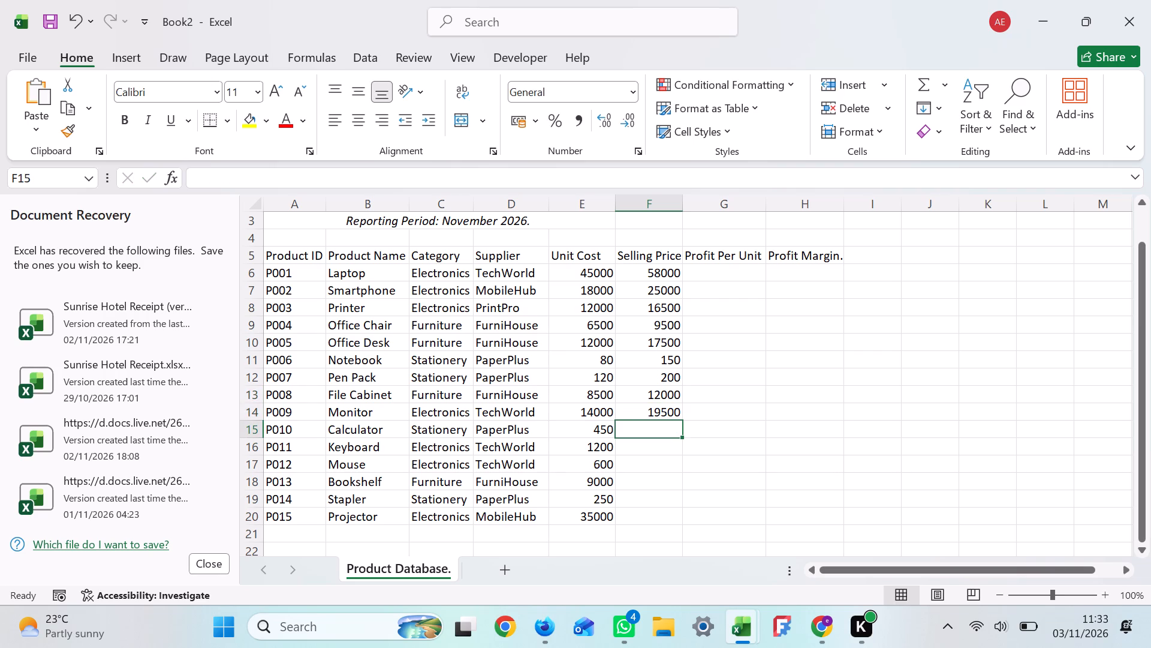
Enter selling prices 750 for Calculator, 2000 for Keyboard and 1000 for Mouse in cells F15 to F17.
text(750)
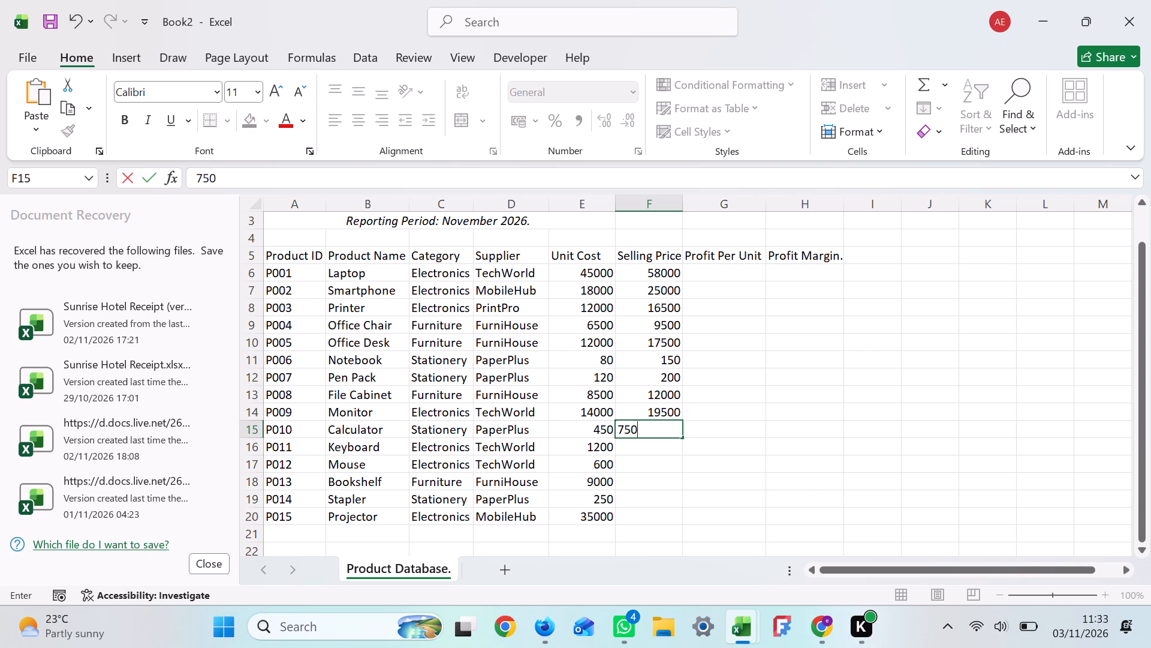
key(Return)
key(2)
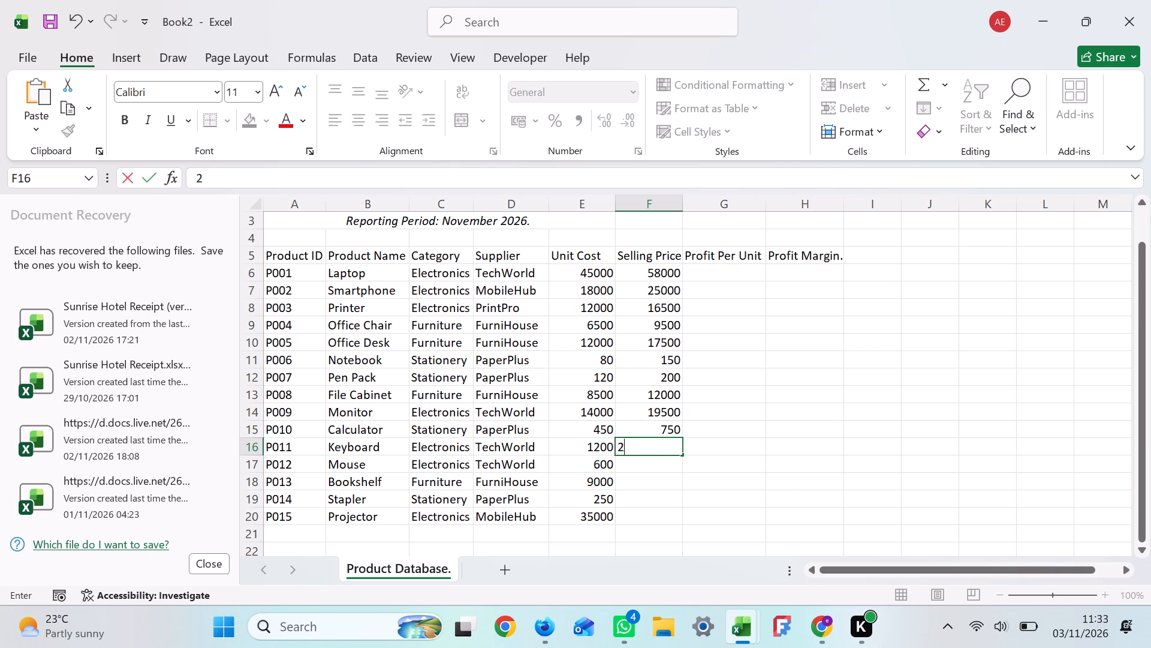
text(000)
key(Return)
key(1)
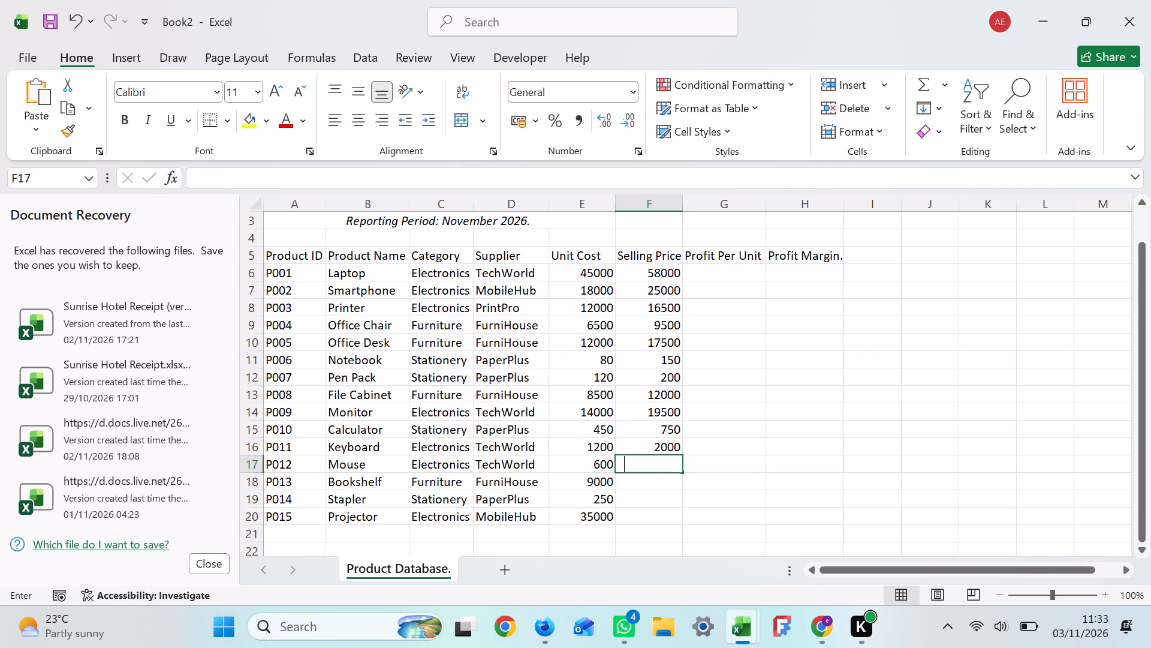
text(000)
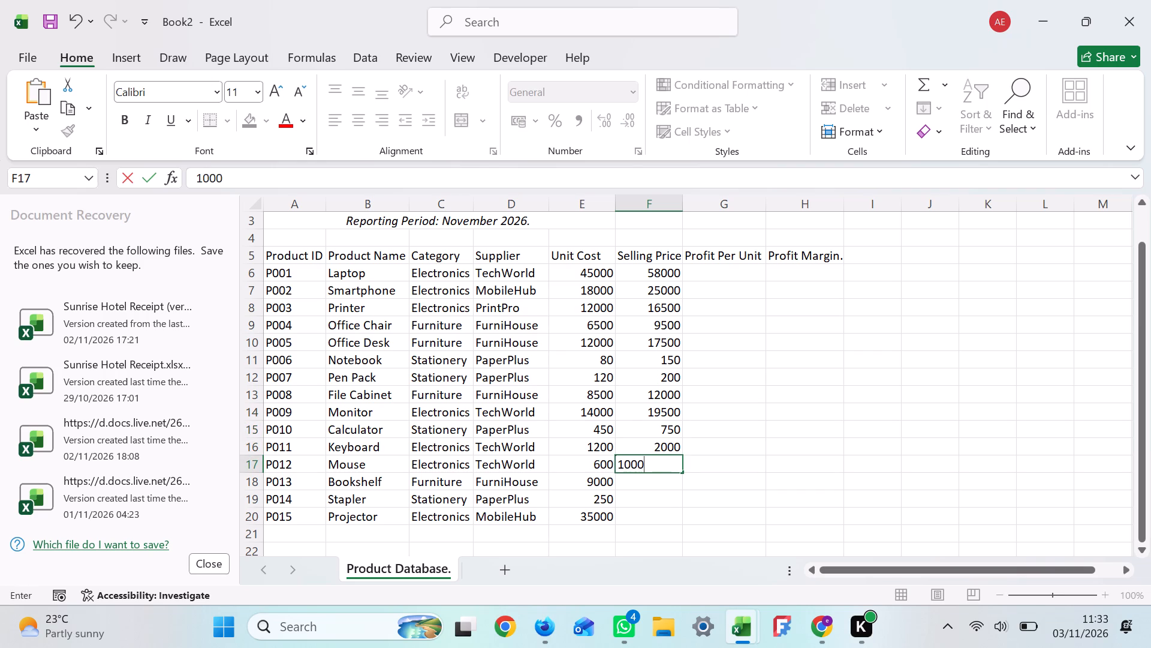
key(Return)
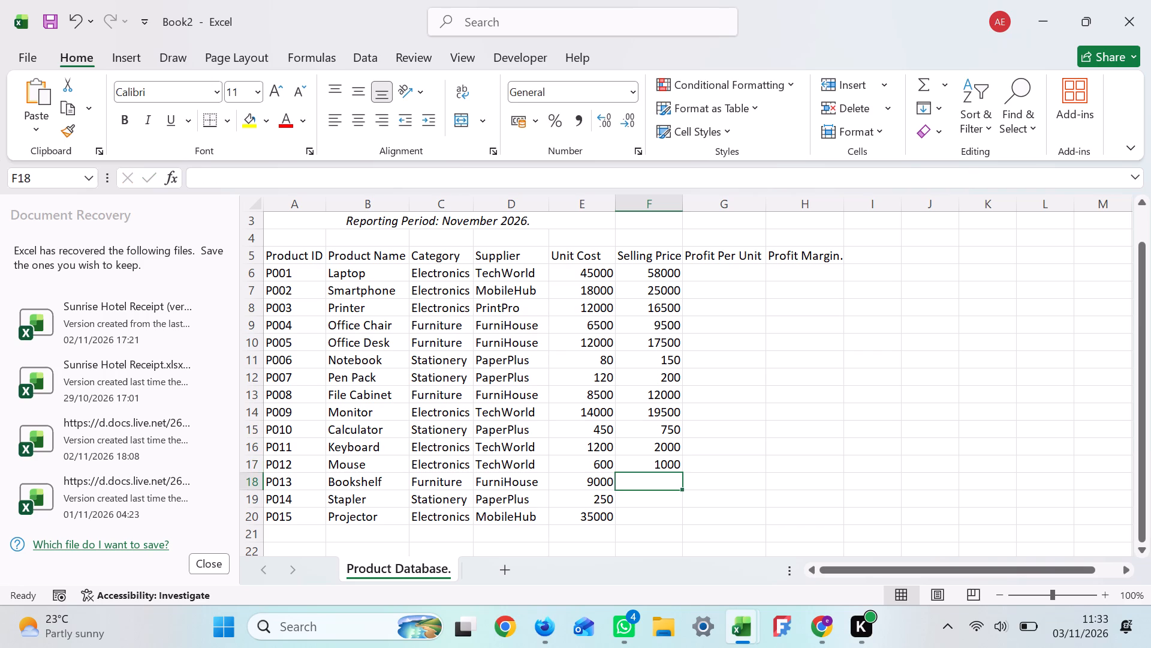
Enter selling prices 13500 for Bookshelf, 400 for Stapler and 45000 for Projector in cells F18 to F20.
text(135)
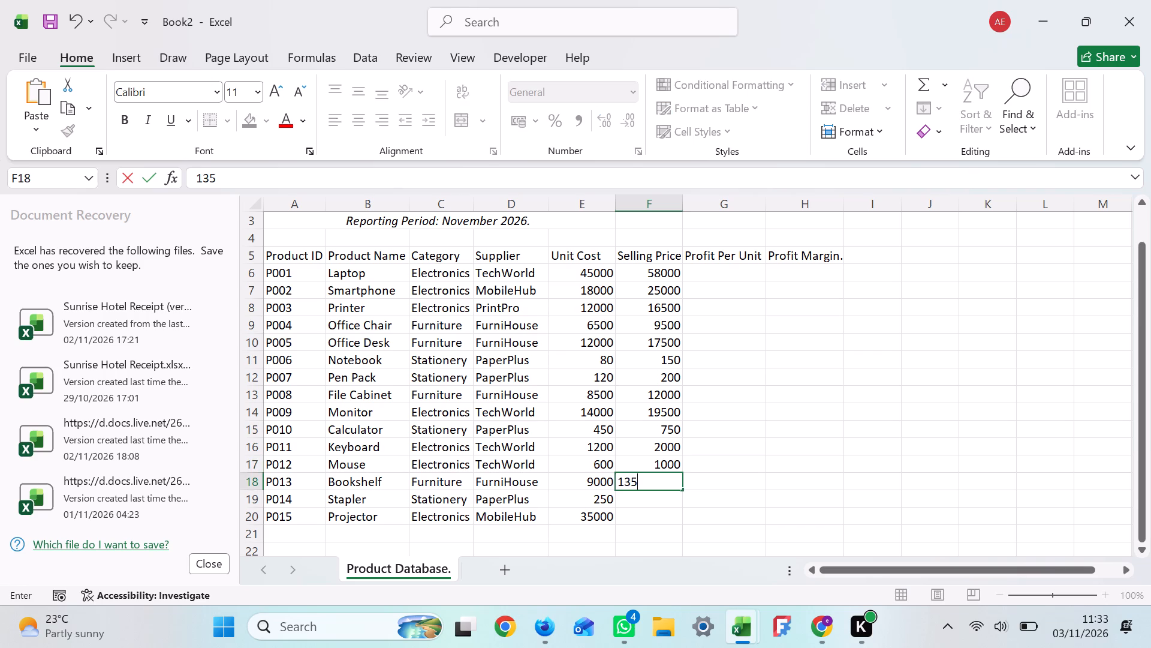
text(00)
key(Return)
text(400)
key(Return)
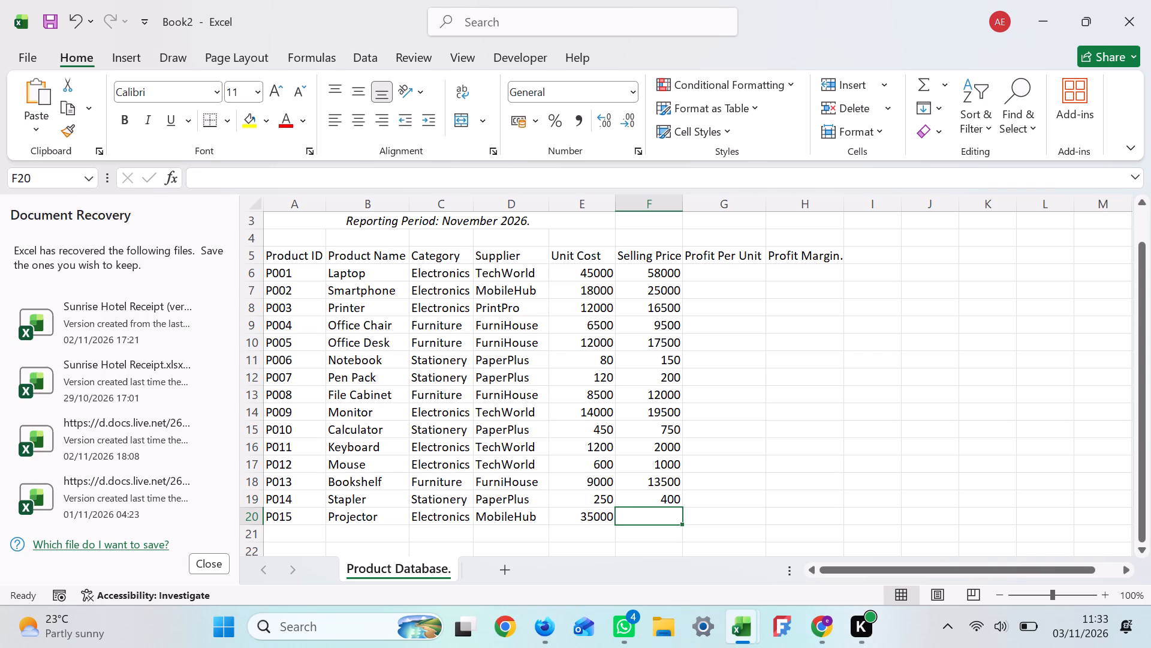
text(45)
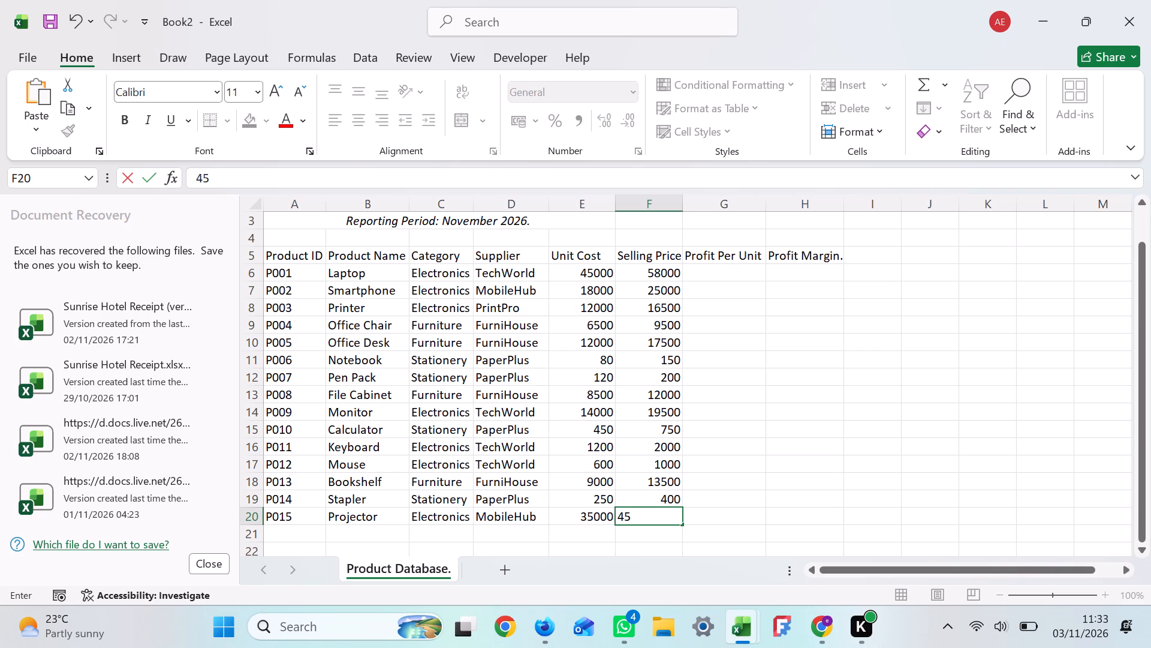
text(00)
key(0)
key(Return)
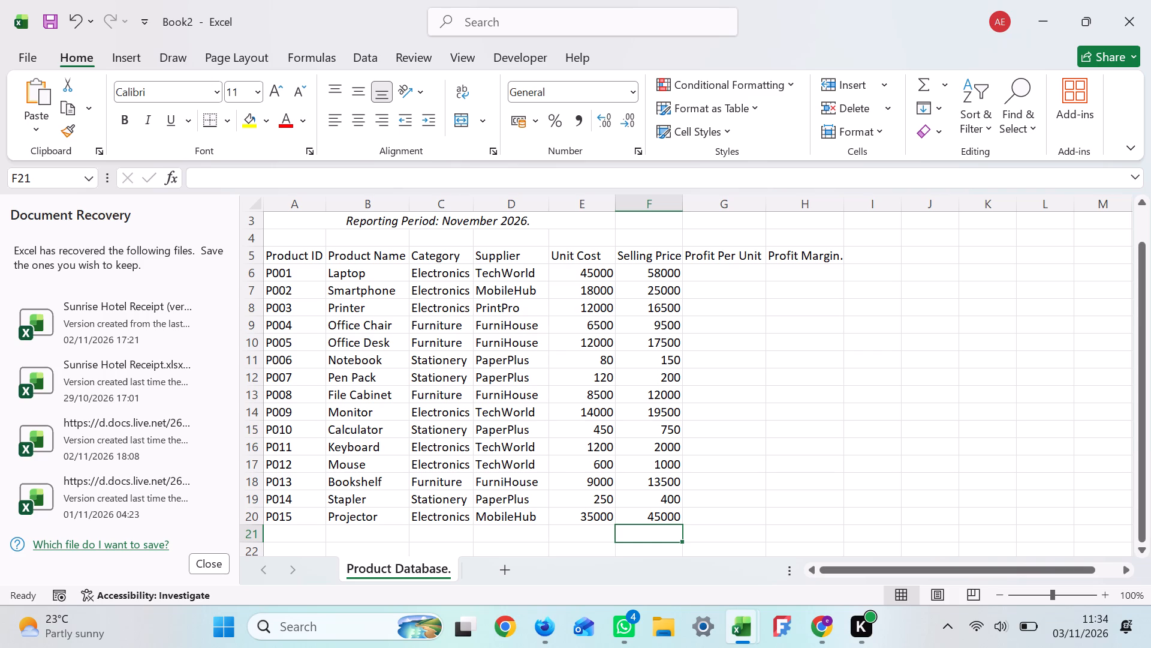
Format the header cells A5 to H5 with bold white text, a Dark Blue standard fill and centred horizontal alignment.
click(709, 274)
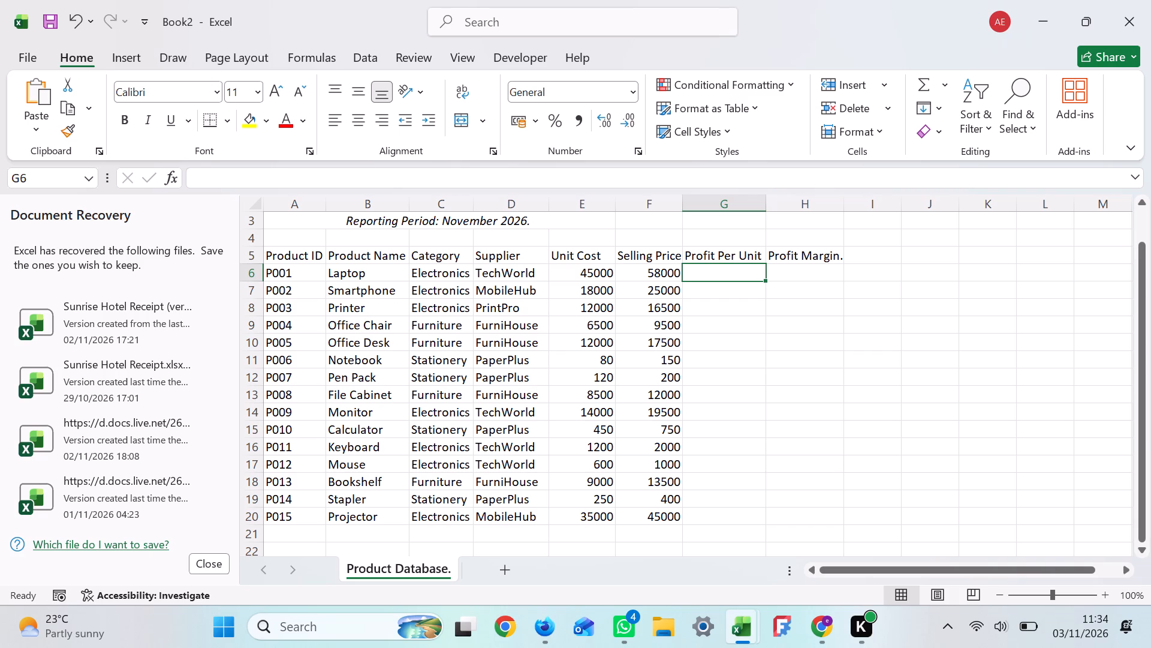
click(291, 251)
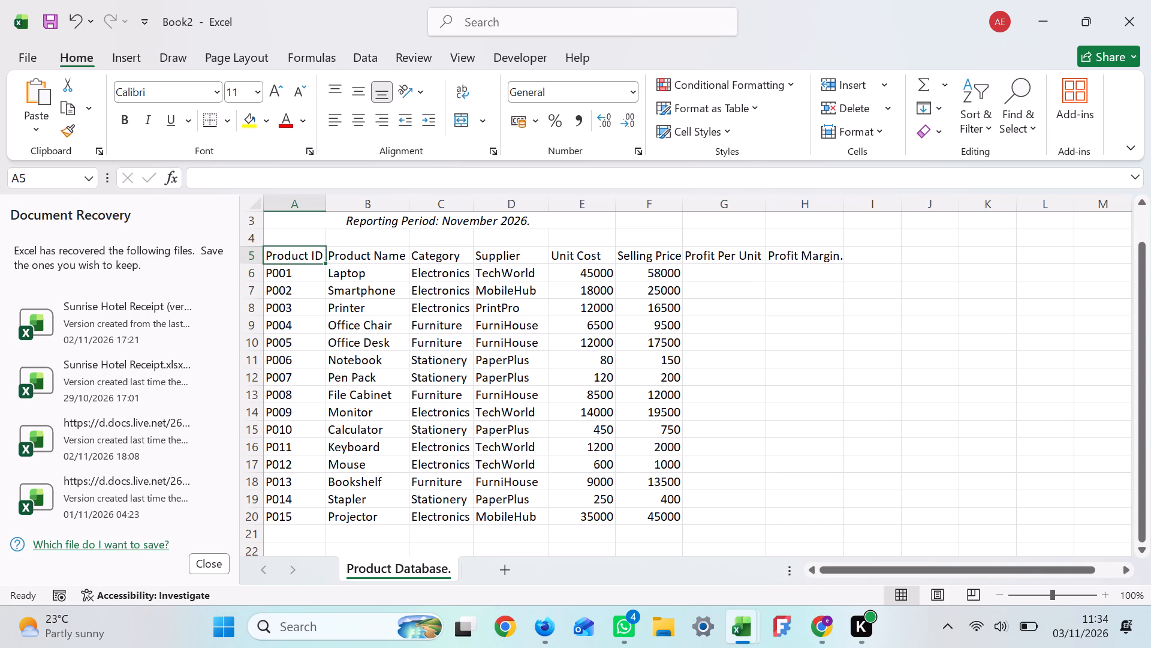
shift+click(805, 258)
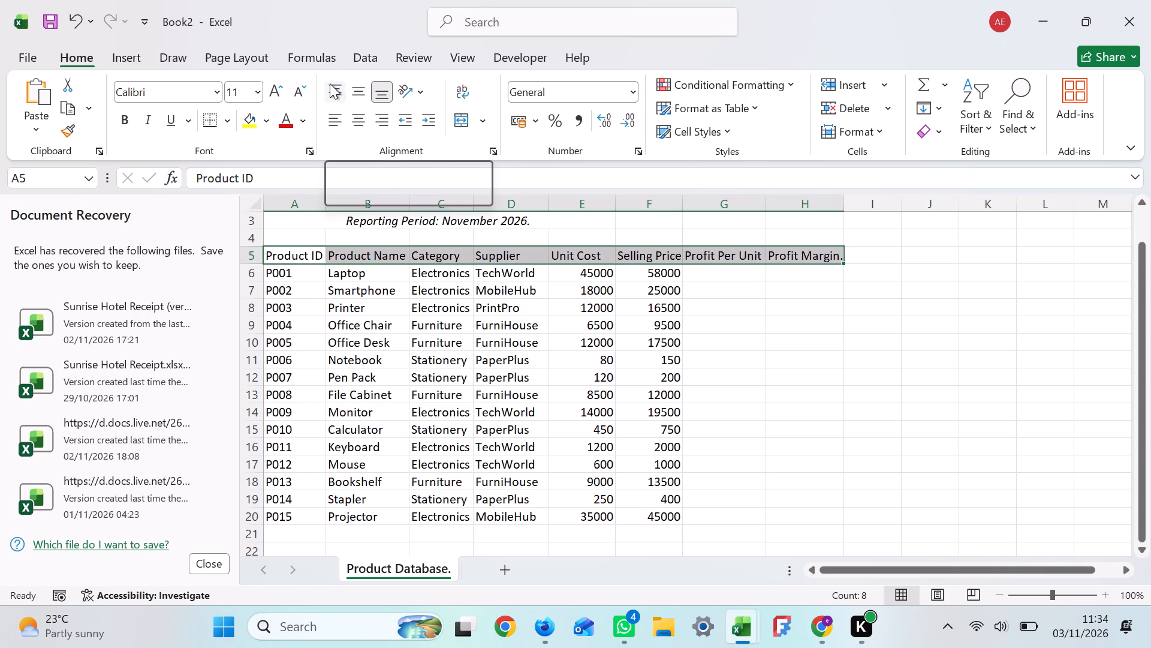
click(125, 113)
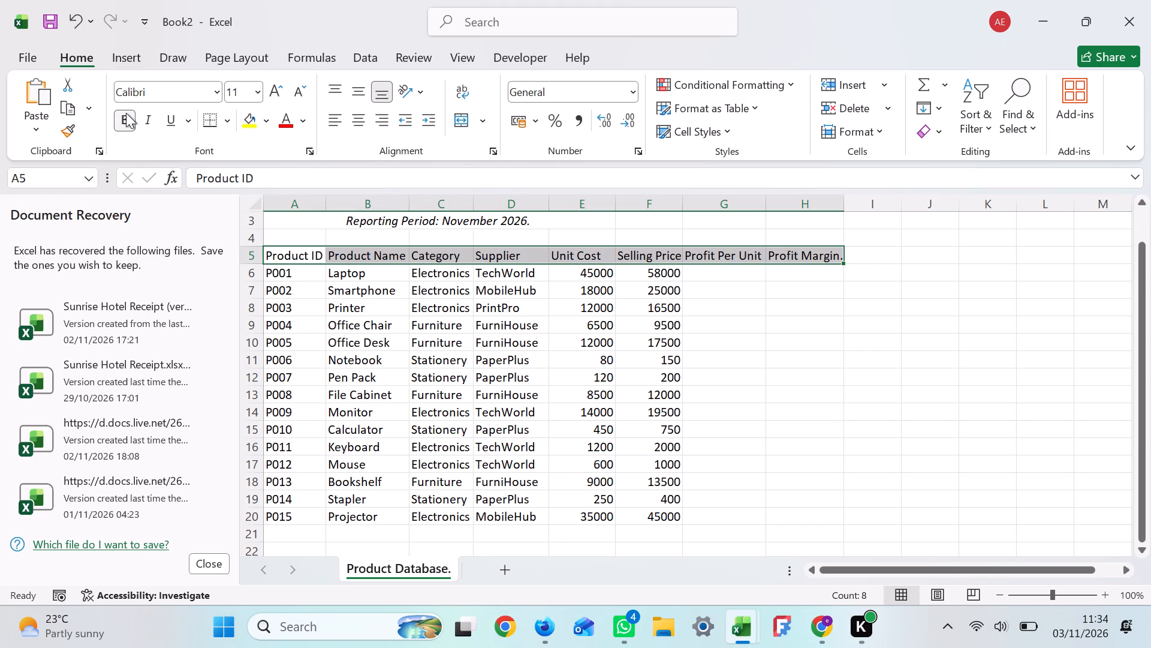
click(264, 121)
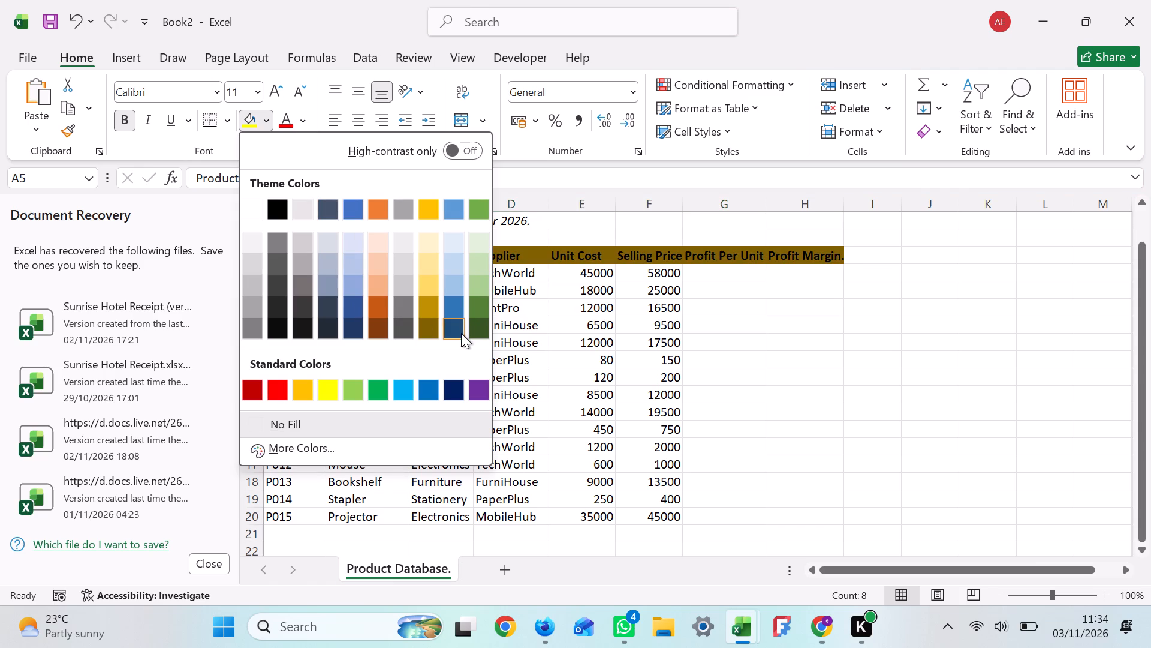
click(456, 395)
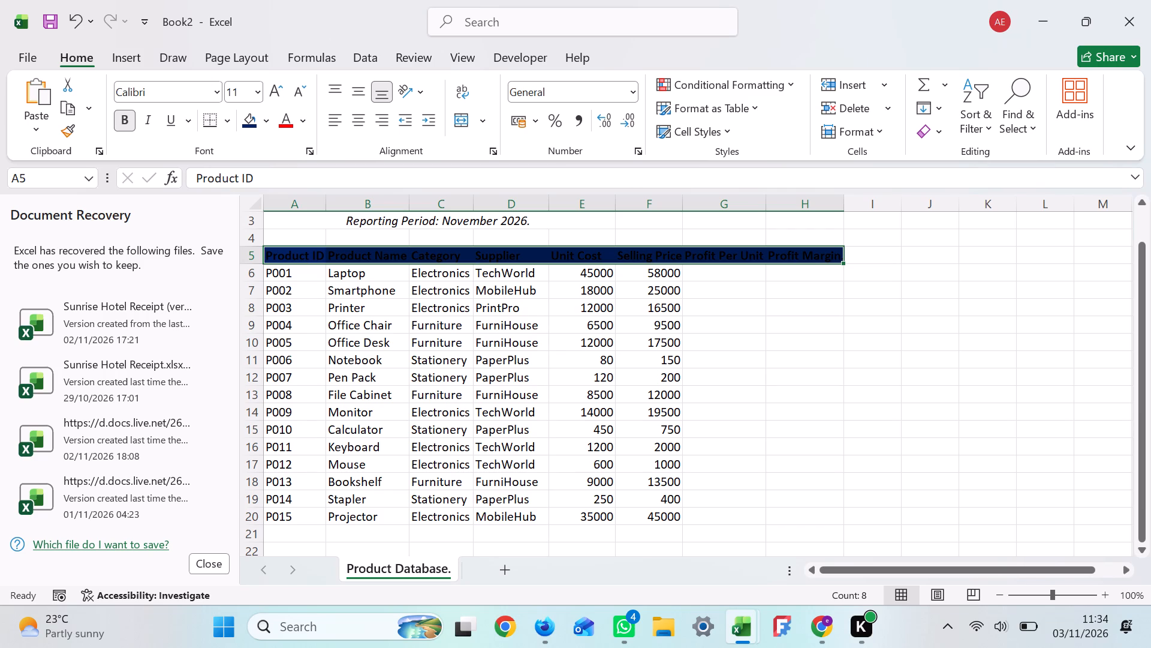
click(305, 123)
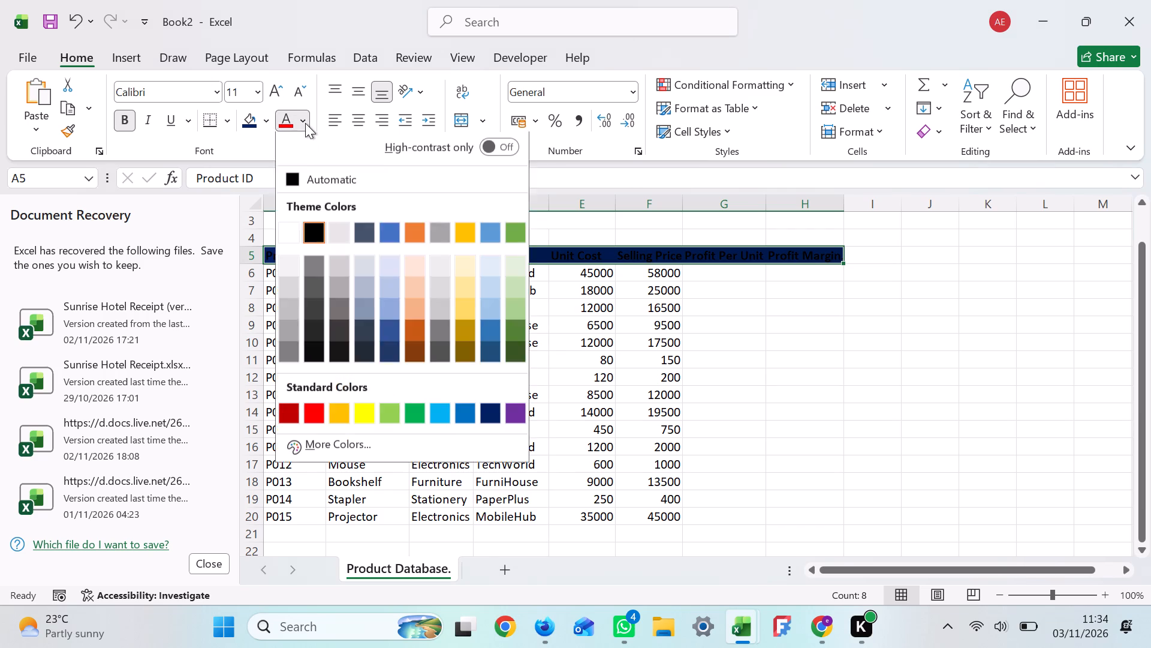
click(292, 241)
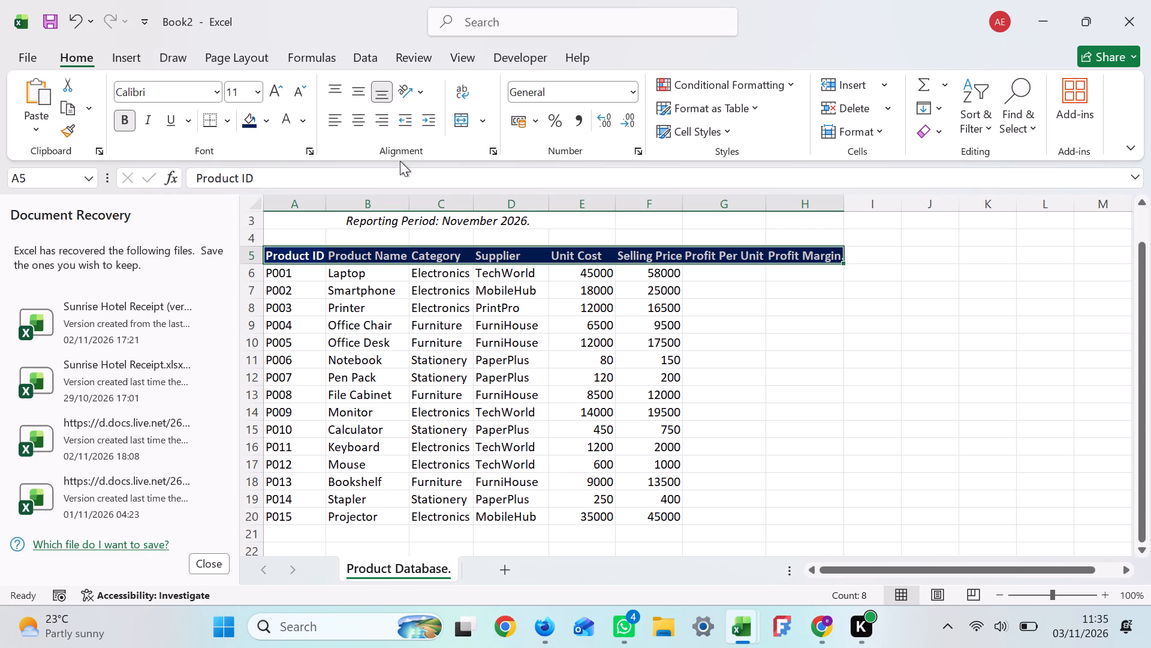
click(363, 119)
Set the height of header row 5 to 30.
right_click(249, 257)
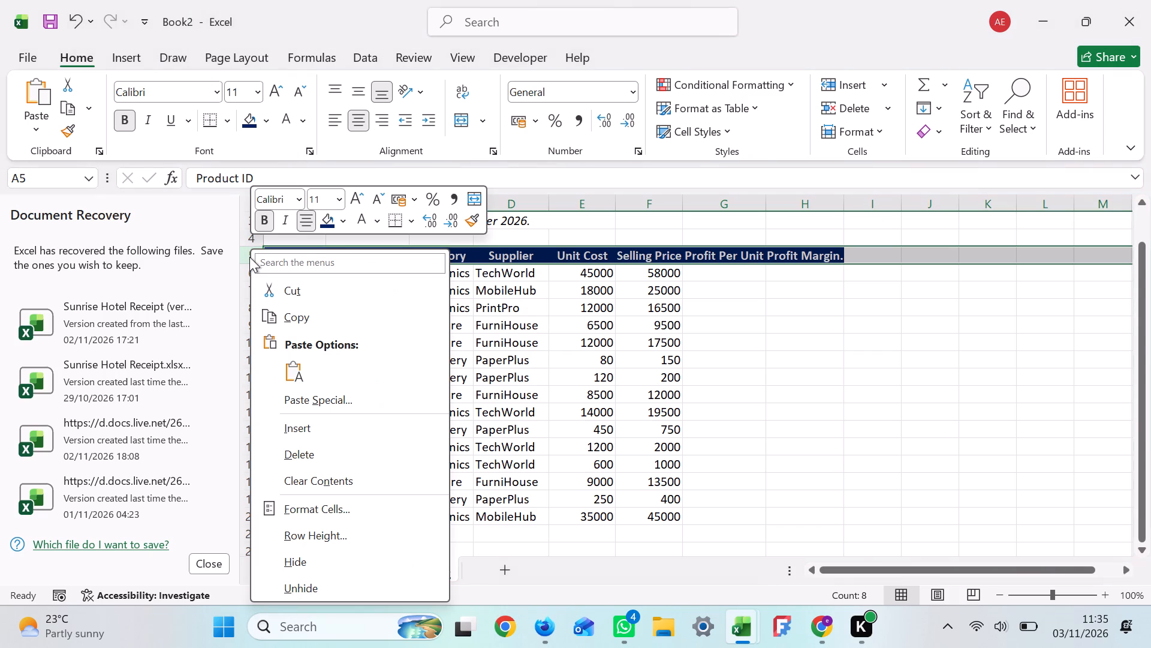
click(337, 536)
click(387, 547)
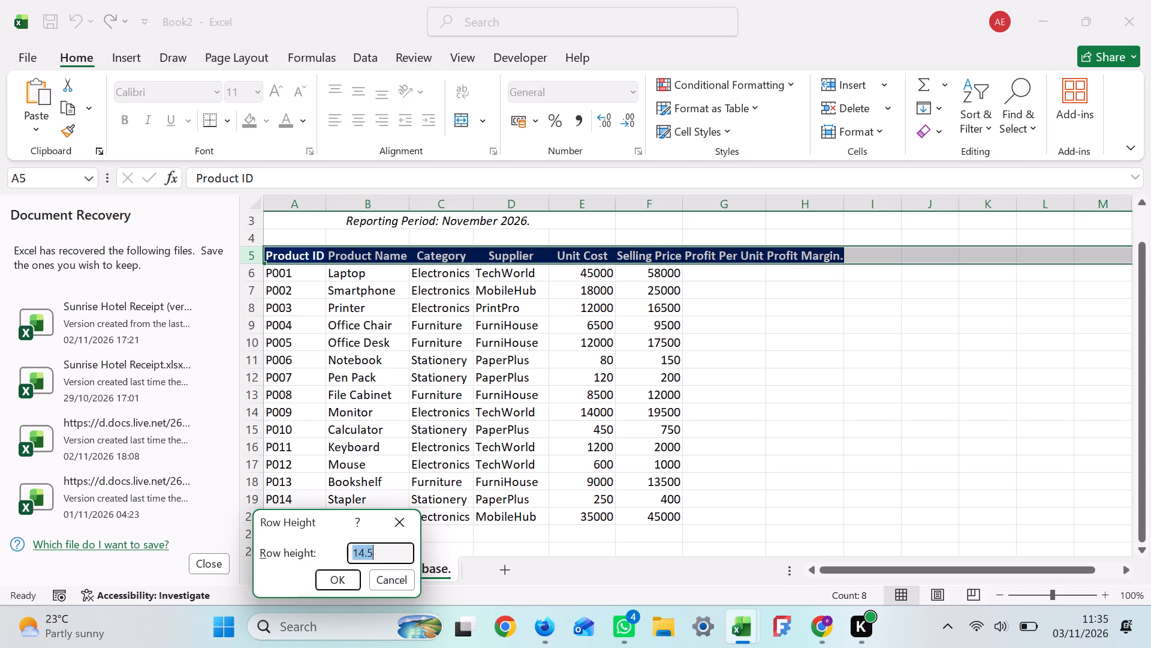
key(BackSpace)
key(BackSpace)
key(BackSpace)
key(BackSpace)
text(30)
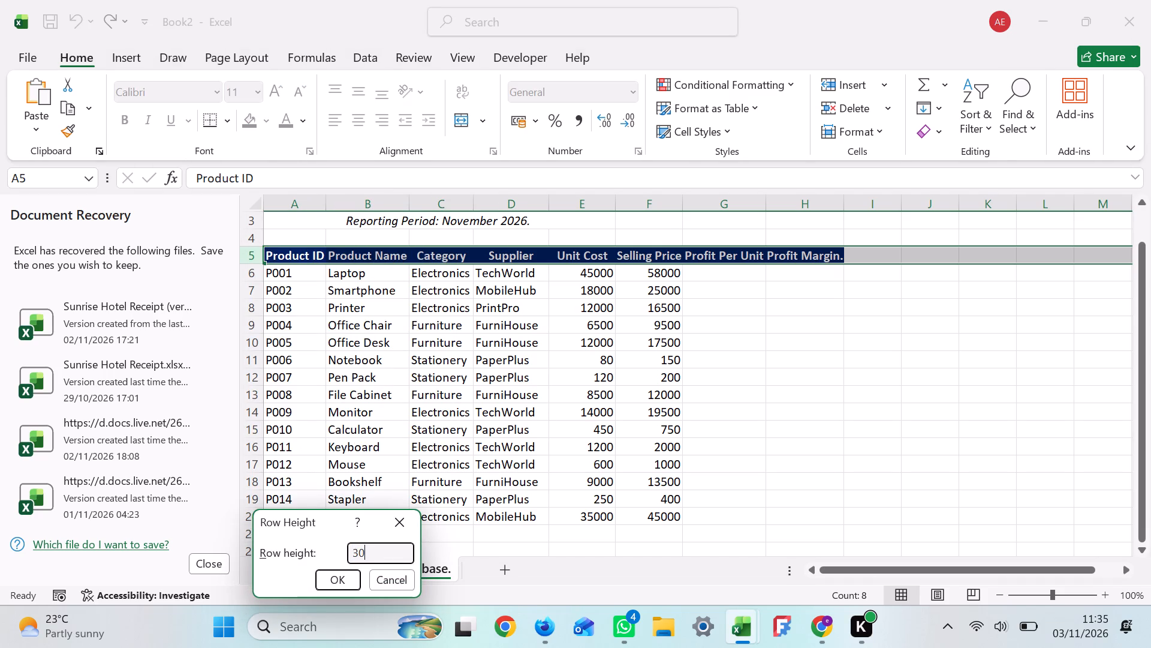
click(336, 584)
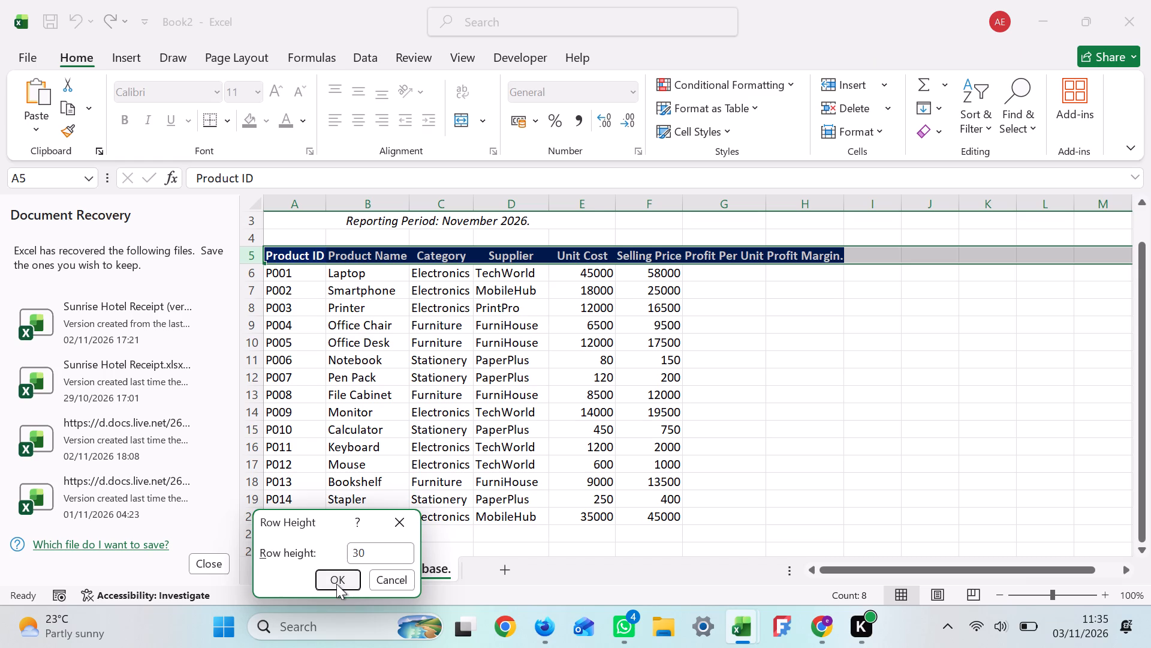
click(336, 584)
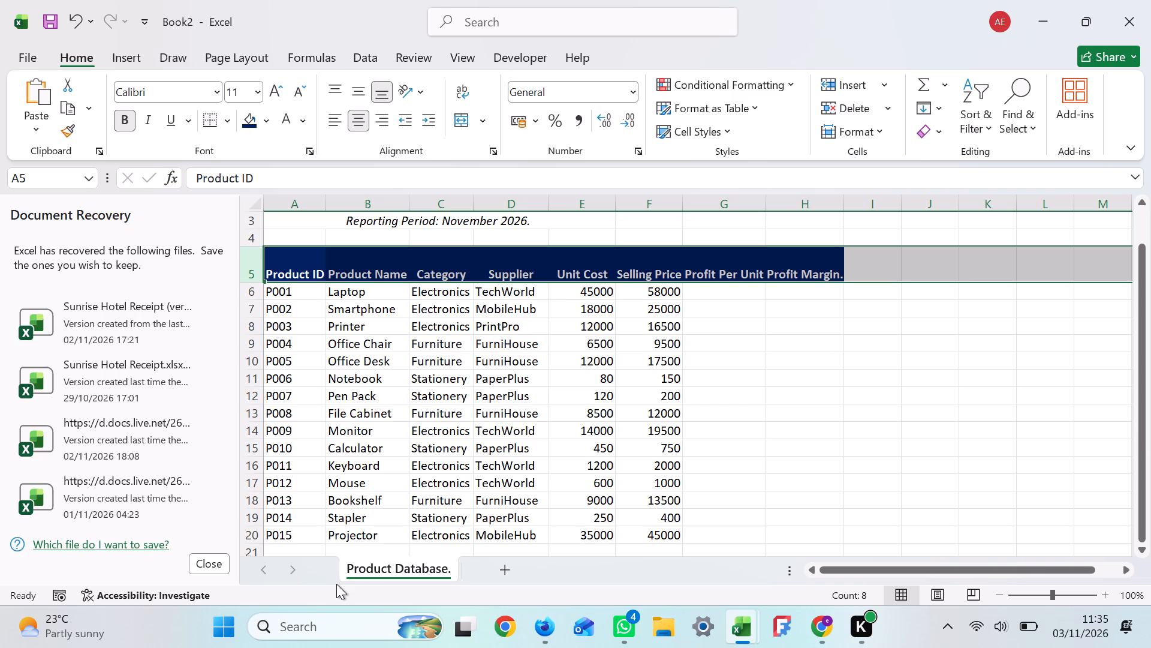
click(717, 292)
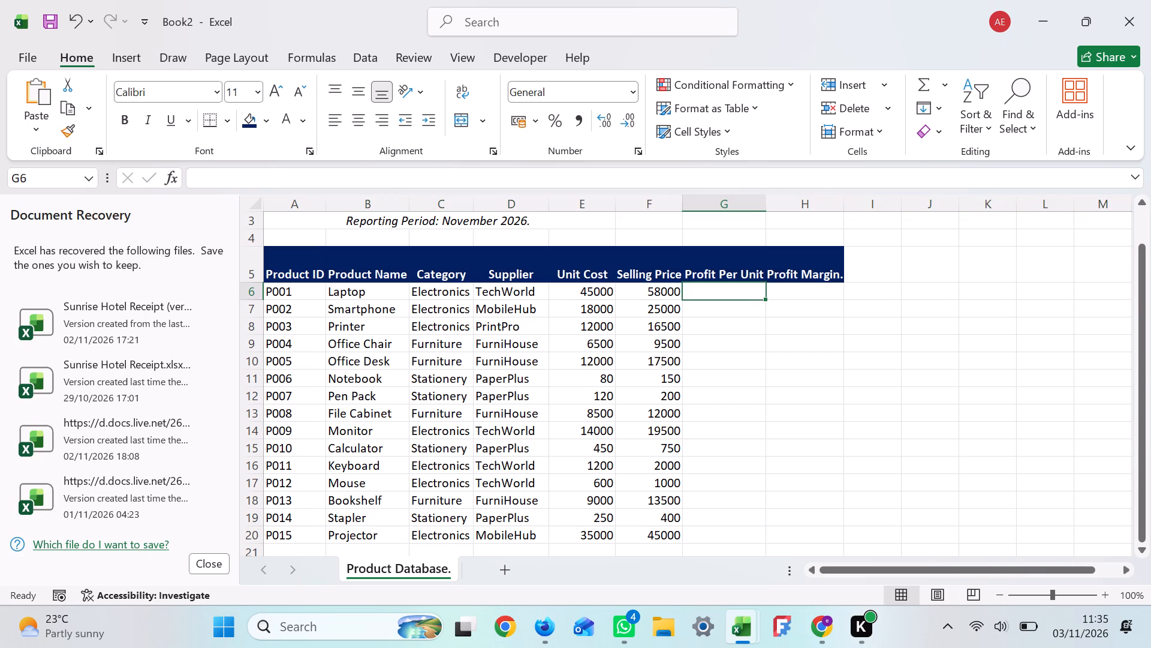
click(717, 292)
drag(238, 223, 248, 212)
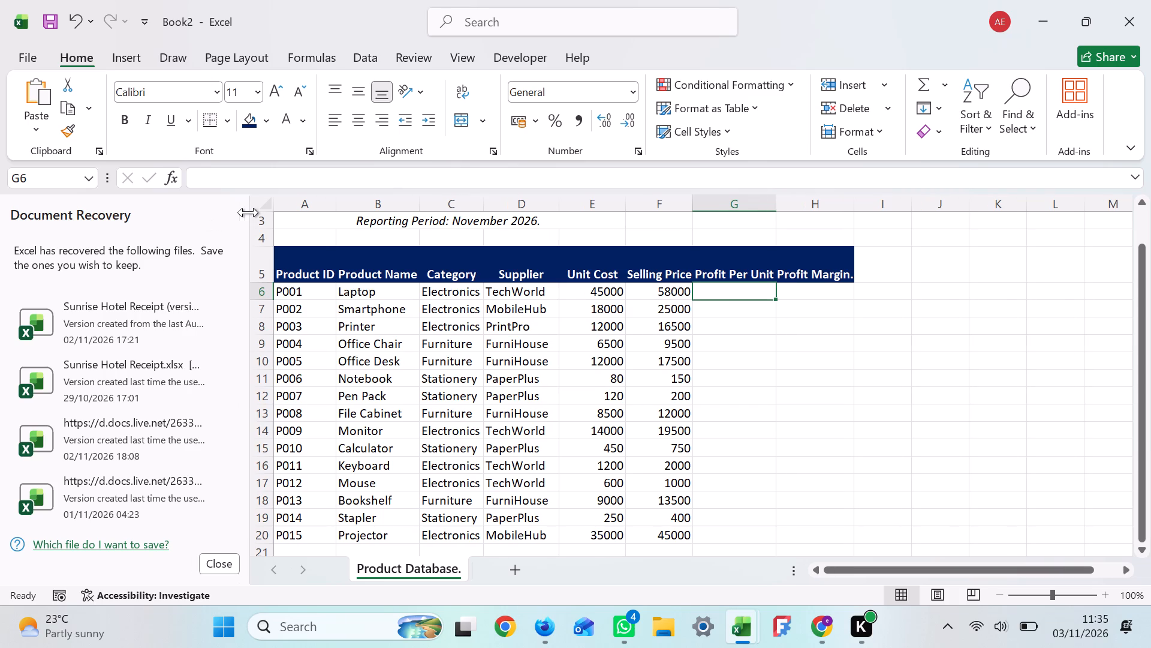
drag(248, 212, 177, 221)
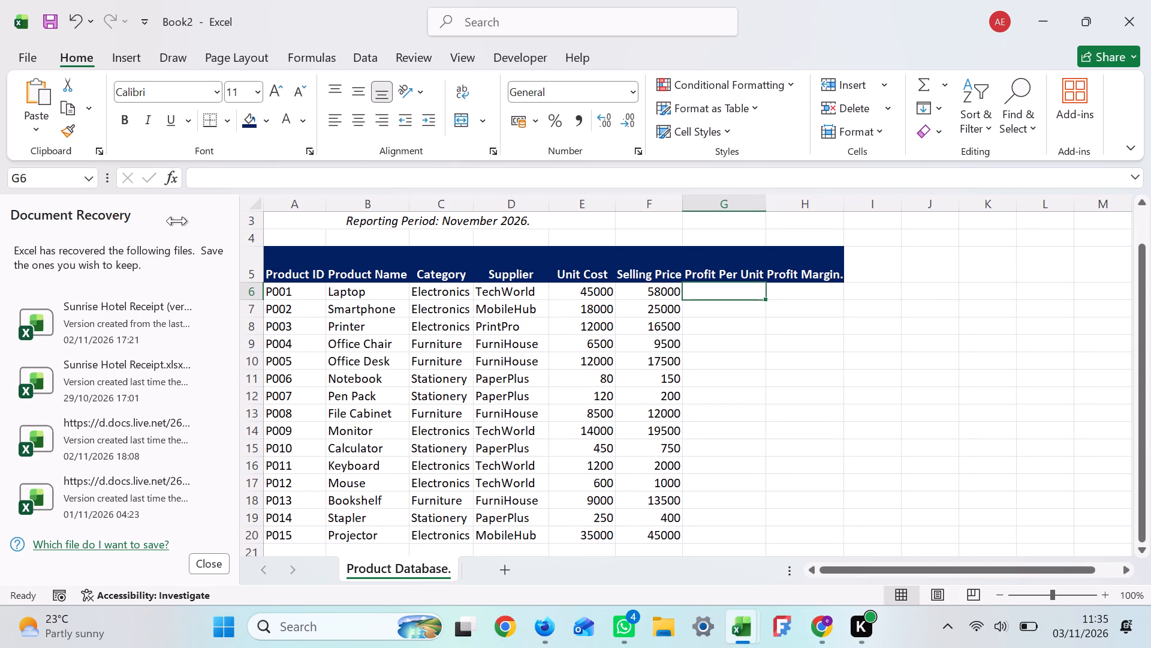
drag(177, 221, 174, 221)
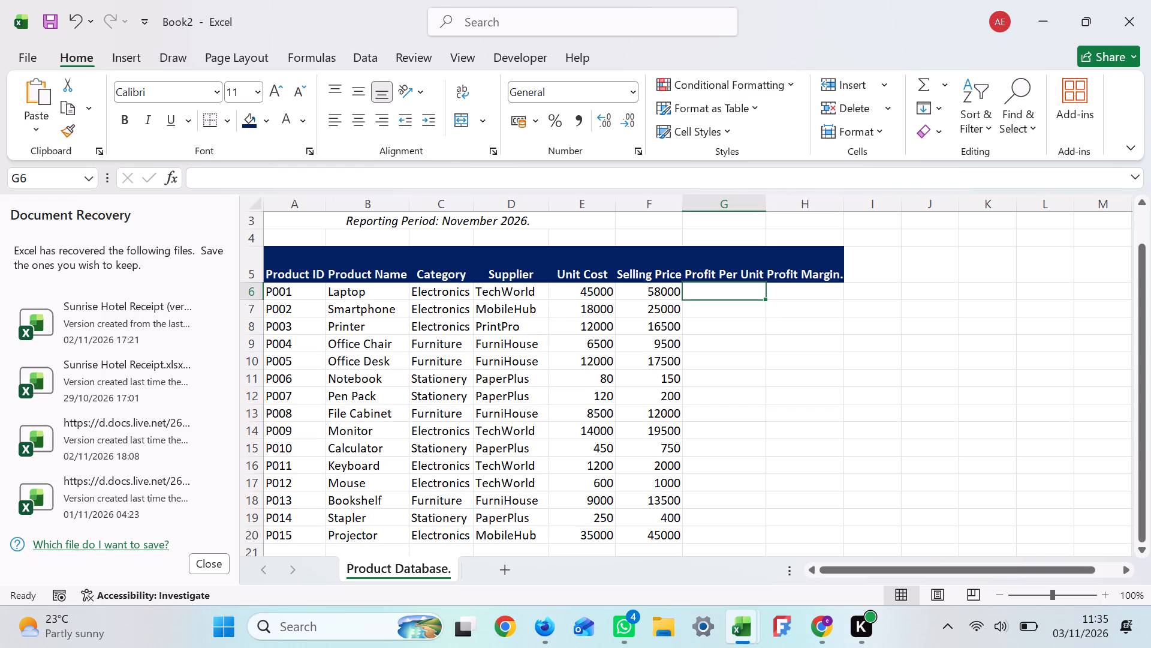
Enter the Profit Per Unit formula =F6-E6 for Laptop in cell G6.
click(732, 293)
key(equal)
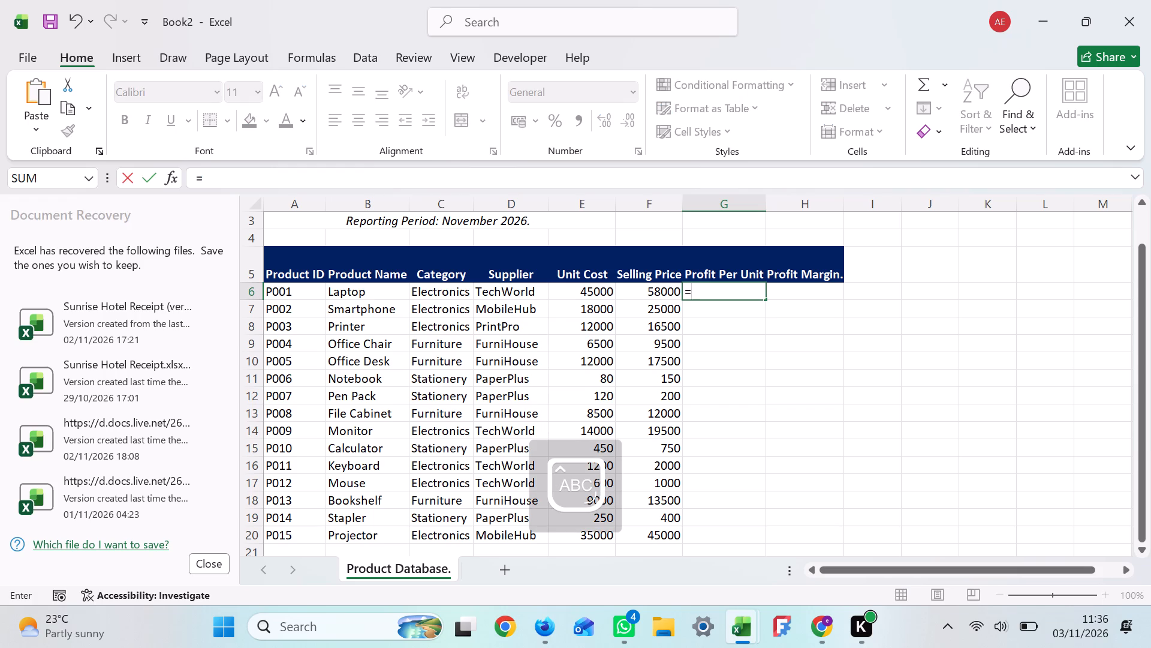
key(f)
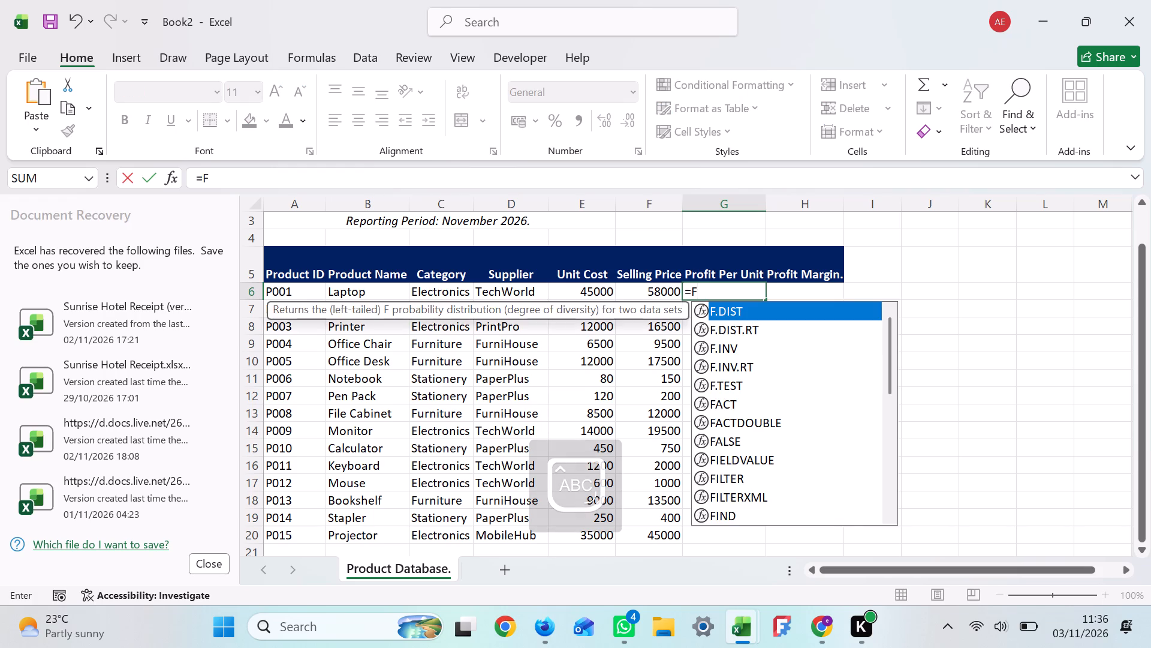
key(6)
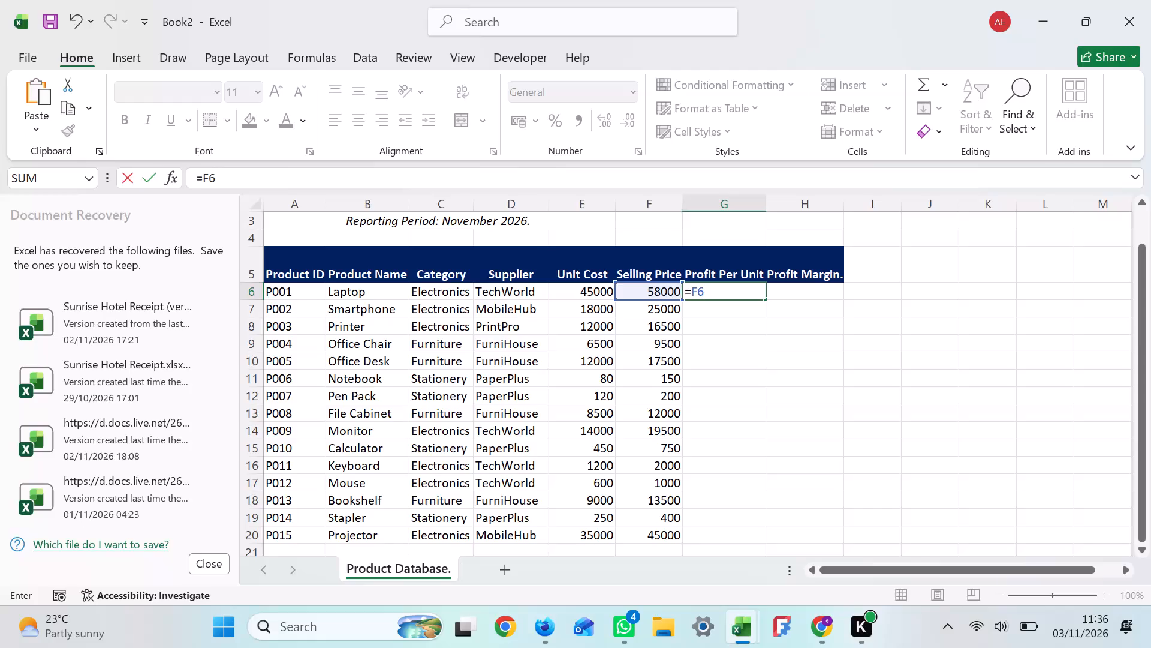
key(minus)
key(e)
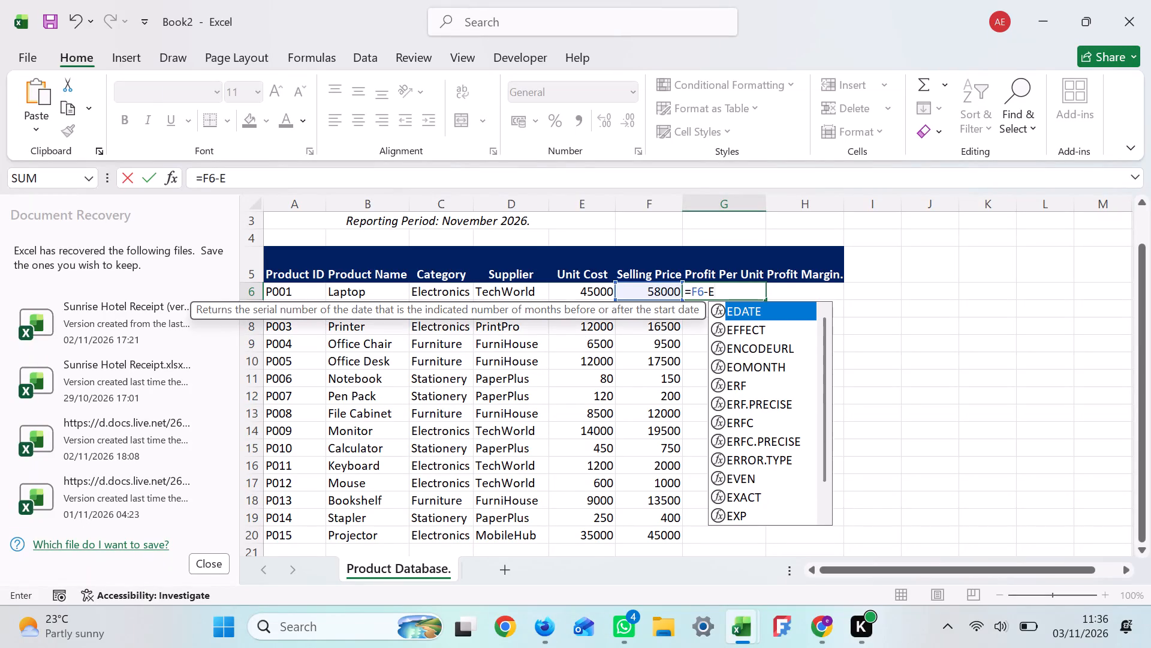
key(6)
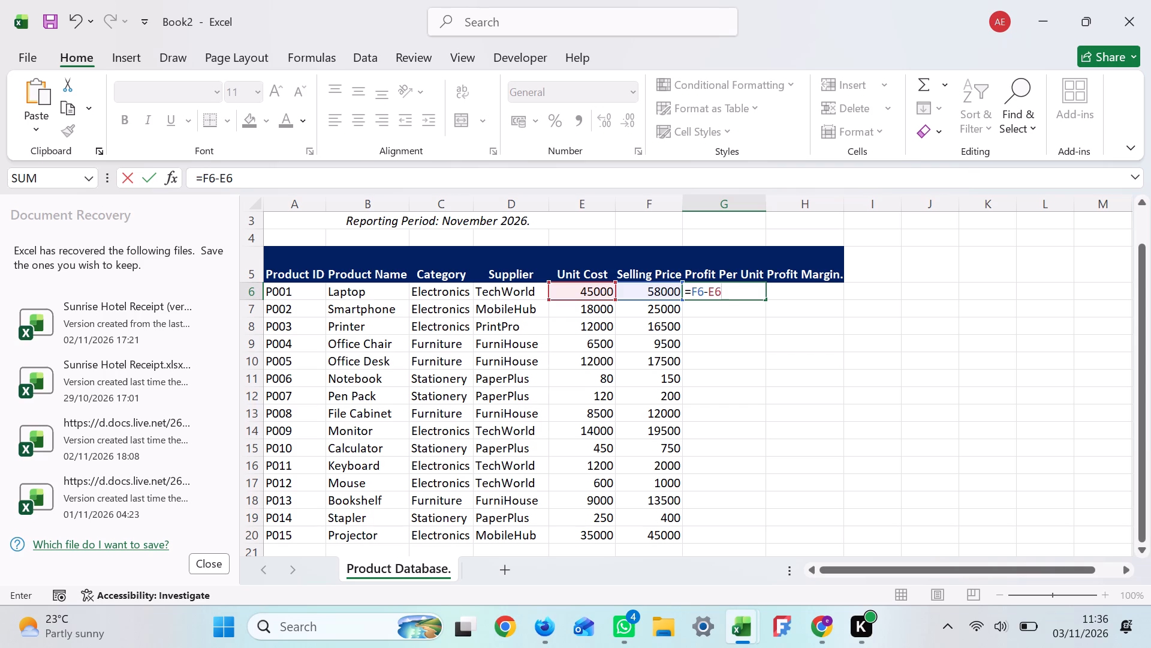
key(Return)
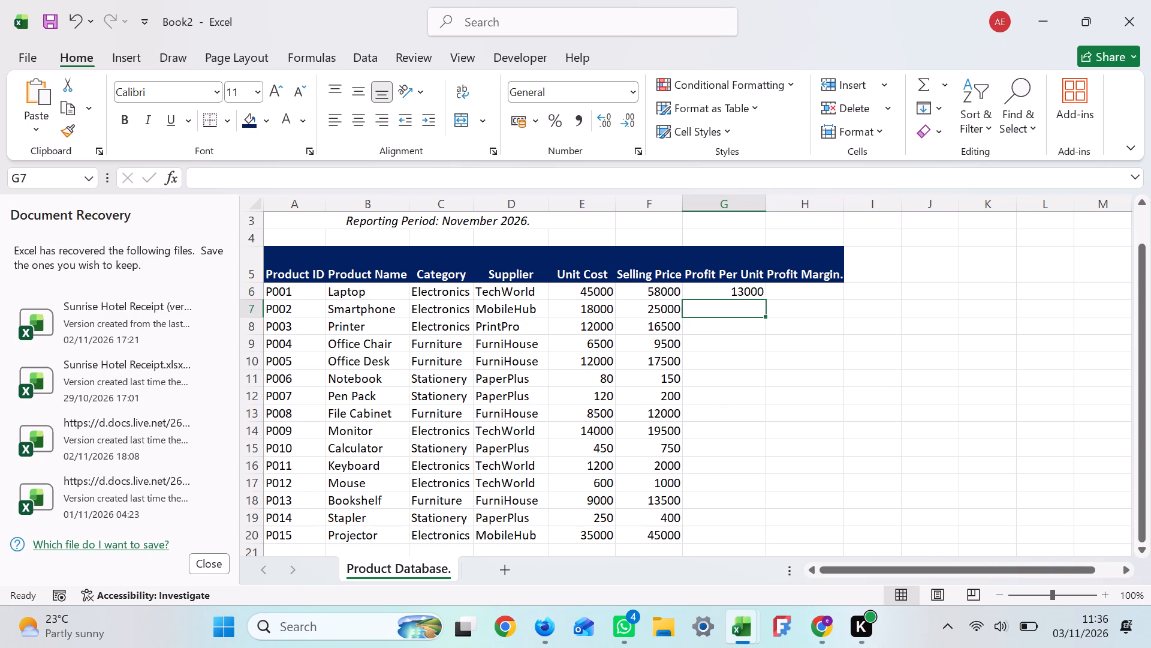
Fill the Profit Per Unit formula from G6 down to G20 for products P001 to P015.
click(732, 293)
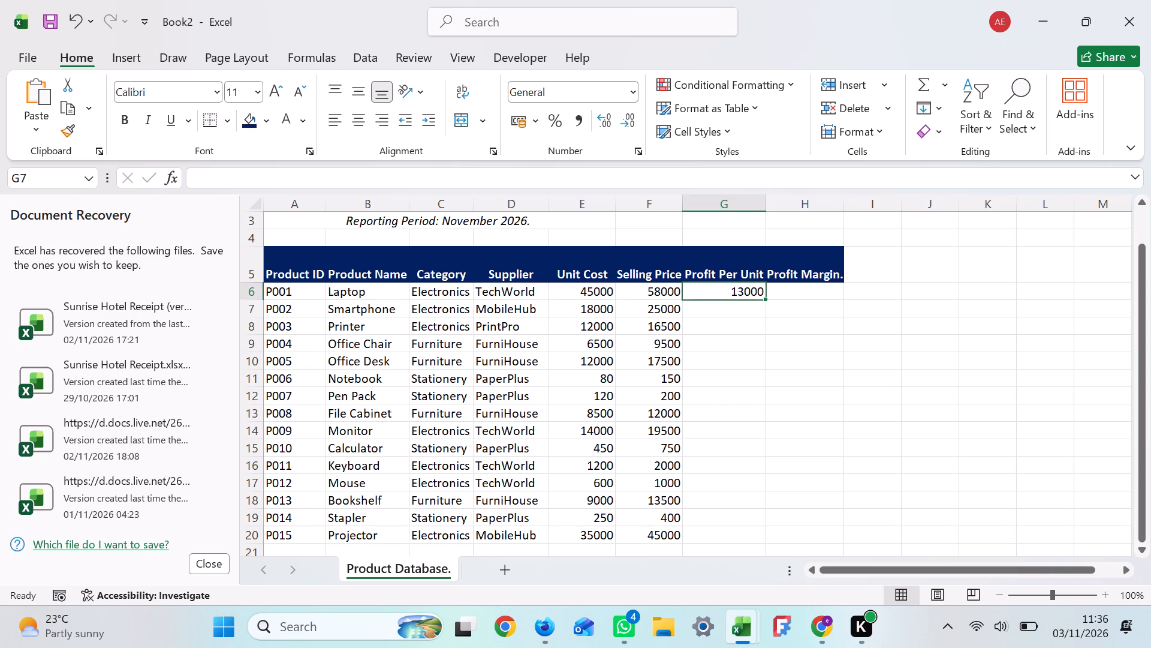
drag(766, 297, 760, 491)
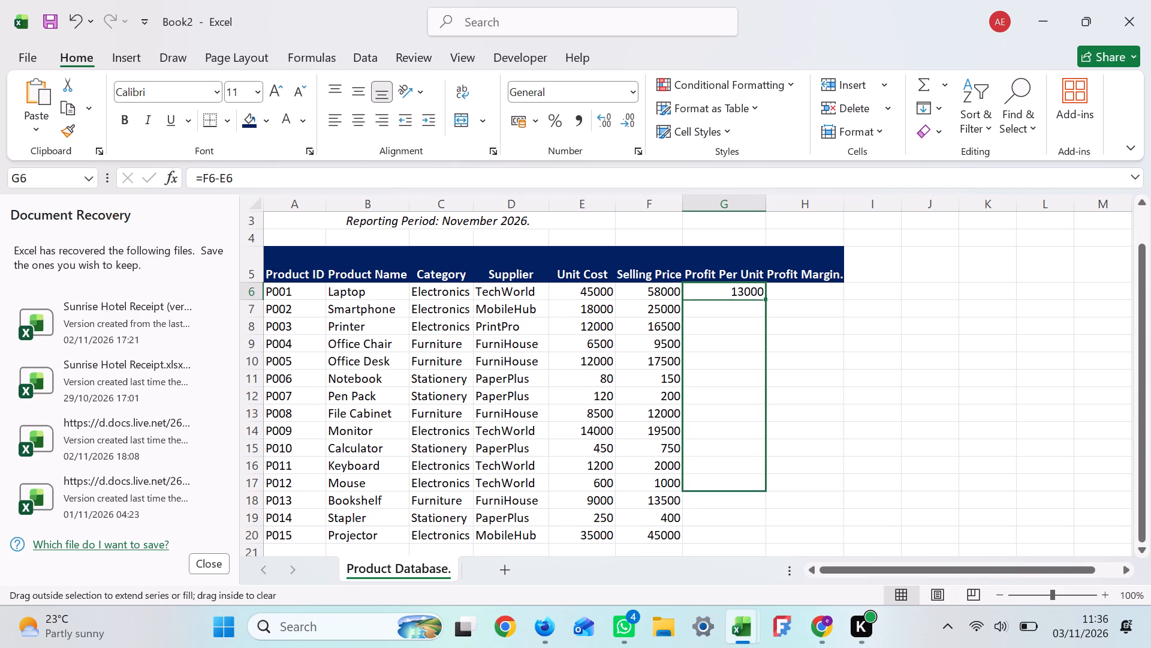
drag(760, 491, 758, 461)
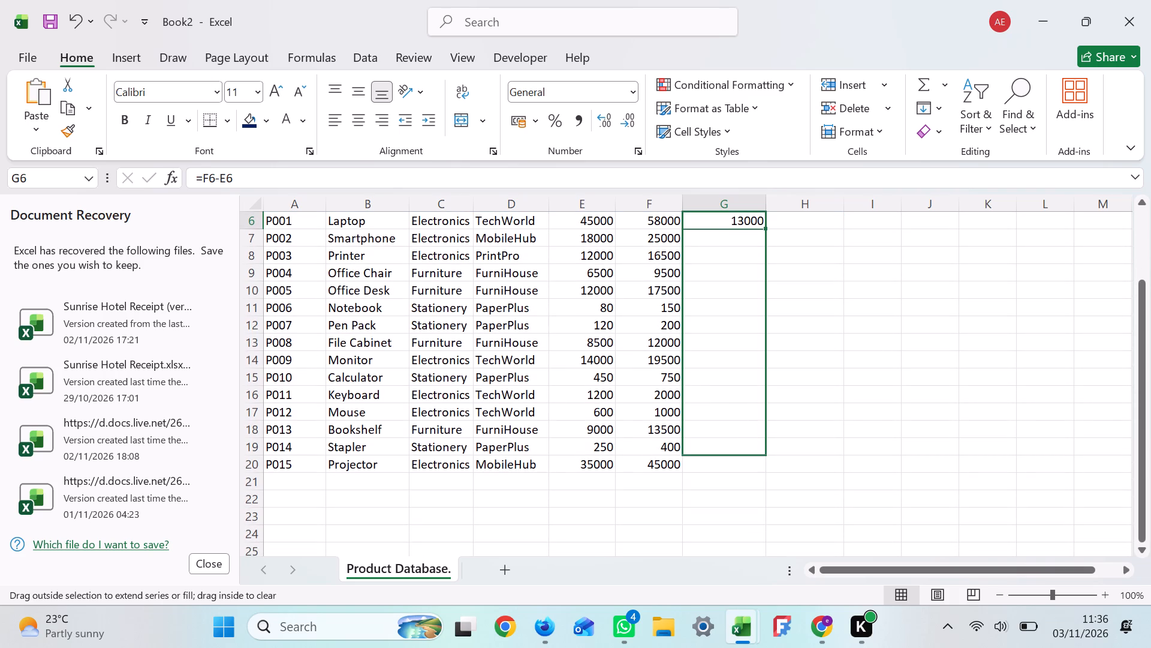
drag(758, 461, 758, 473)
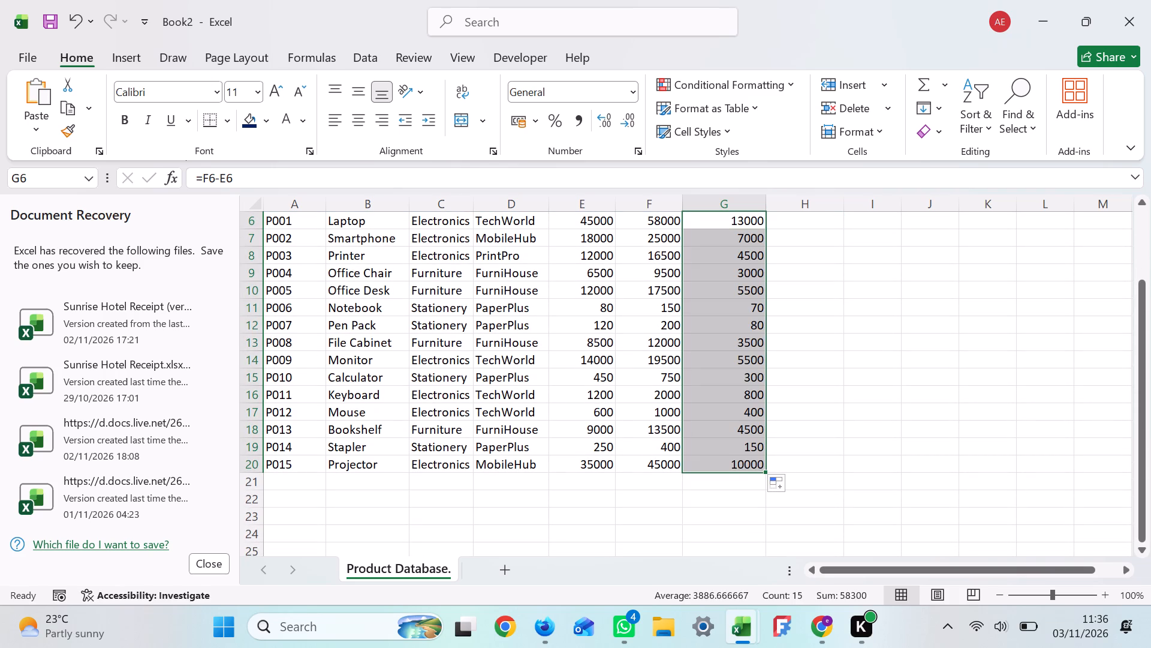
Enter the Profit Margin formula =IFERROR(G6/F6,0) for Laptop in cell H6.
click(799, 375)
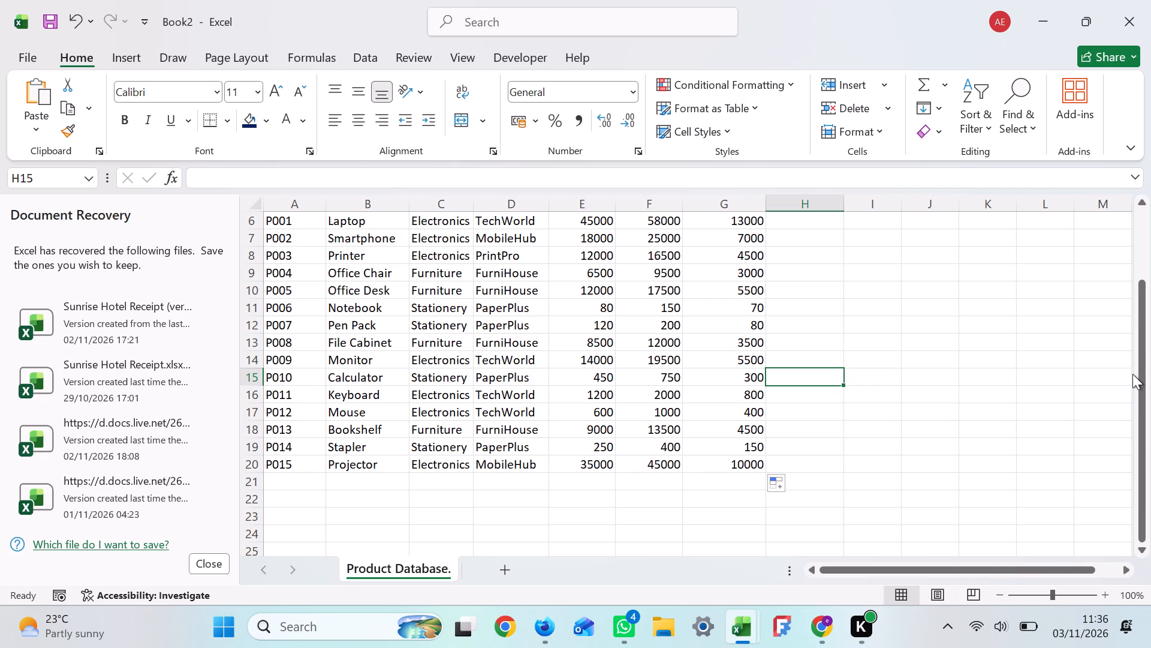
drag(1140, 383, 1147, 293)
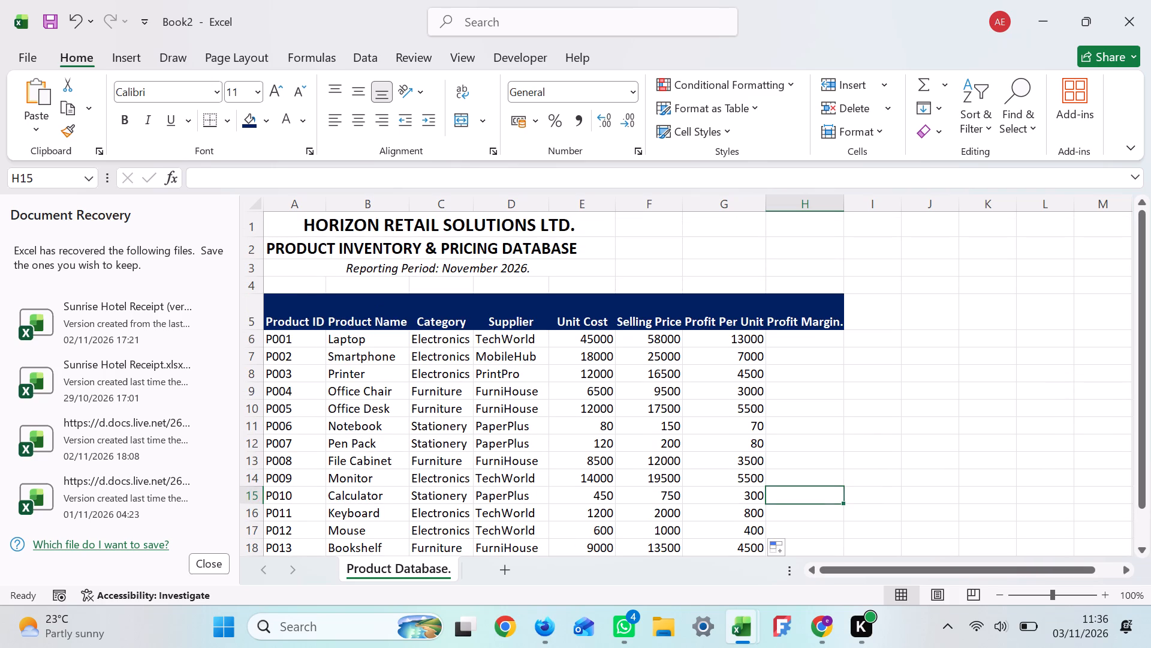
click(755, 497)
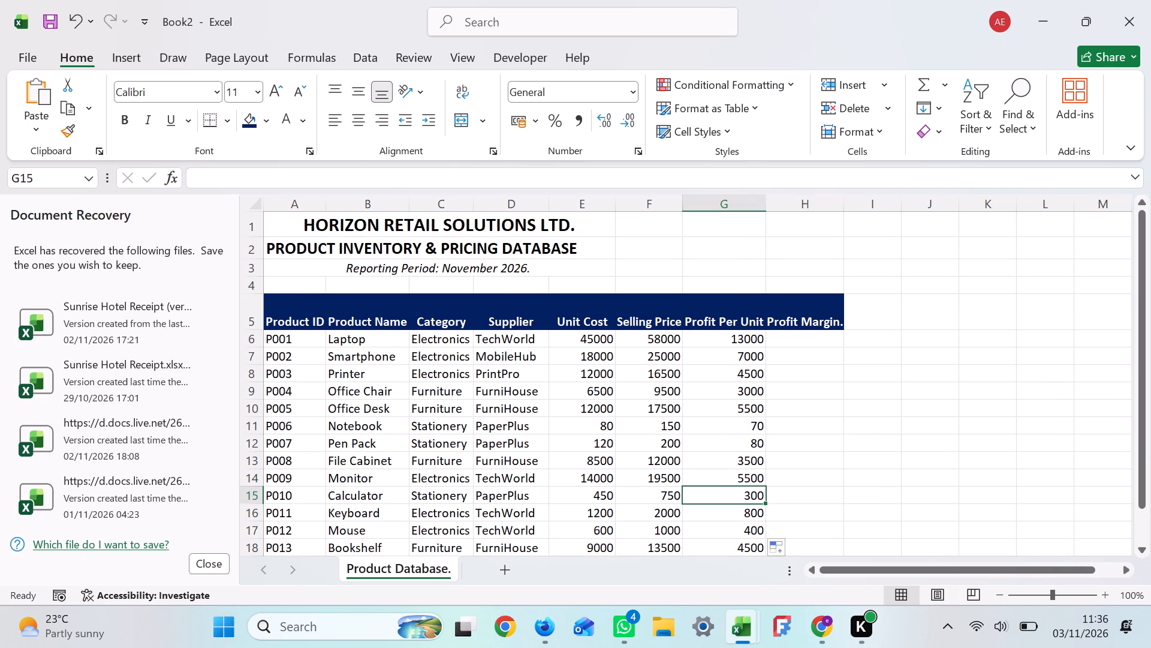
click(809, 341)
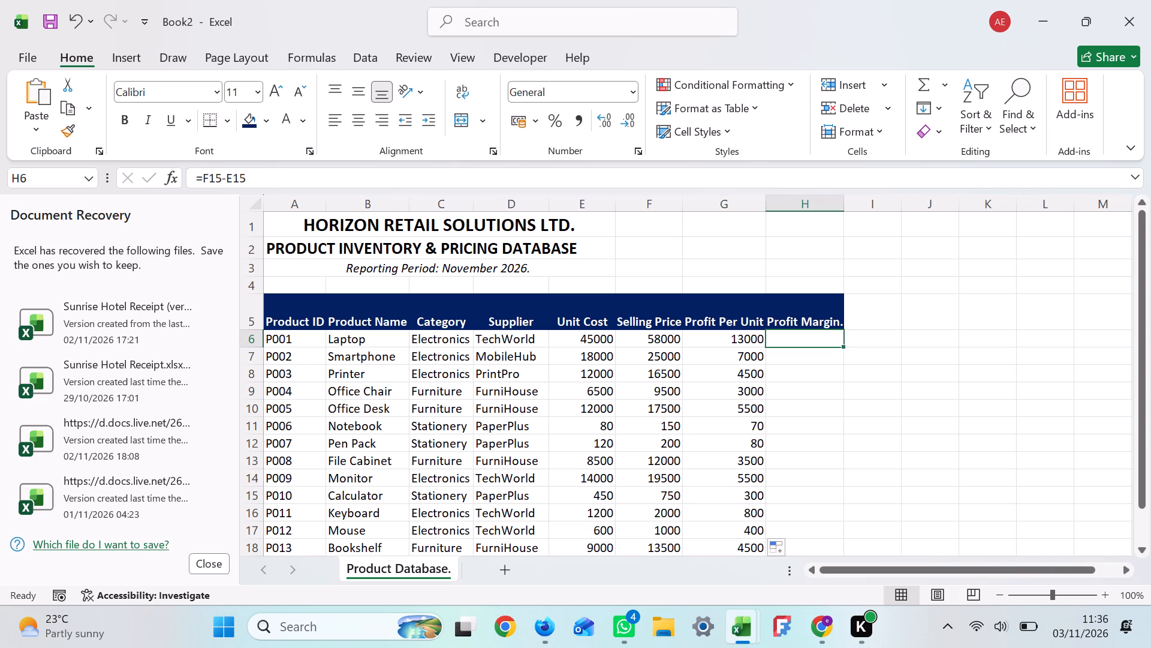
key(equal)
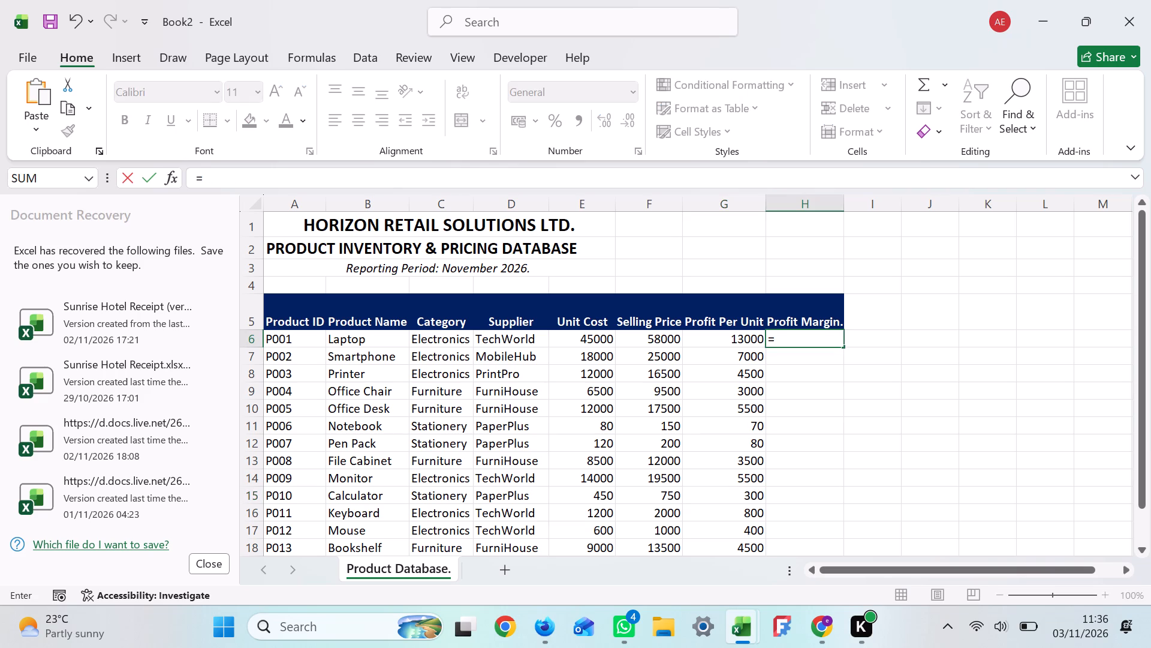
key(i)
key(f)
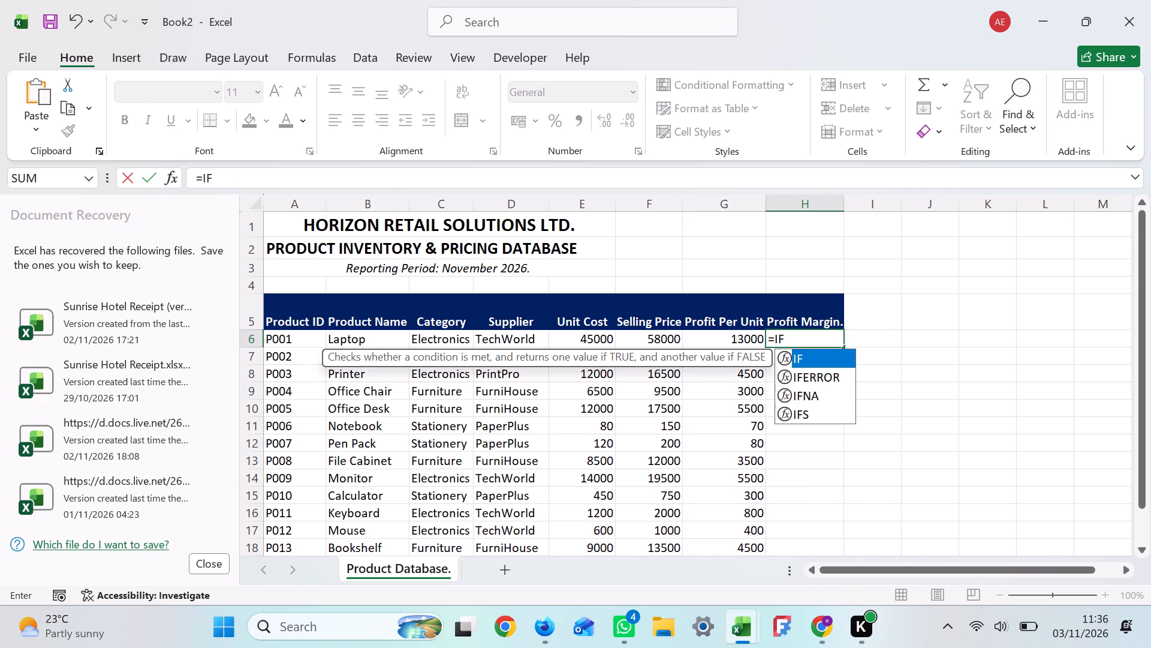
text(ERR)
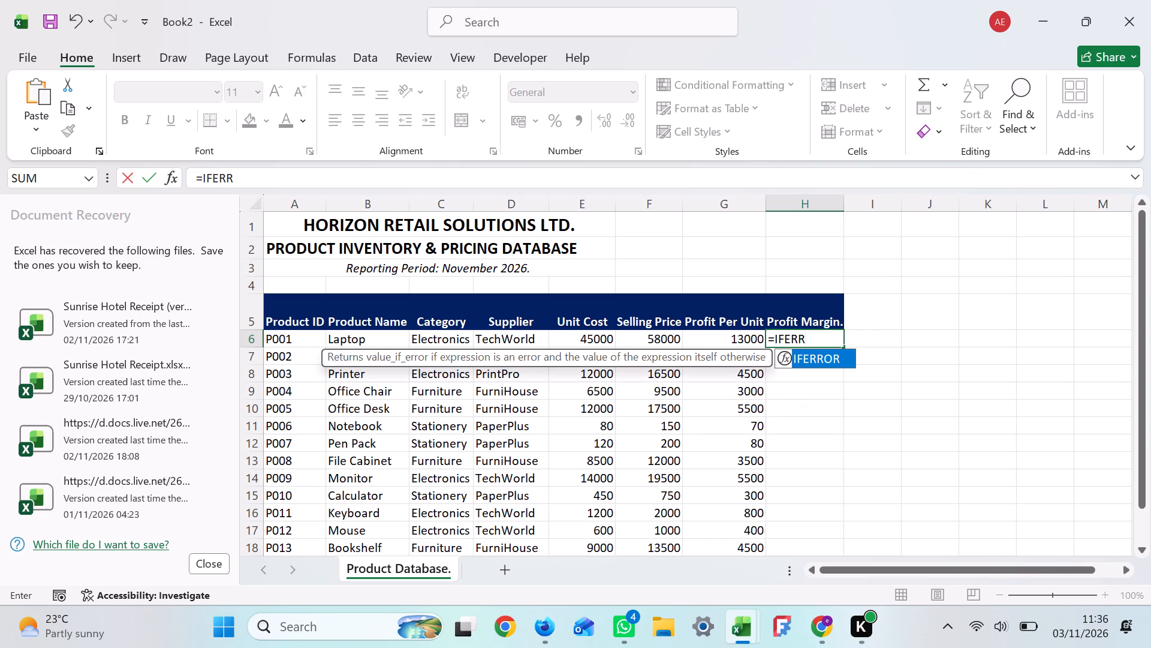
text(OR)
key(shift+parenleft)
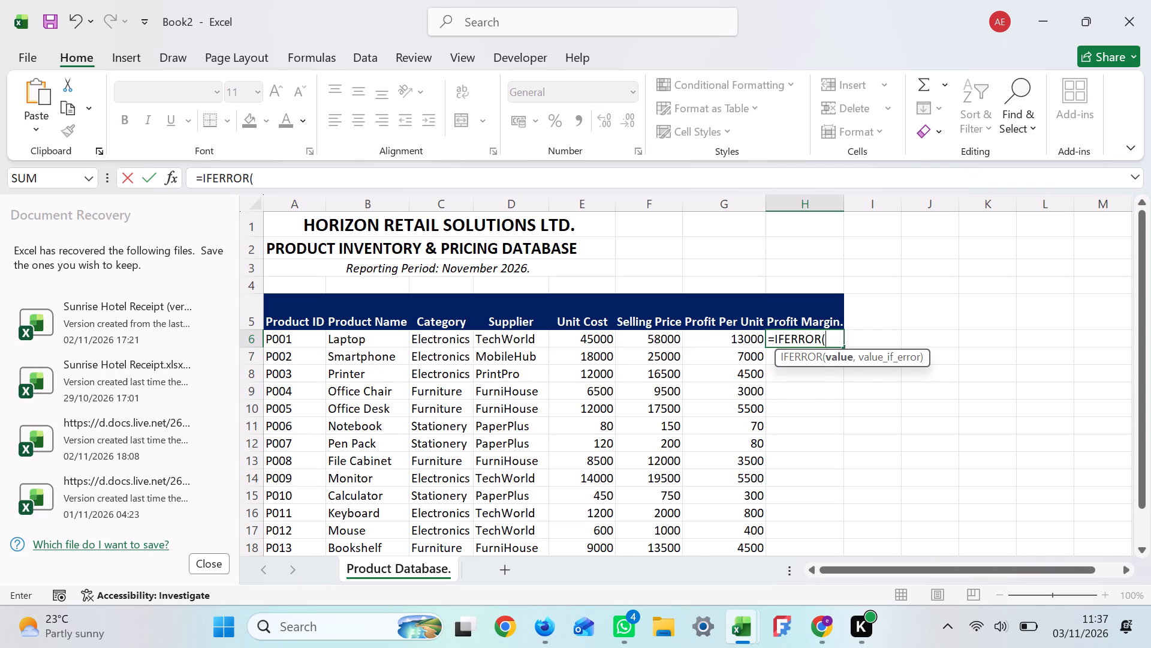
key(g)
key(6)
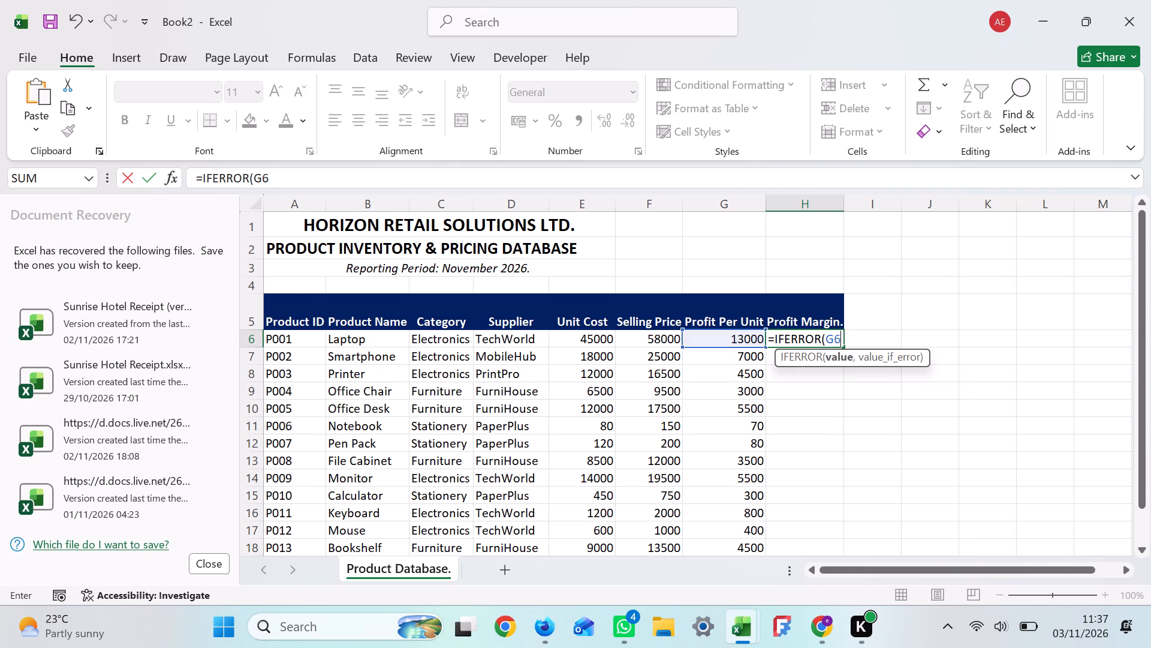
key(shift+question)
key(BackSpace)
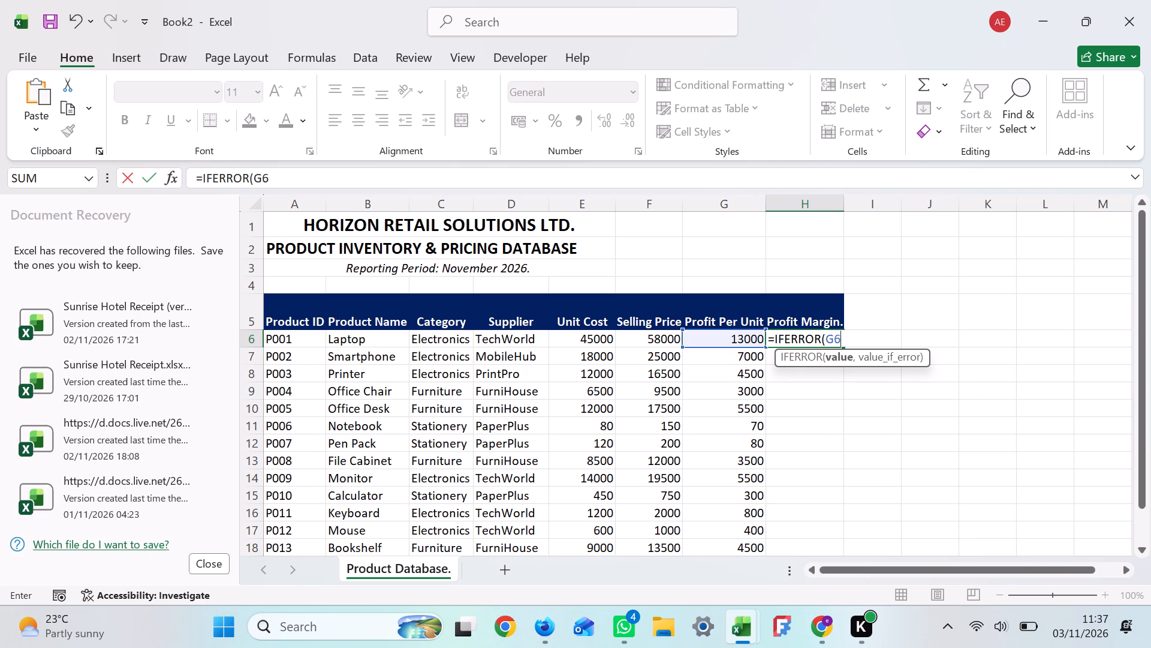
key(slash)
key(f)
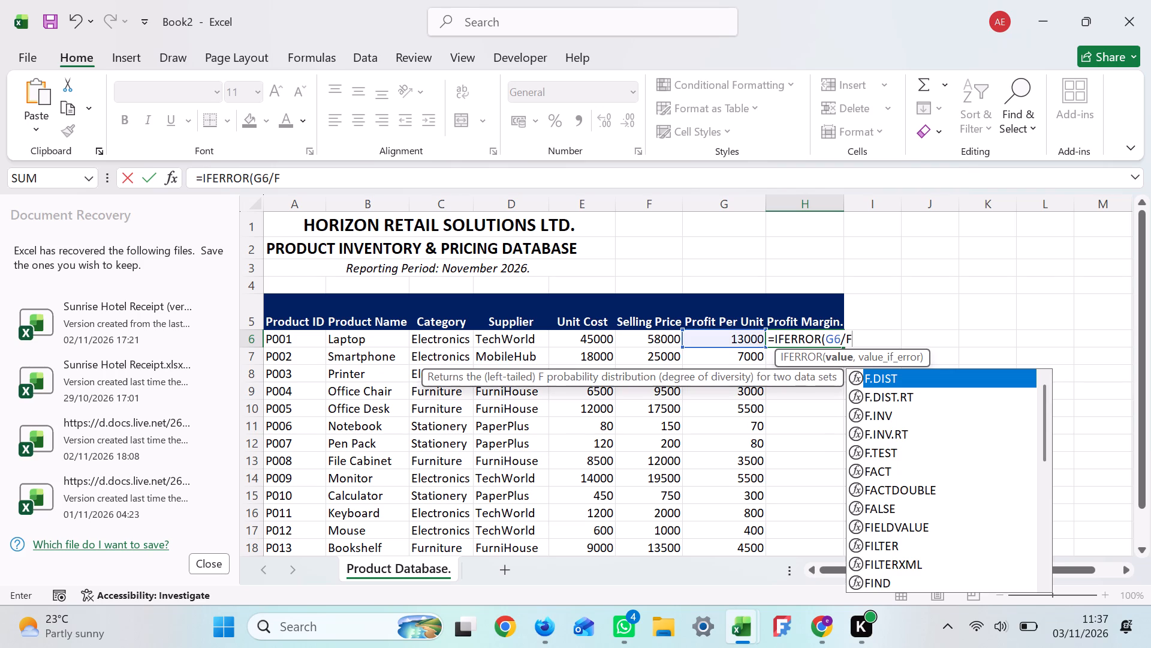
key(6)
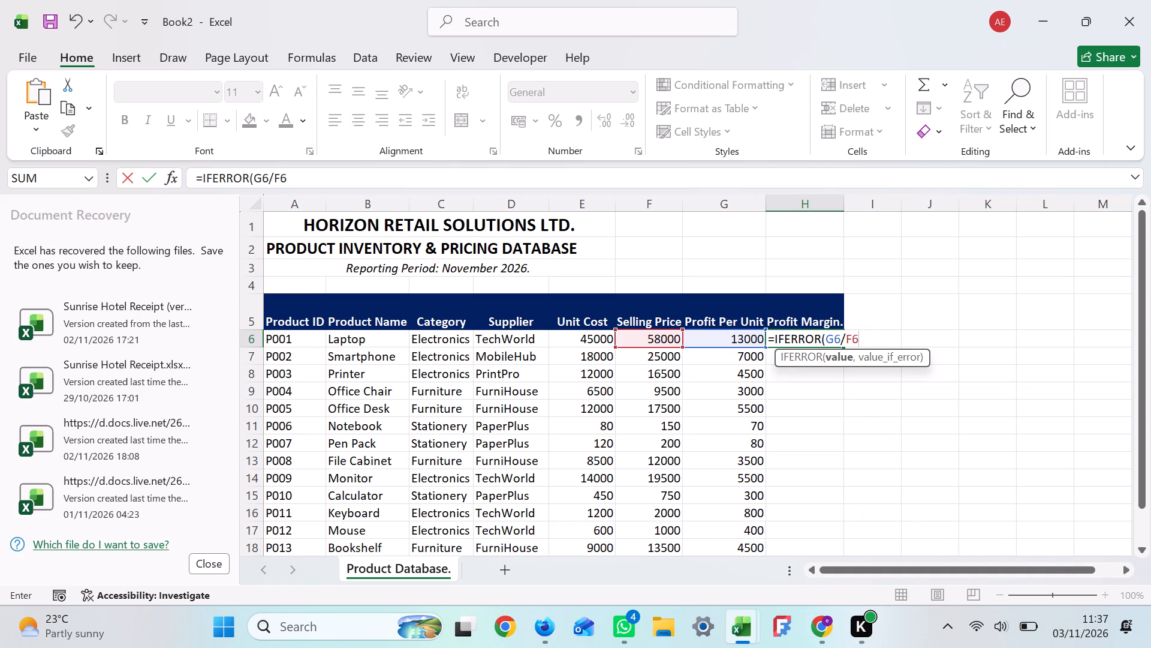
key(comma)
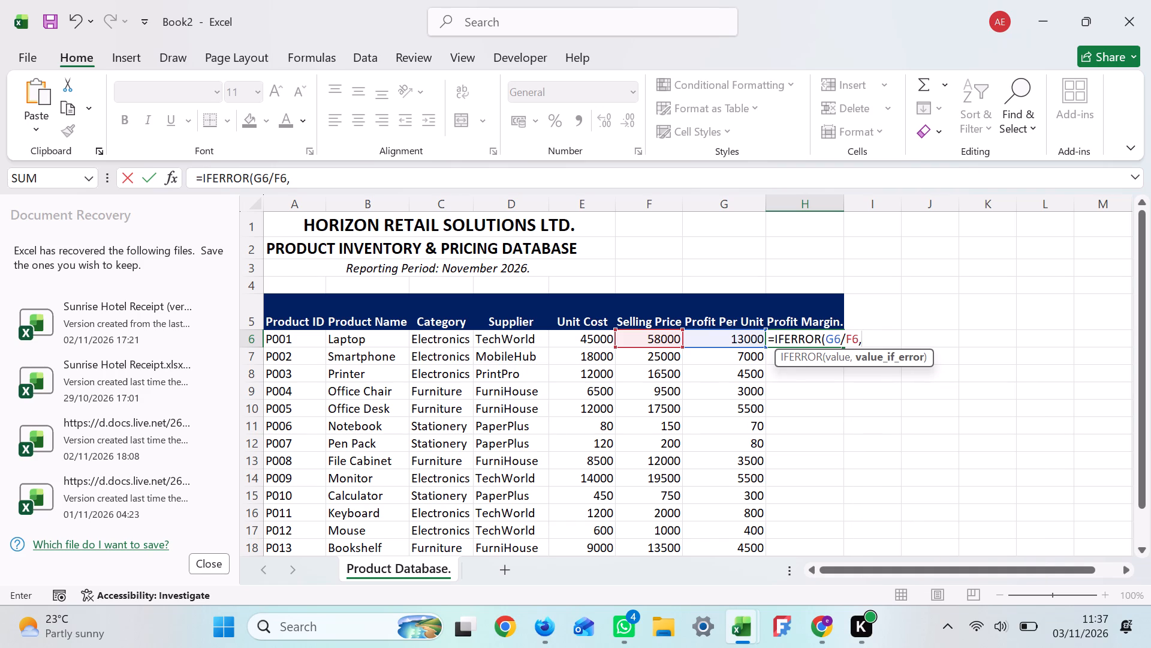
key(0)
key(shift+parenright)
key(Return)
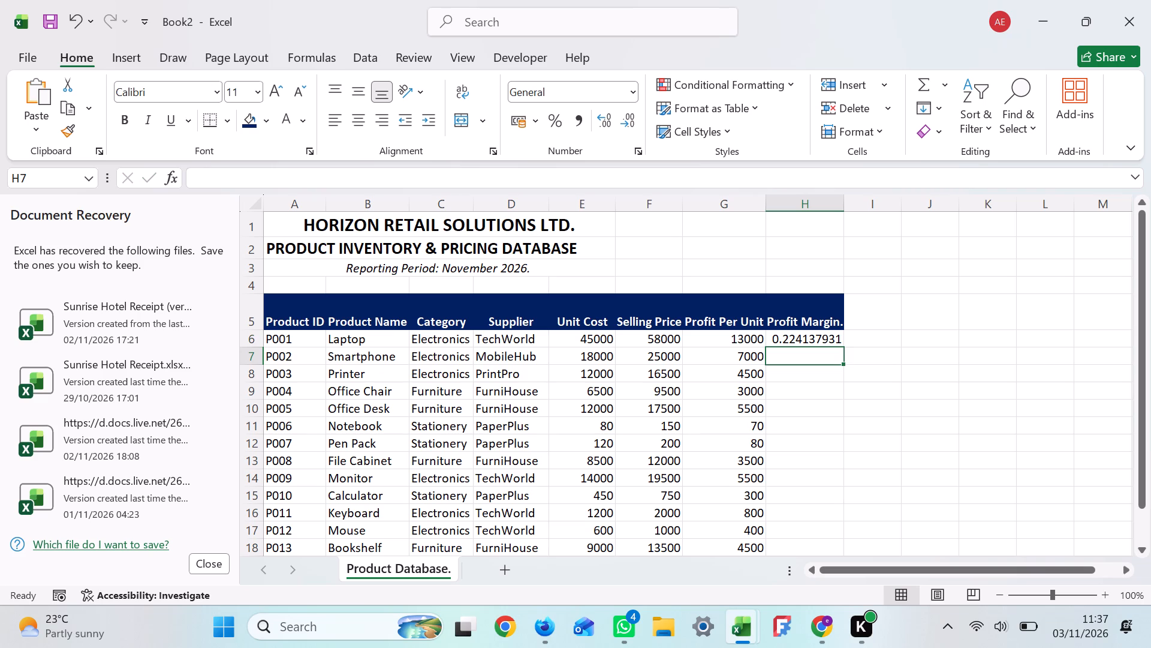
Fill the Profit Margin formula from H6 down to H20 for products P001 to P015.
click(807, 335)
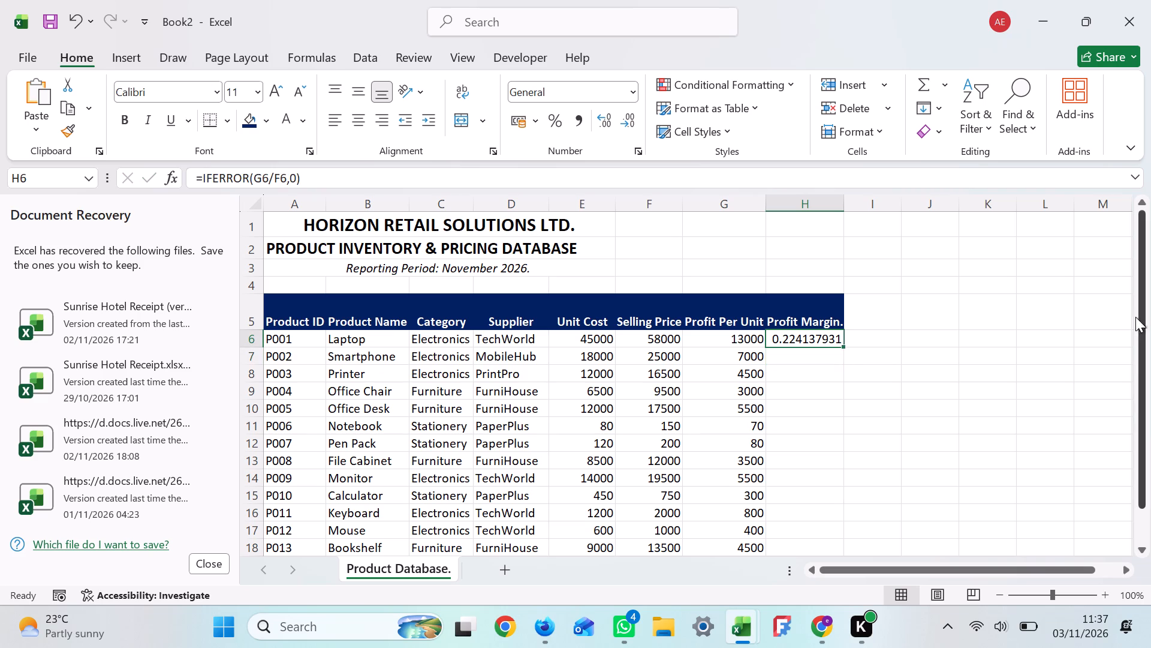
drag(1147, 323, 1147, 385)
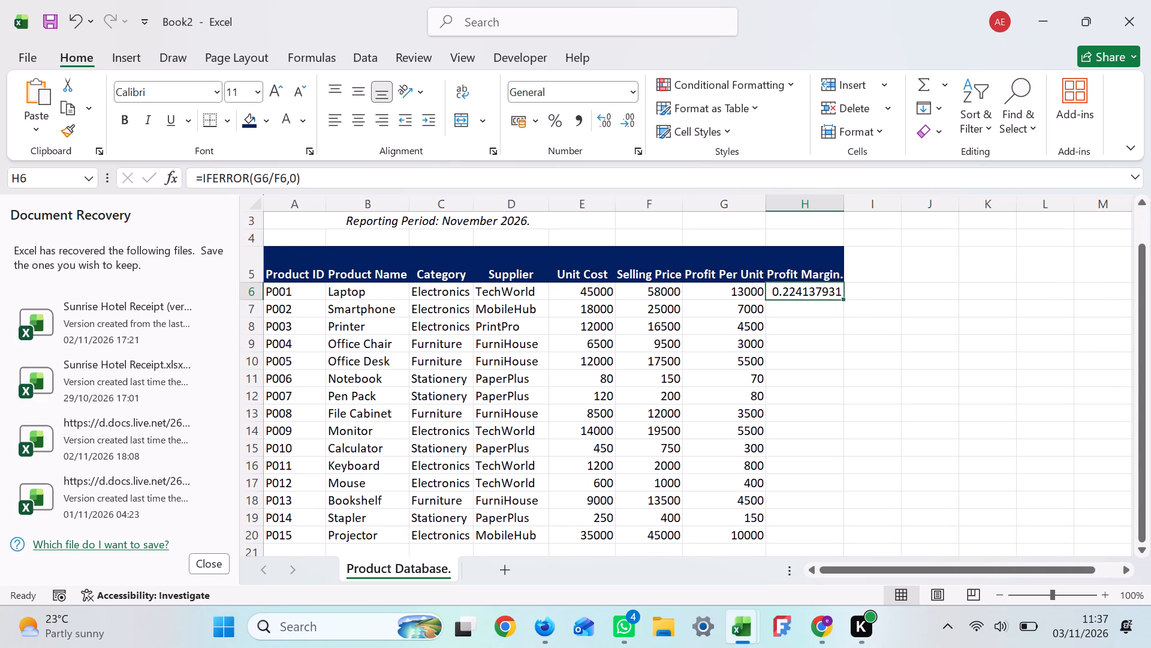
drag(843, 299, 839, 490)
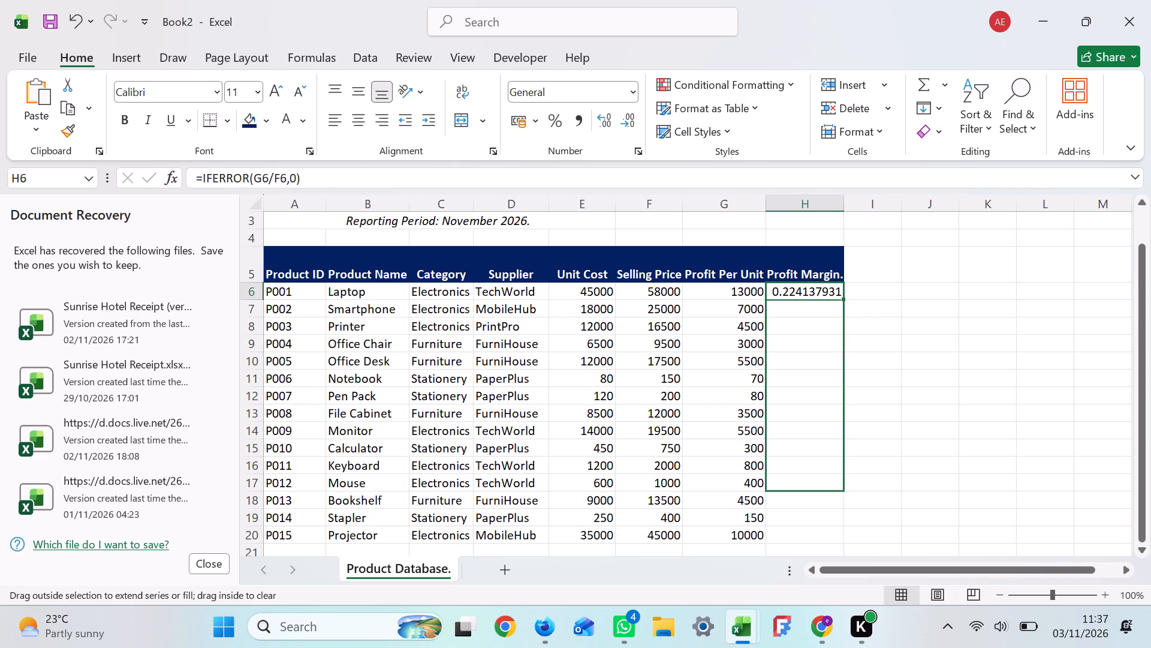
drag(839, 490, 835, 510)
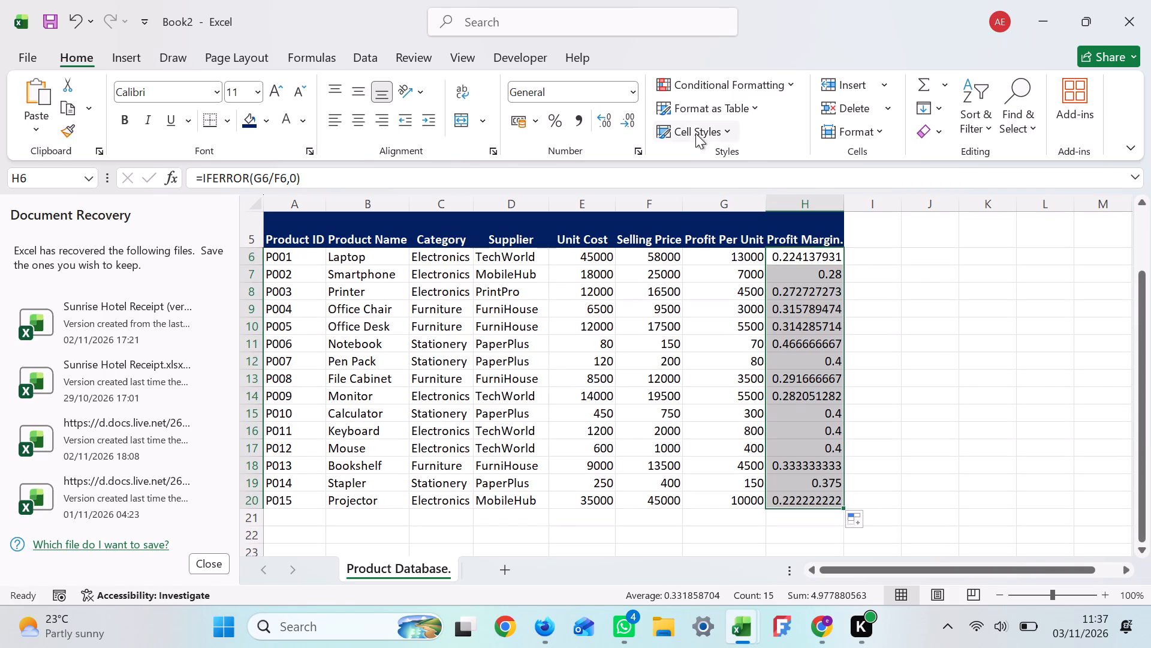
Format the Profit Margin values in H6 to H20 as percentages with two decimal places.
click(557, 116)
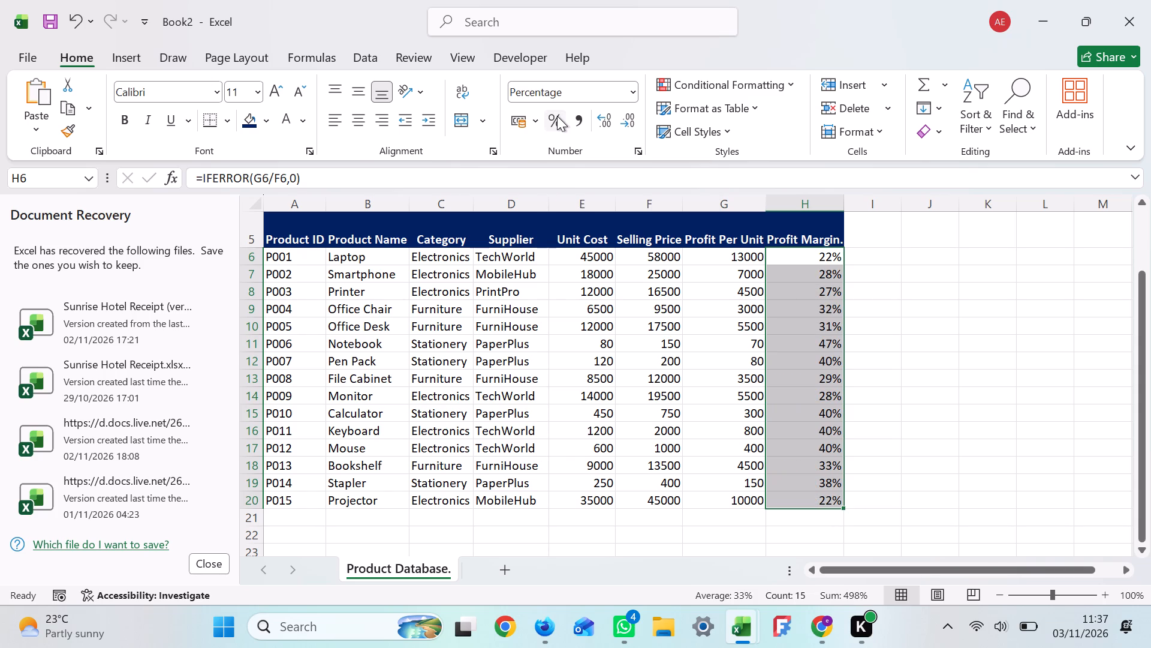
click(596, 121)
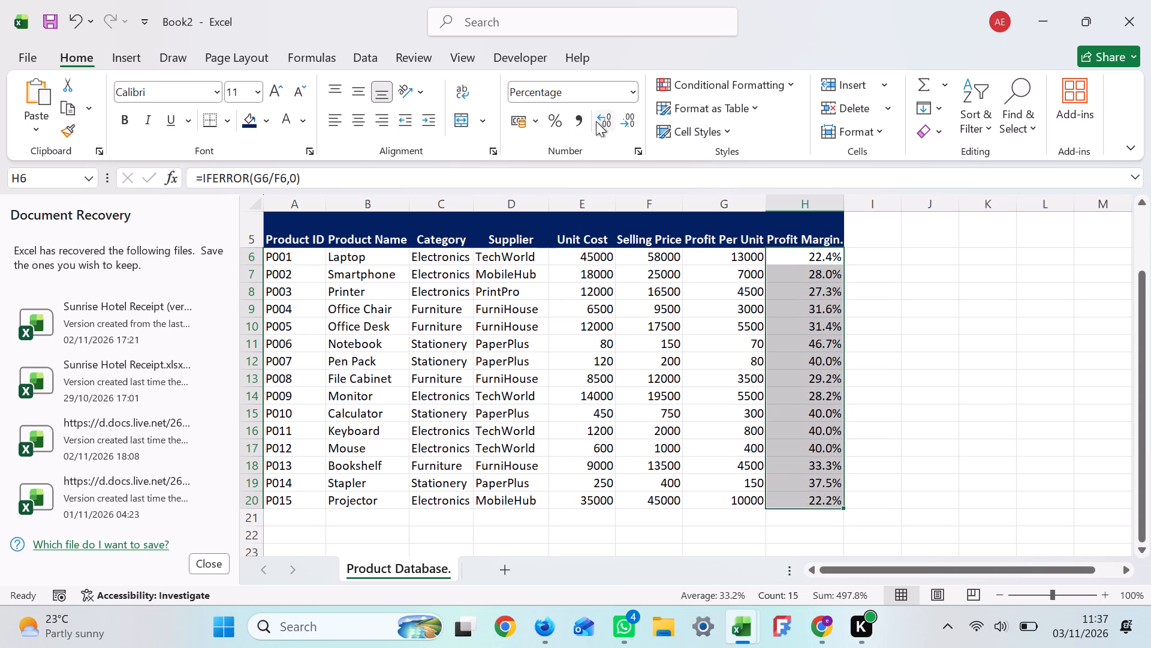
click(596, 121)
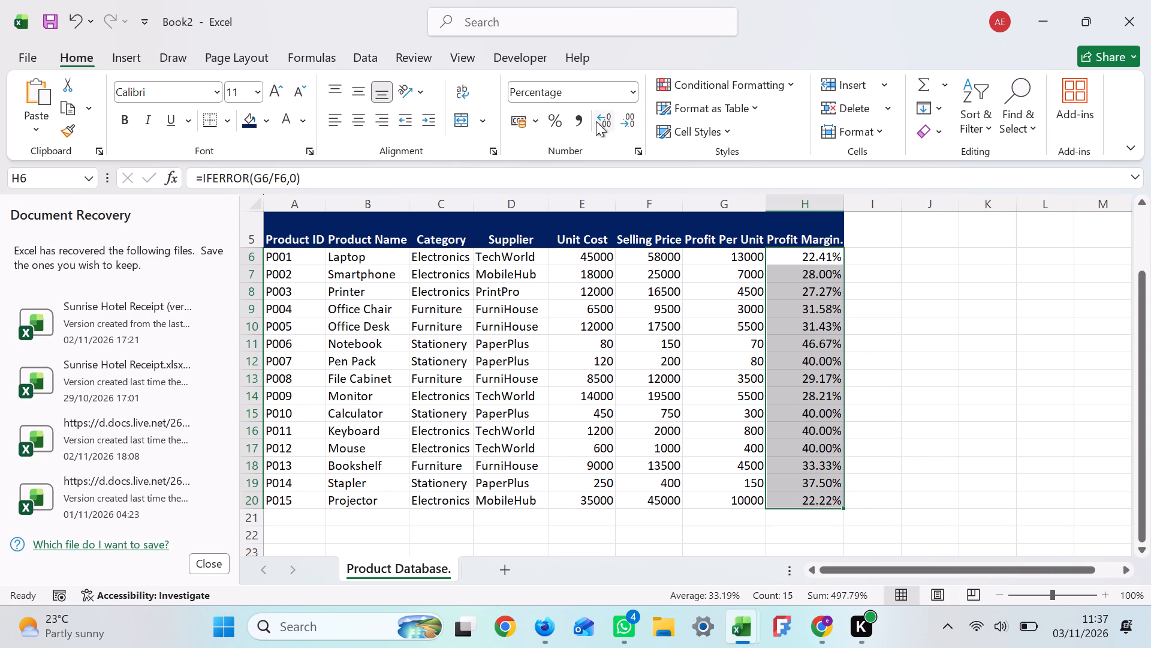
Apply the Comma Style number format to E6 to G21, covering Unit Cost, Selling Price and Profit Per Unit.
click(595, 257)
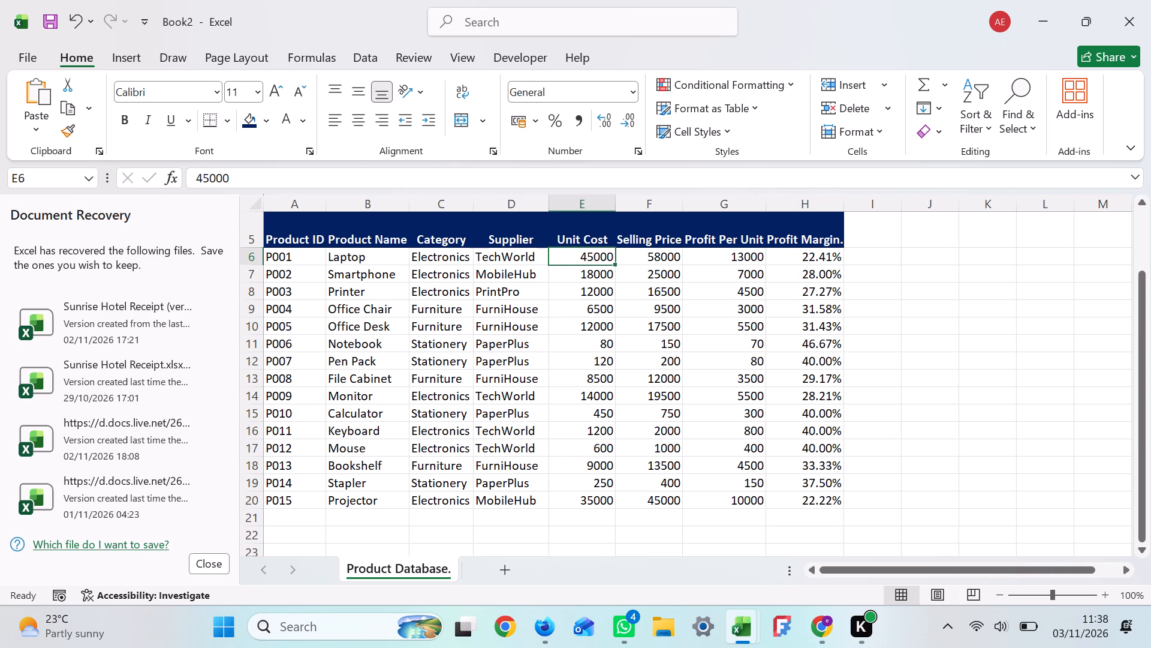
shift+click(754, 509)
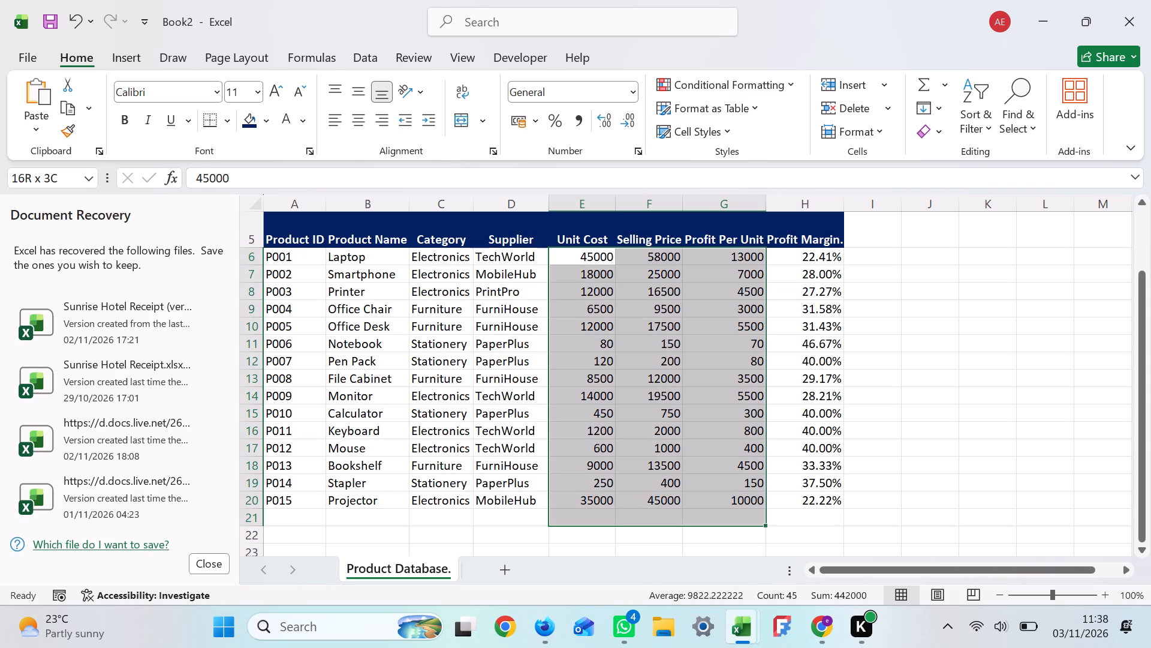
click(629, 89)
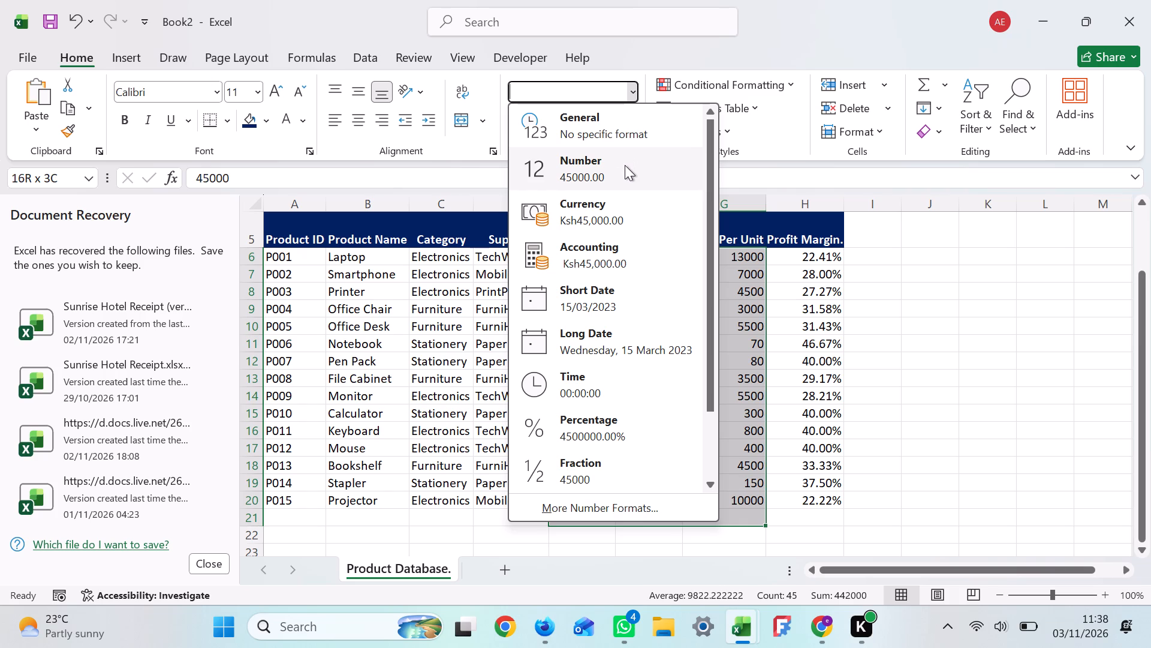
click(596, 127)
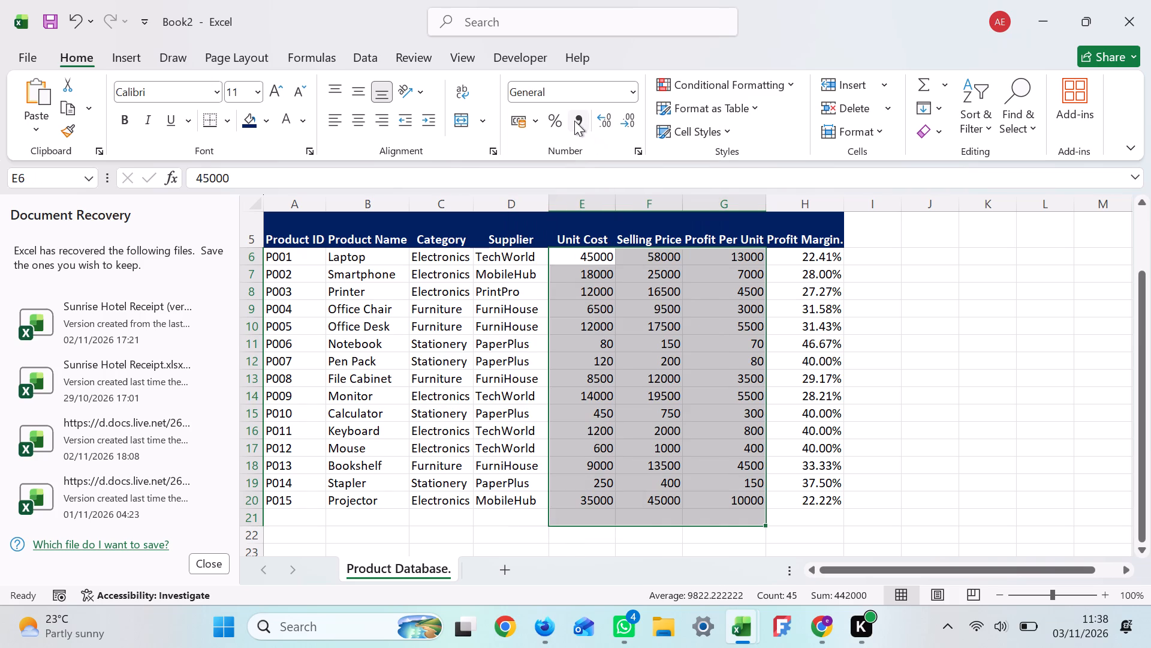
click(574, 121)
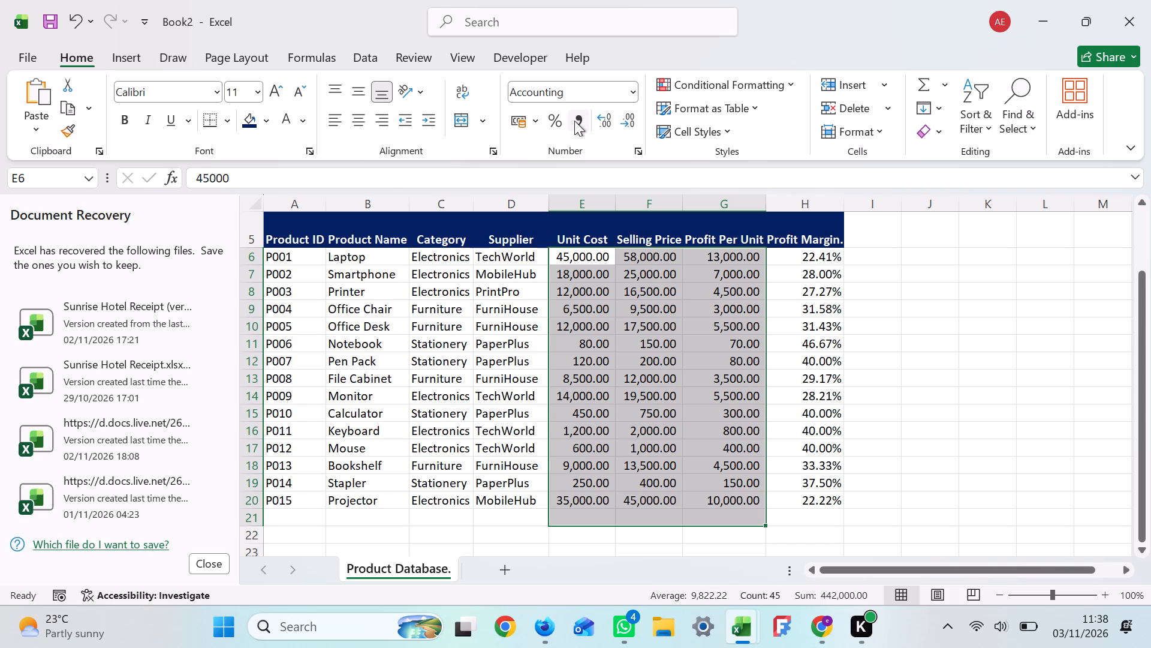
AutoFit the widths of columns A to H to their contents.
click(57, 182)
key(BackSpace)
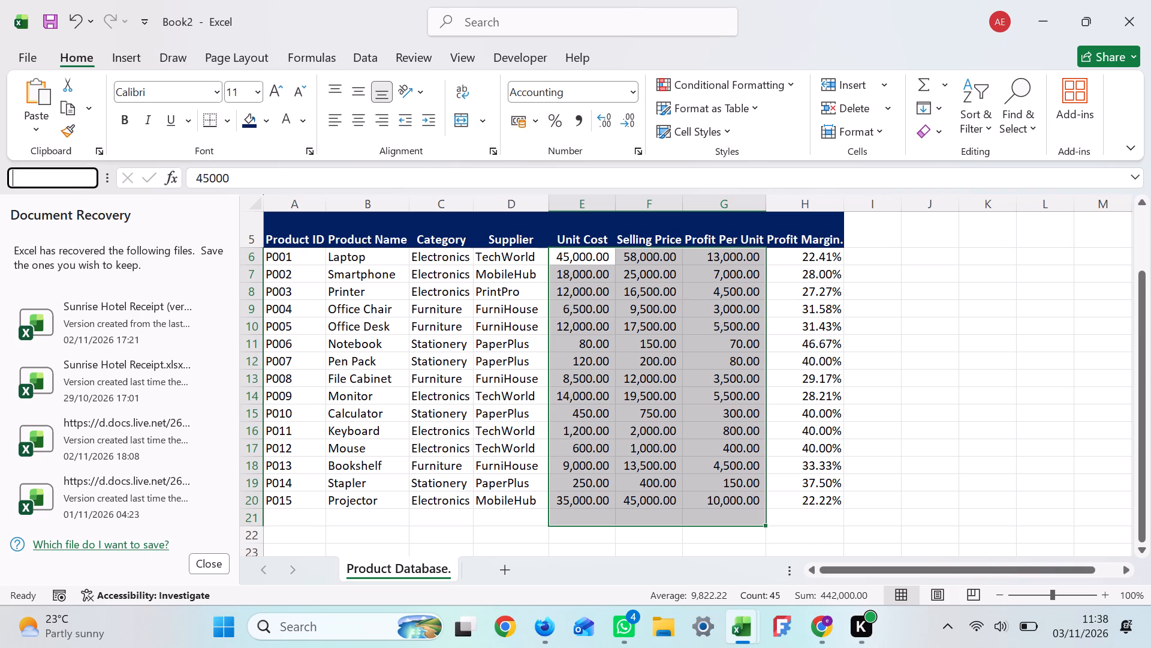
key(a)
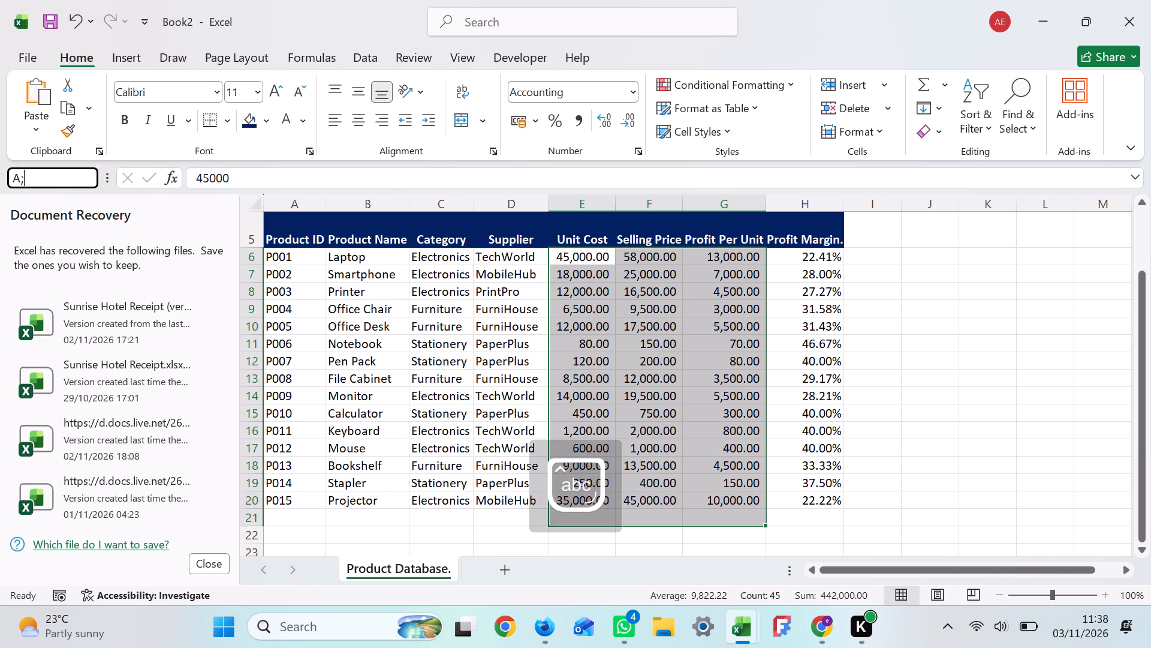
key(BackSpace)
key(BackSpace)
key(shift+colon)
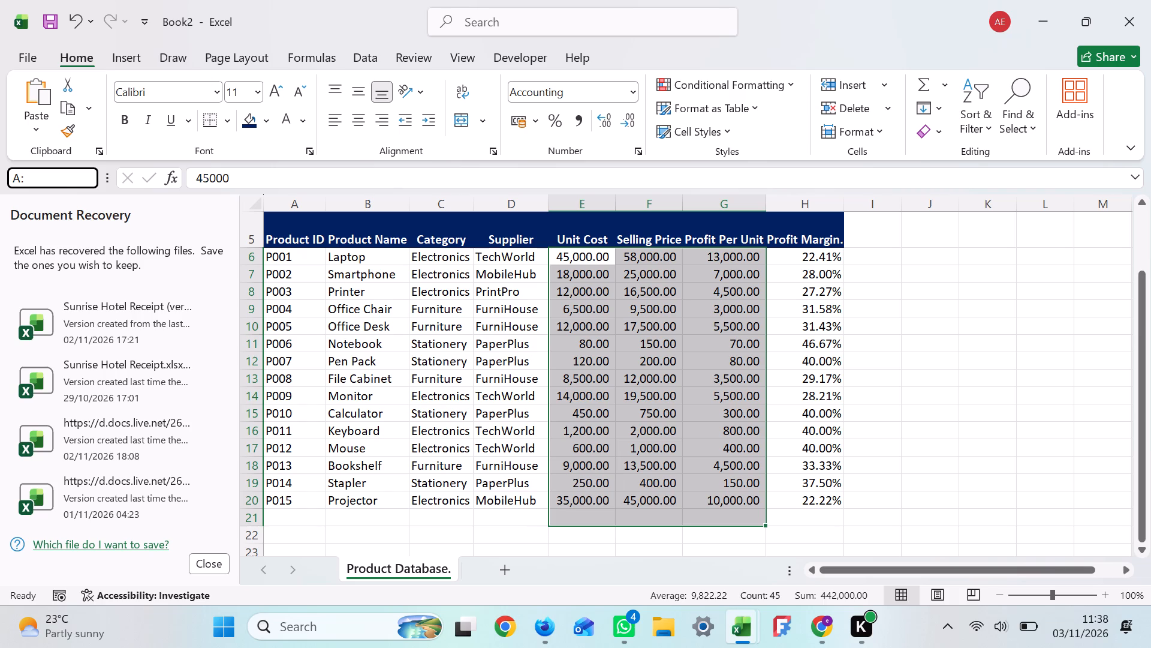
key(h)
key(Return)
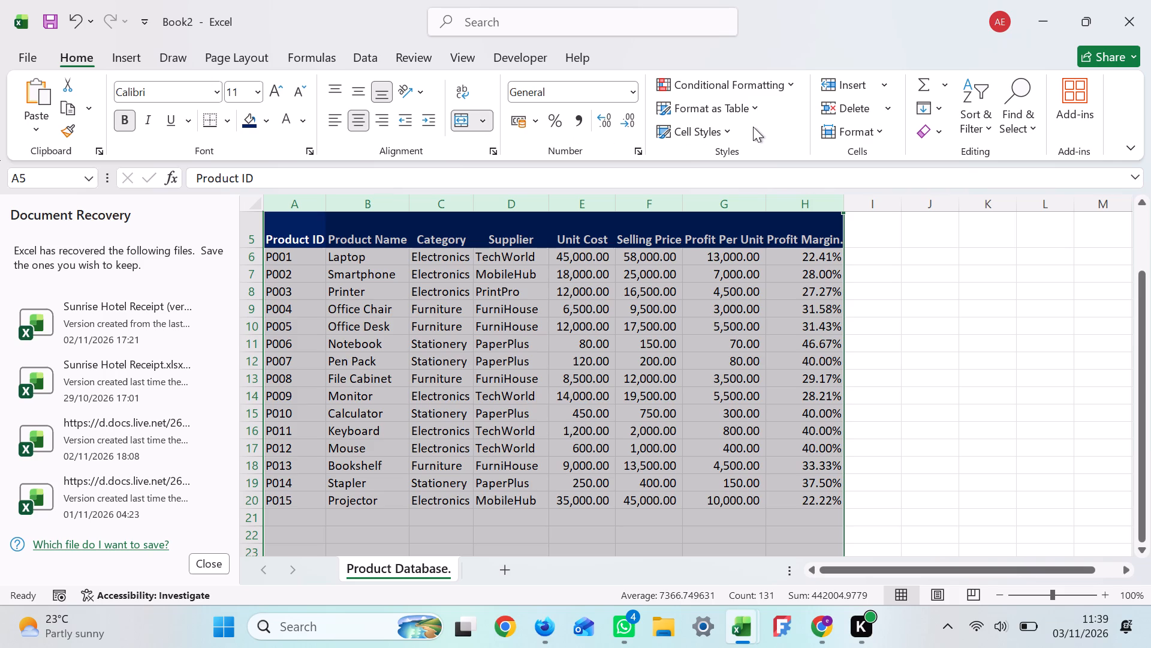
click(881, 132)
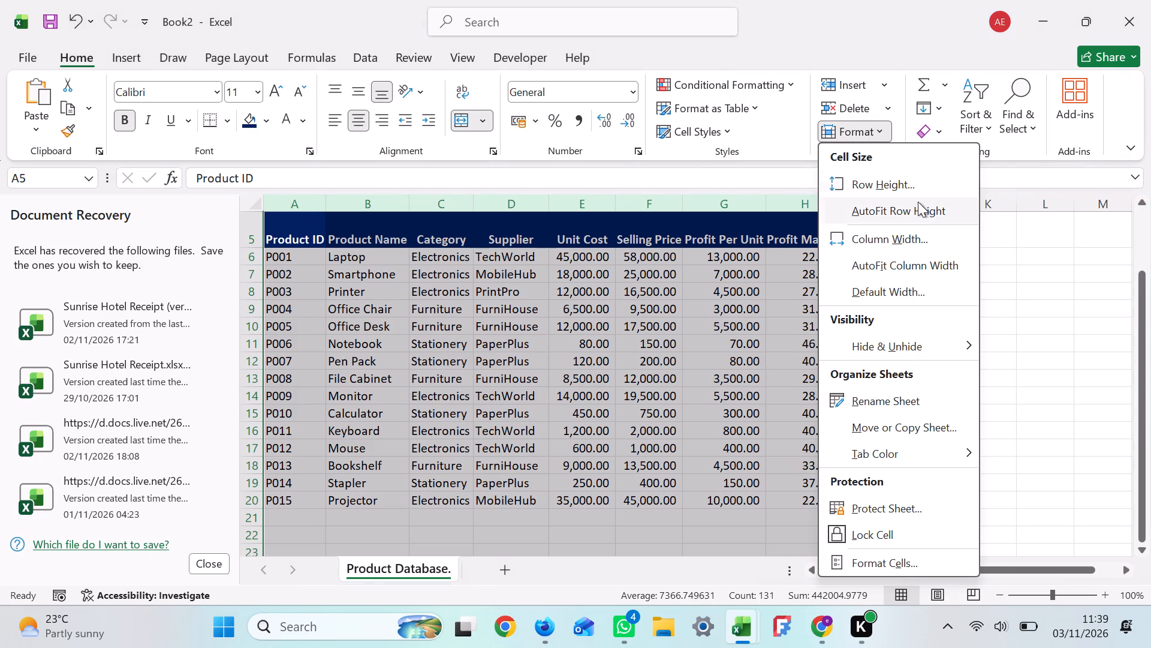
click(939, 260)
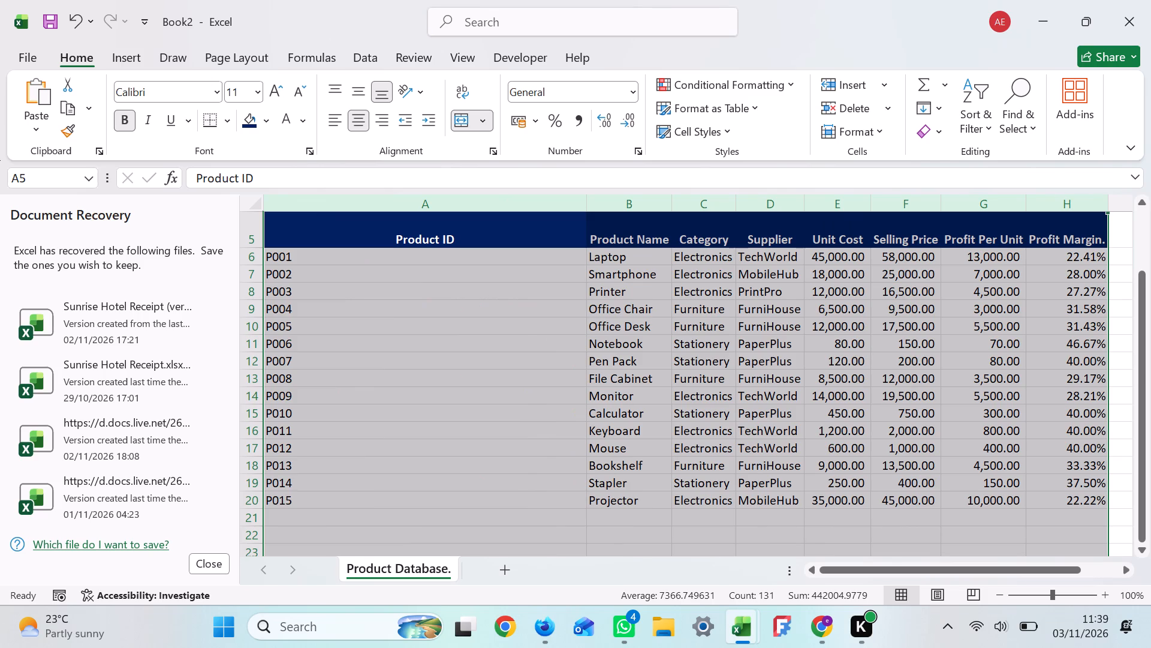
Narrow columns A to H together to one equal width that still fits every header, from Product ID to Profit Margin.
drag(586, 198, 508, 206)
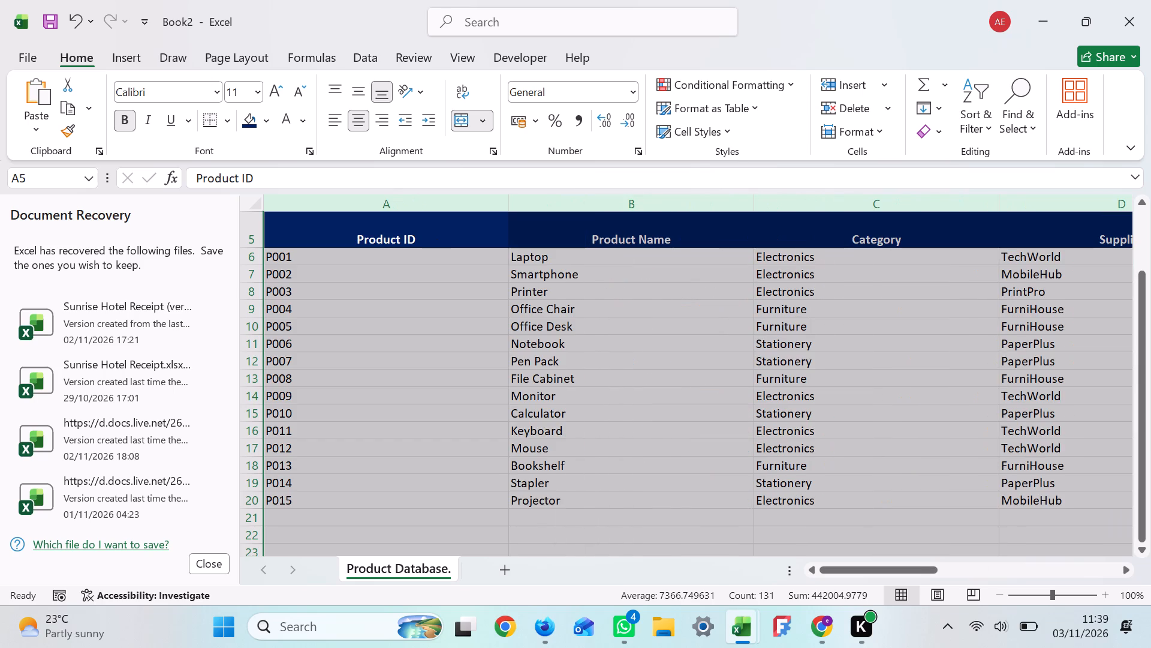
drag(508, 199, 485, 188)
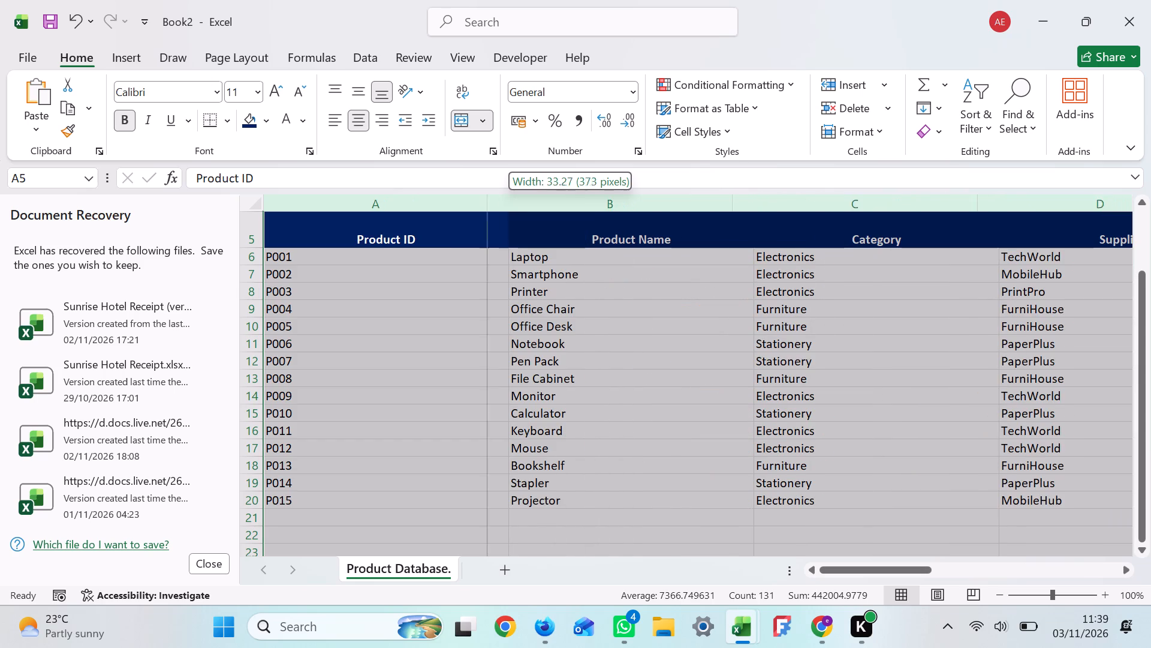
drag(485, 188, 429, 176)
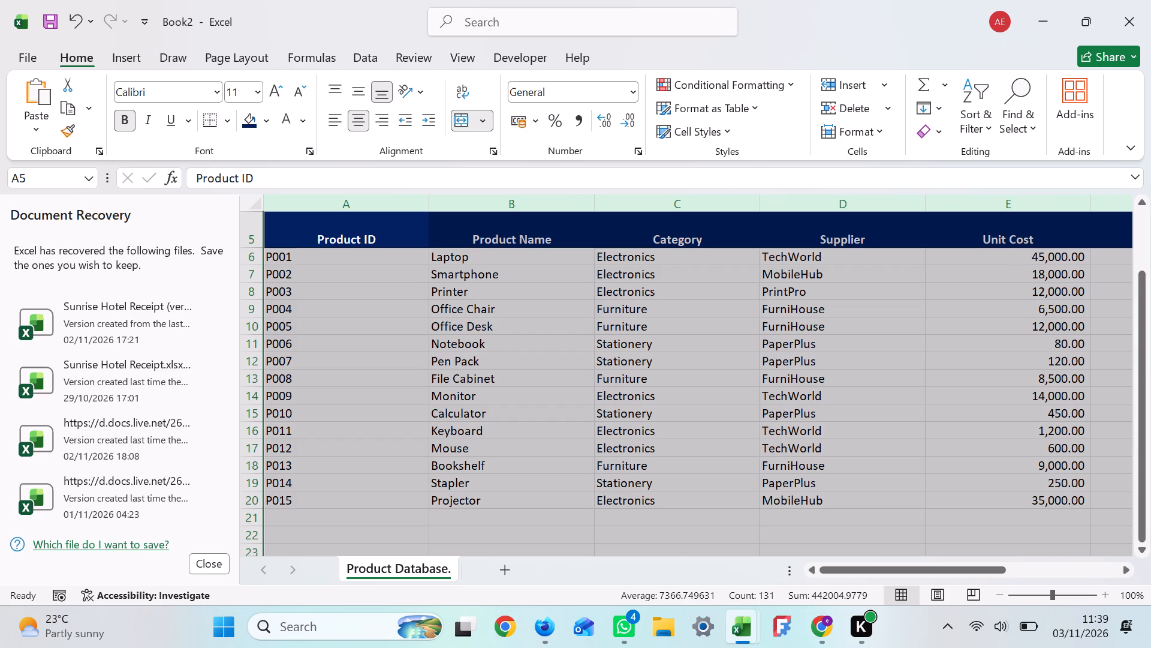
drag(760, 198, 736, 187)
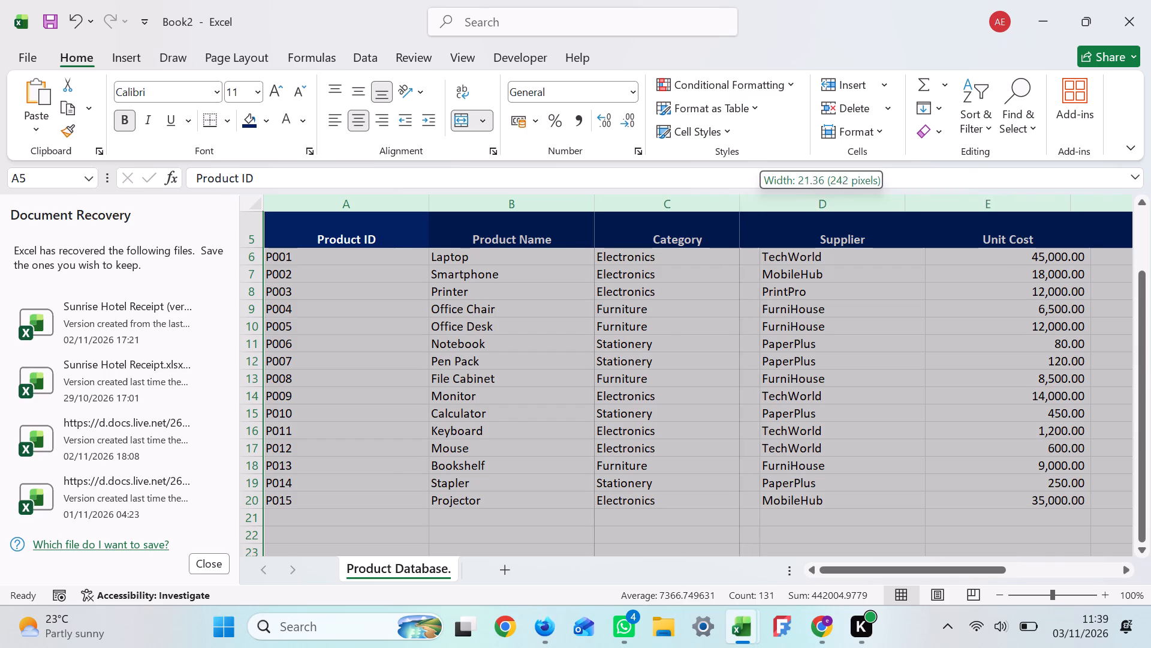
drag(736, 187, 718, 181)
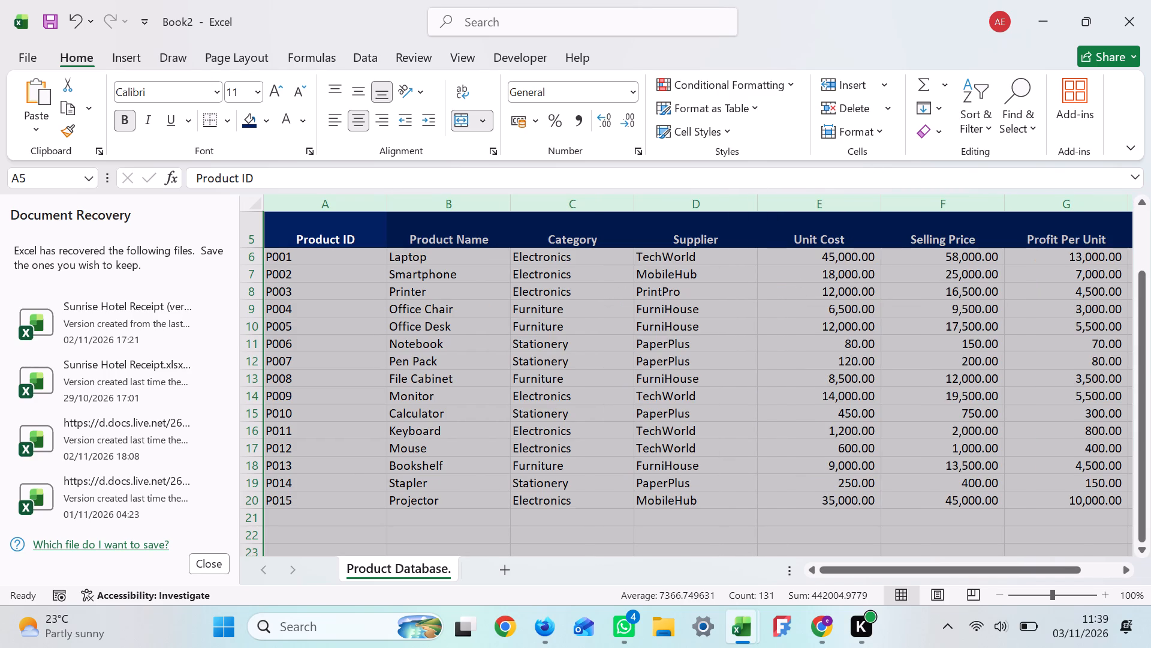
drag(387, 200, 366, 194)
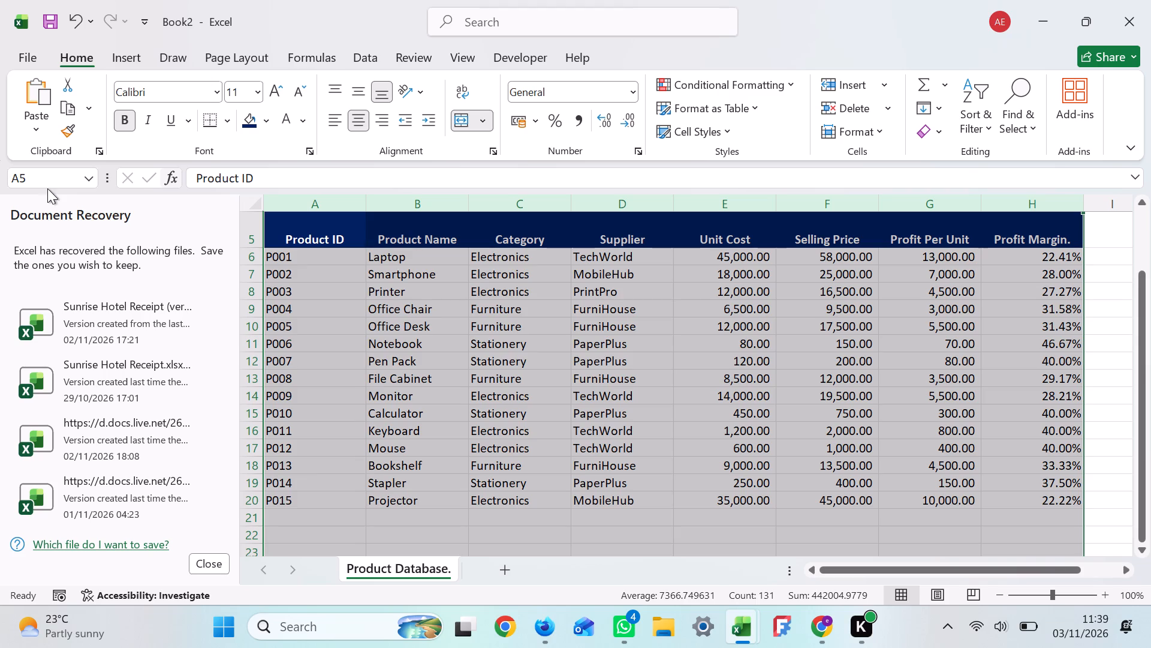
Format the range A5:H20 as a table with headers, using the light table style with a solid blue header row.
click(53, 174)
click(53, 174)
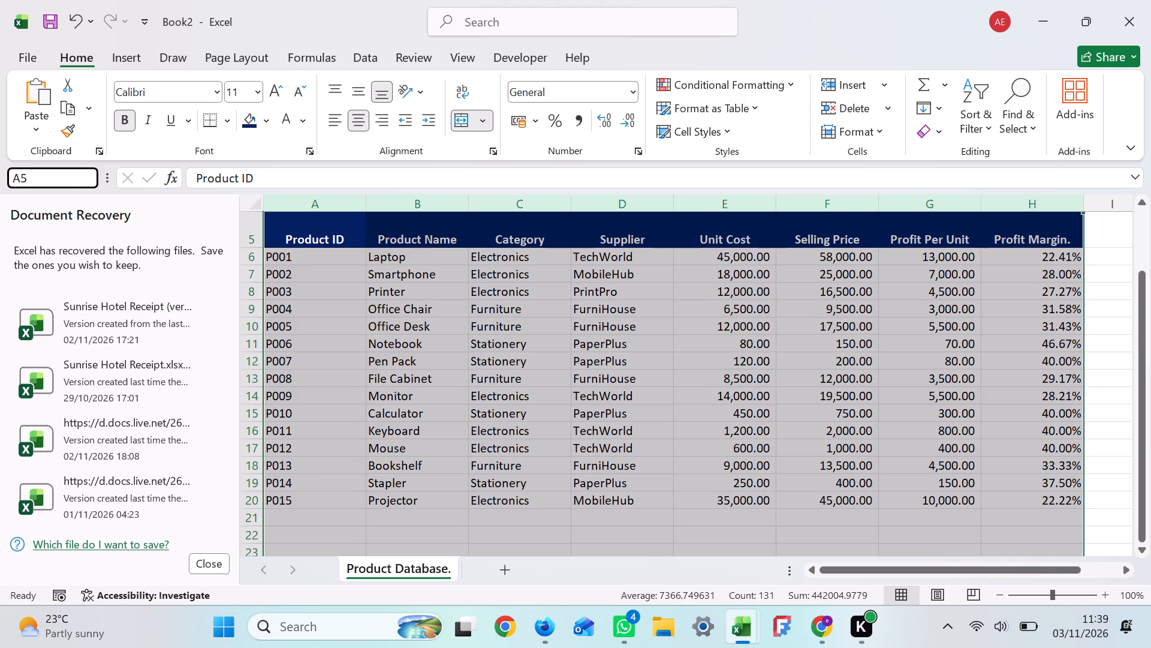
click(53, 174)
key(shift+colon)
key(h)
key(2)
key(0)
key(Return)
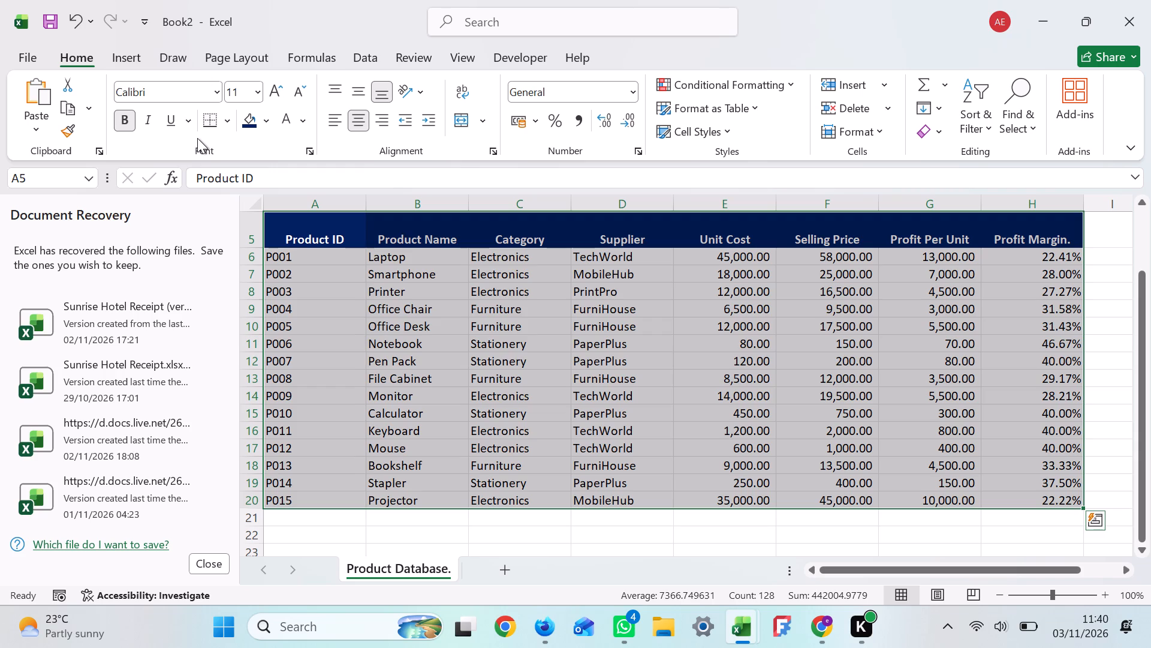
click(758, 108)
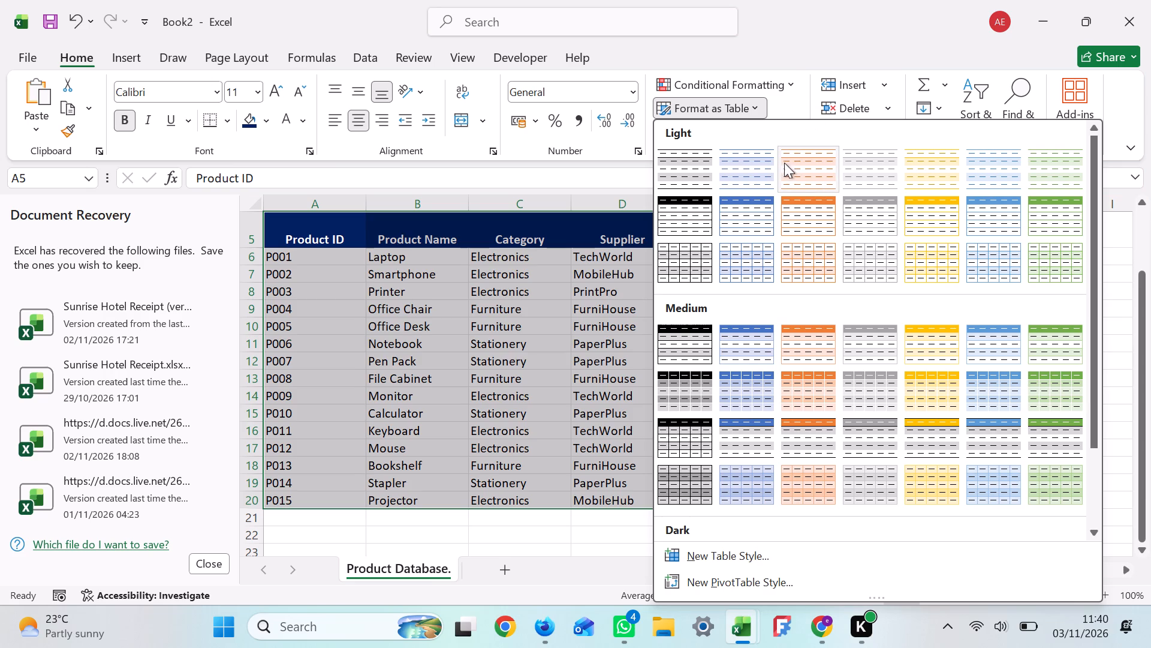
click(760, 207)
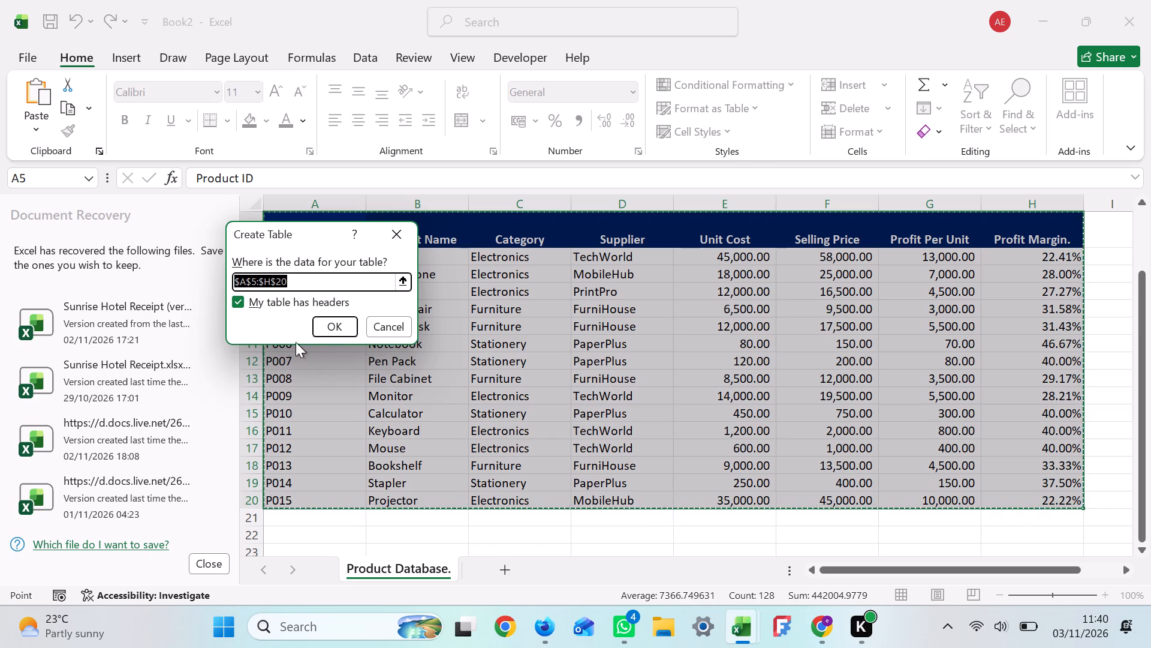
click(323, 331)
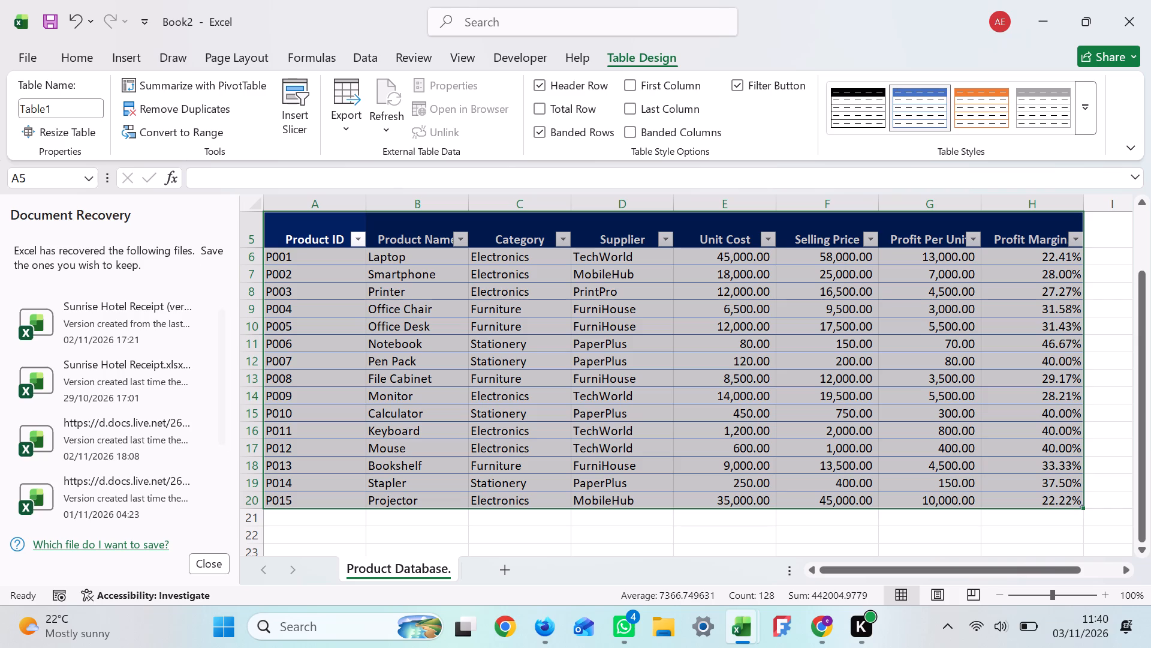
Set the number format of the Profit Margin values in H6 to H20 to General.
click(1005, 259)
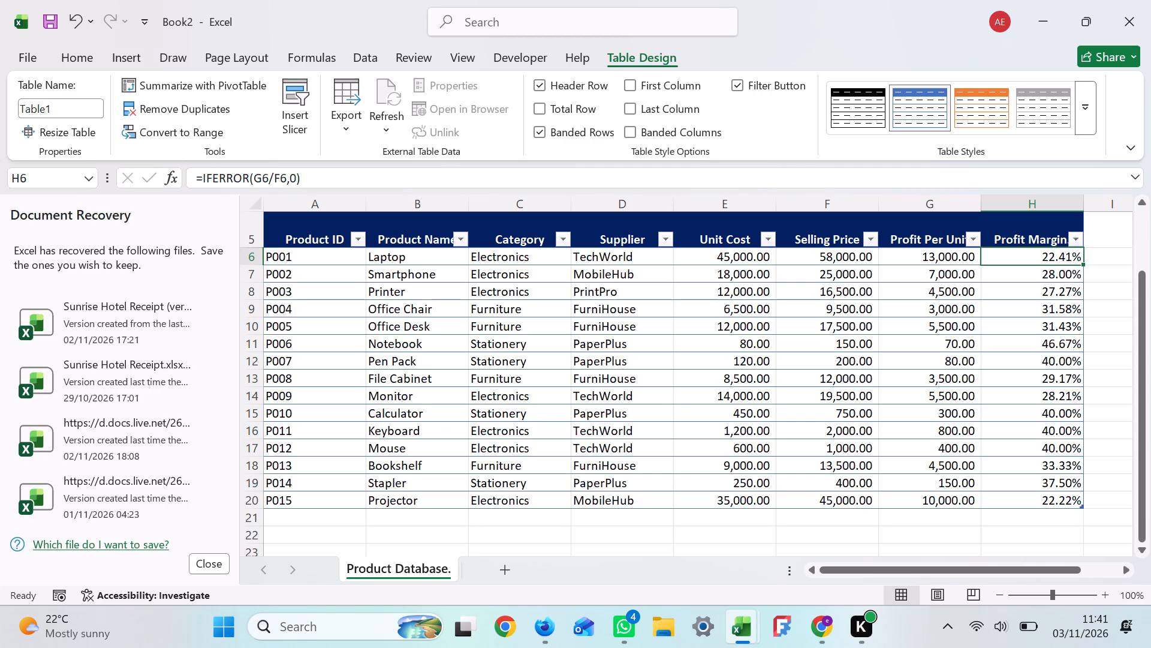
shift+click(1007, 503)
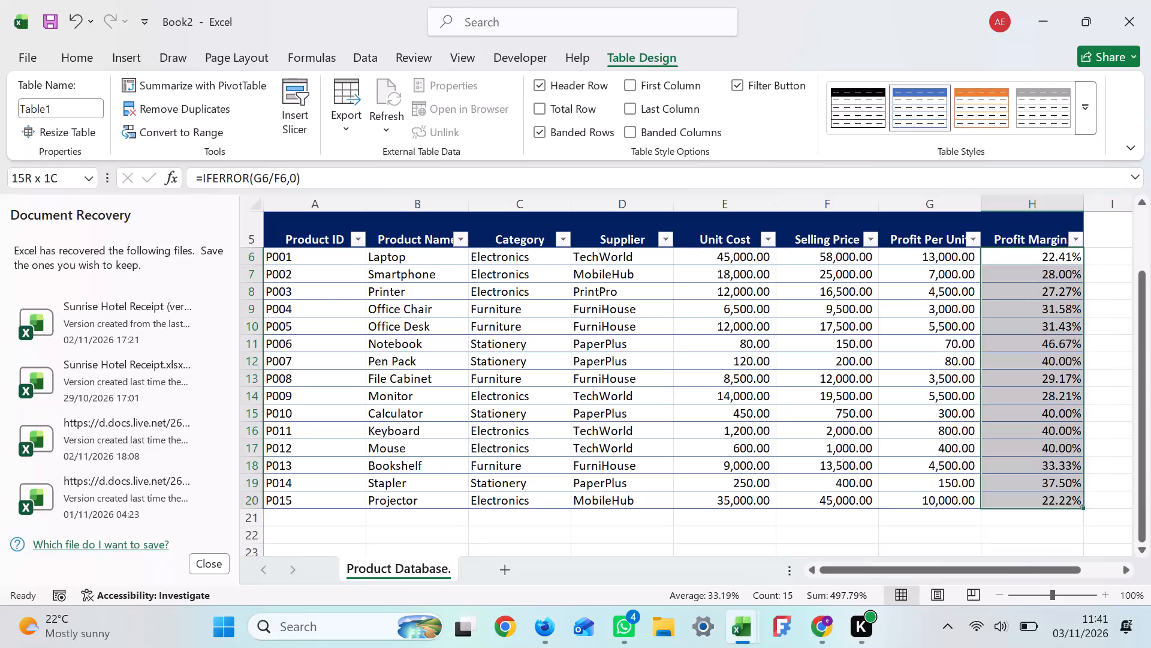
click(71, 54)
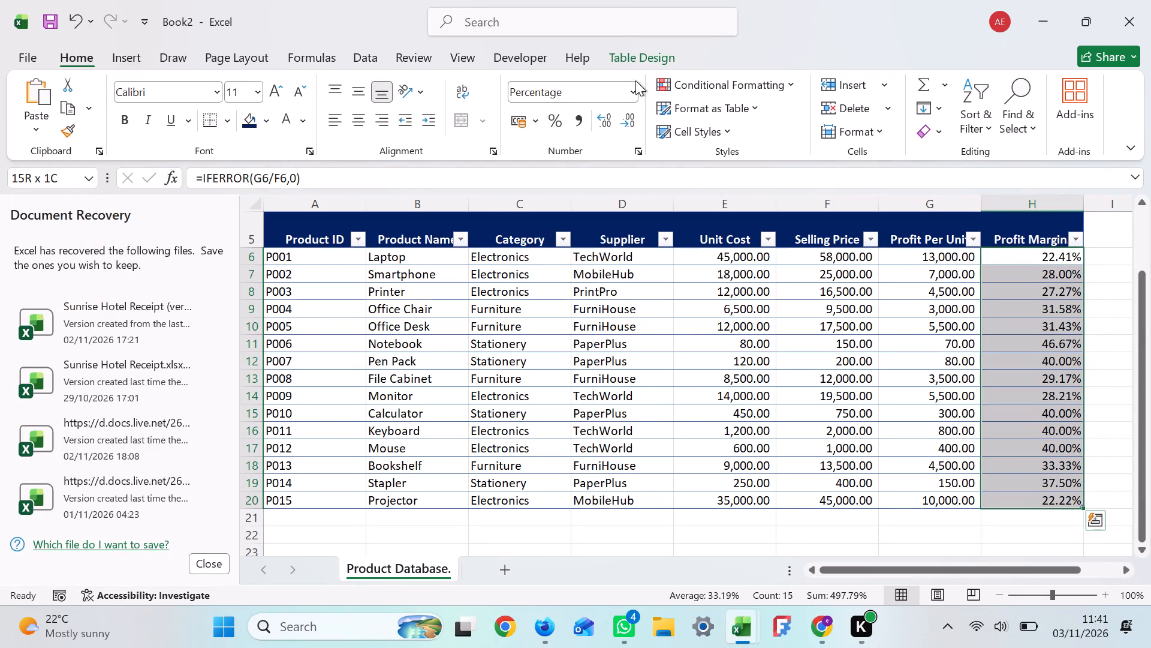
click(632, 89)
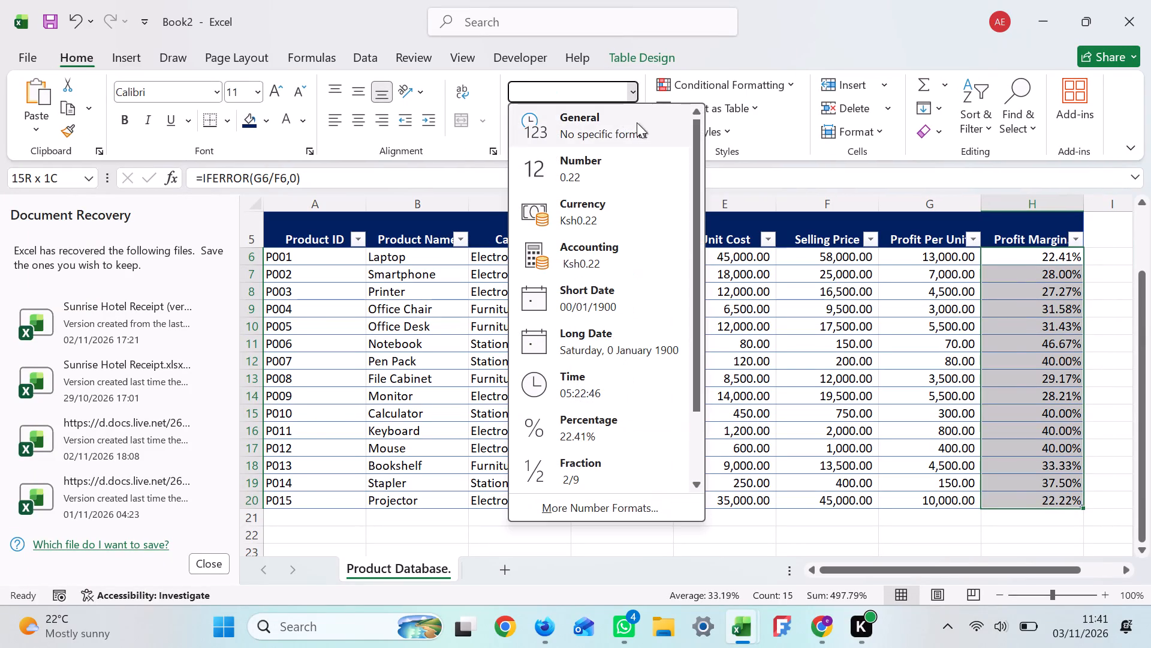
click(639, 128)
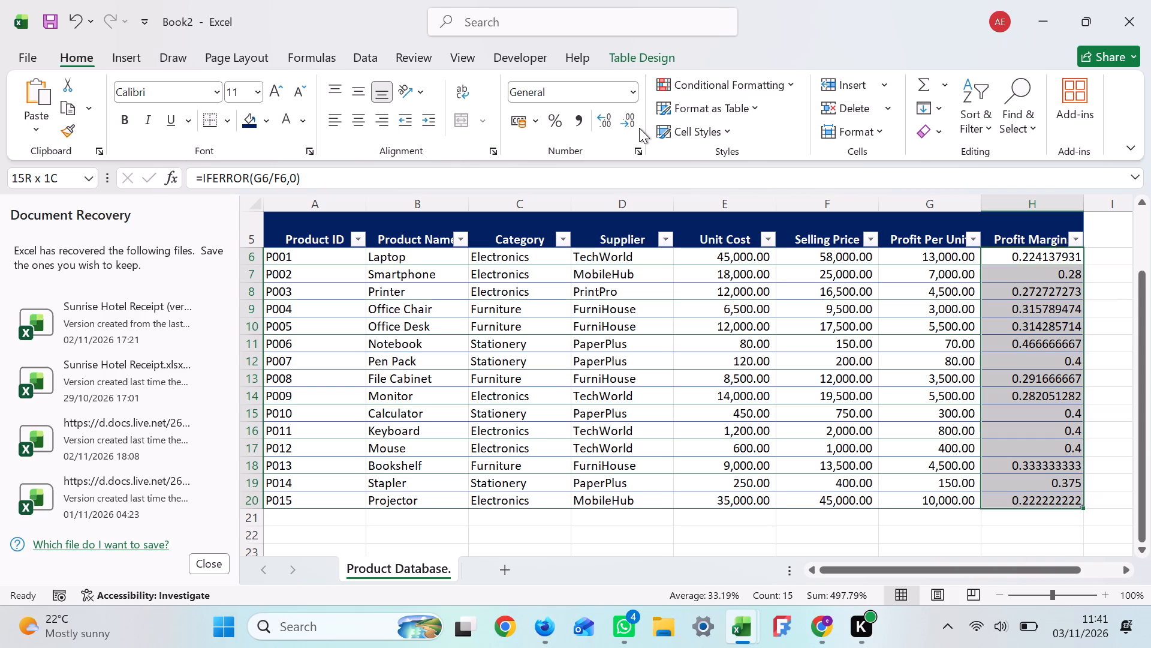
Add a Greater Than highlight rule to H6 to H20 for values above 0.25, with Green Fill with Dark Green Text.
click(790, 82)
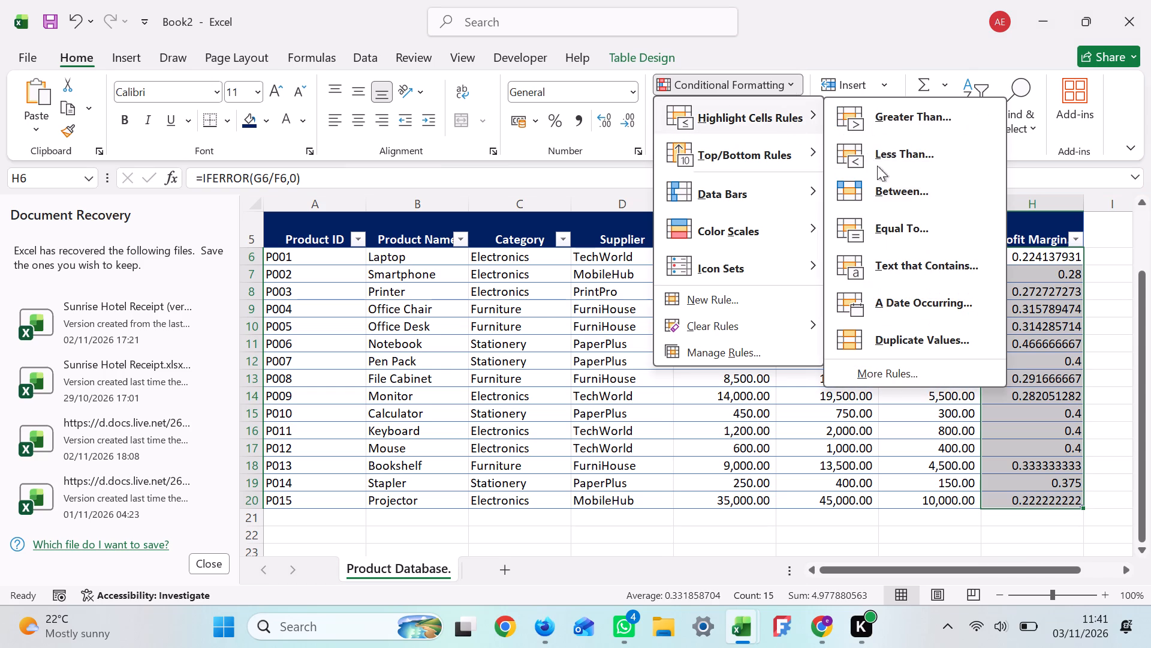
click(916, 118)
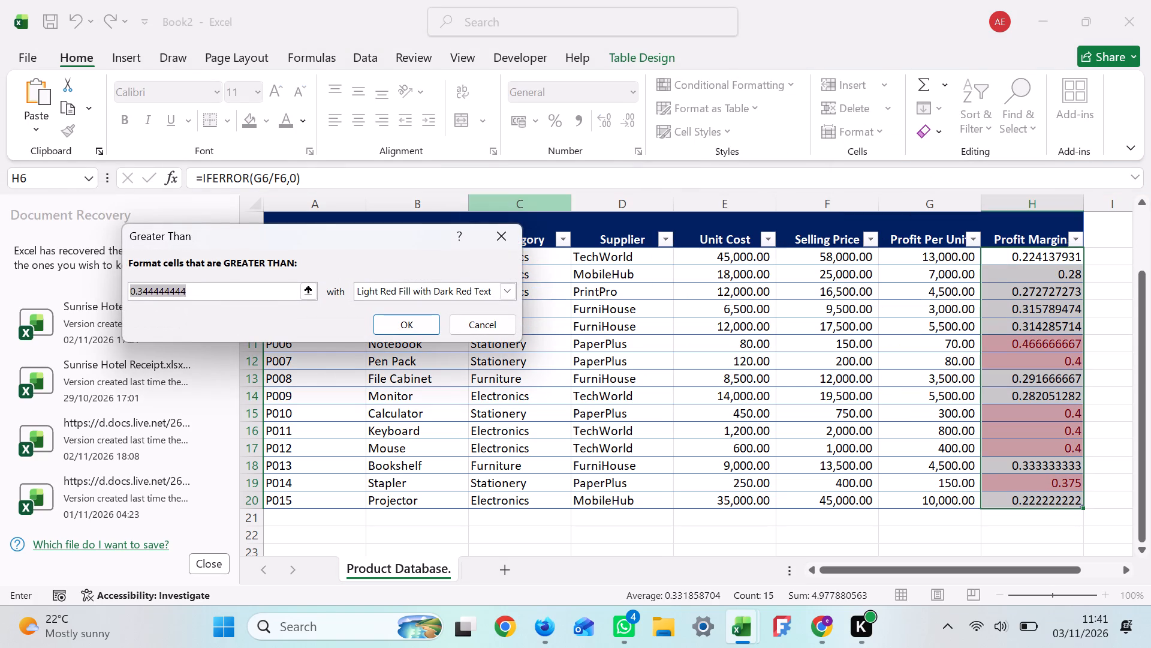
click(240, 291)
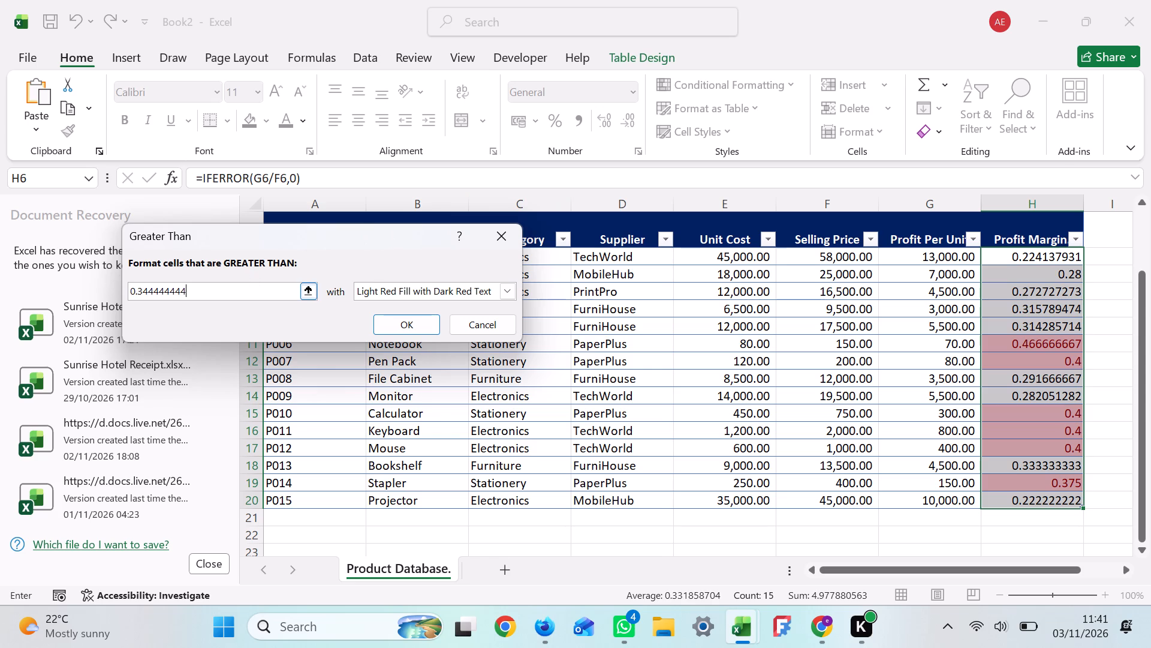
key(BackSpace)
key(BackSpace)
key(BackSpace)
key(BackSpace)
key(BackSpace)
key(BackSpace)
key(BackSpace)
key(BackSpace)
key(BackSpace)
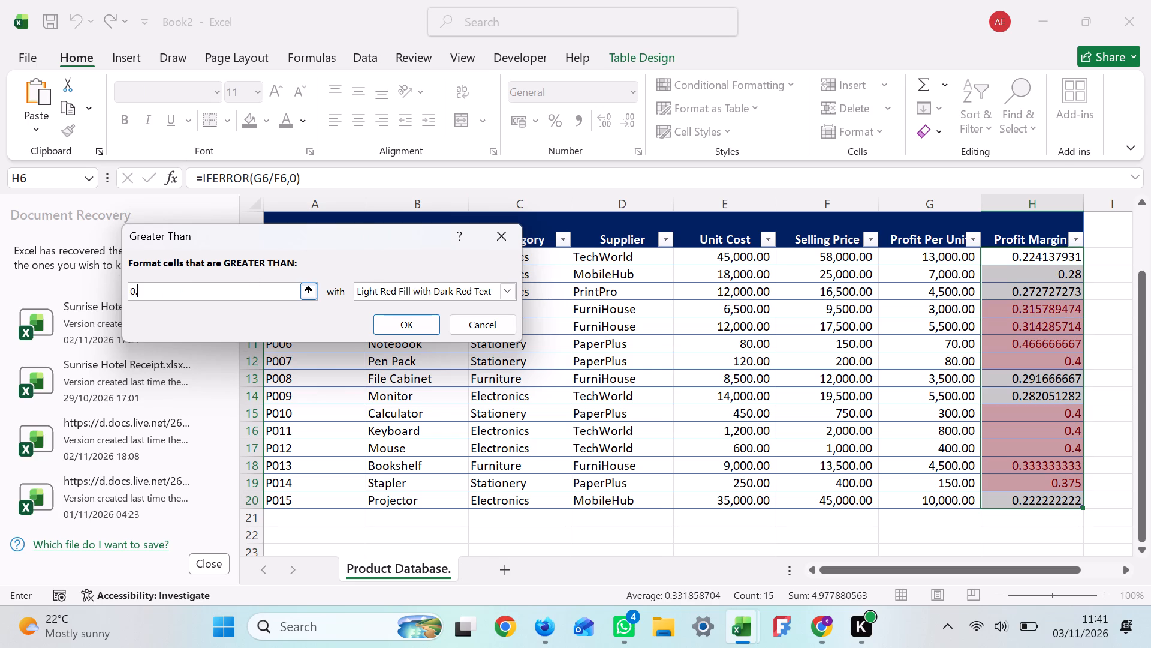
key(2)
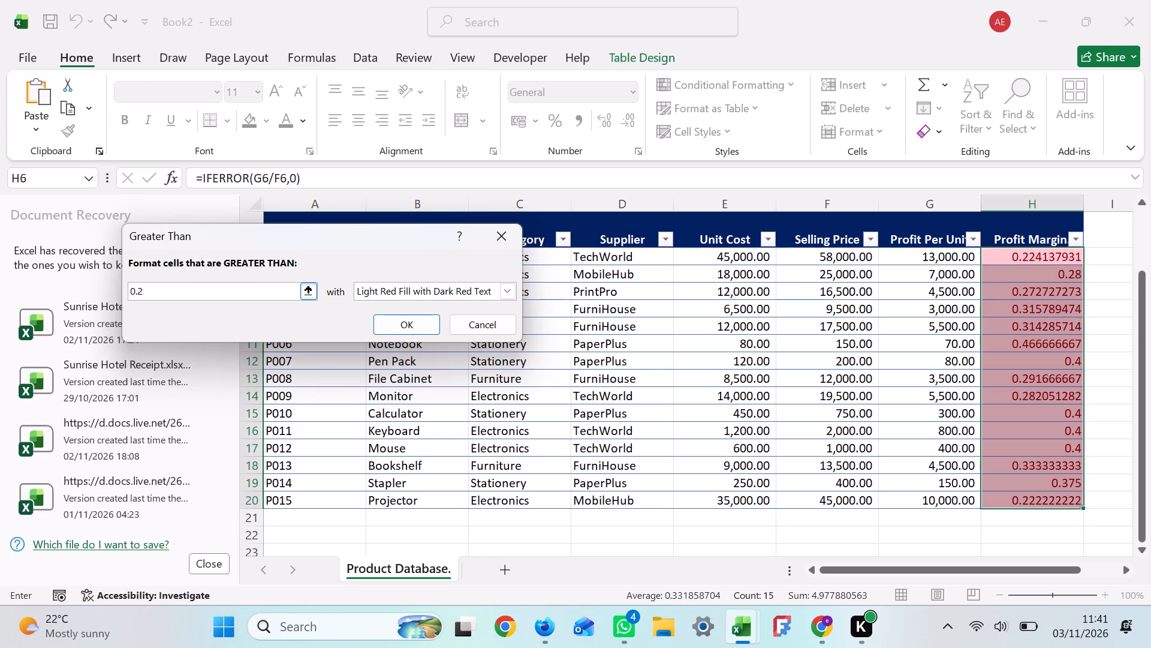
key(5)
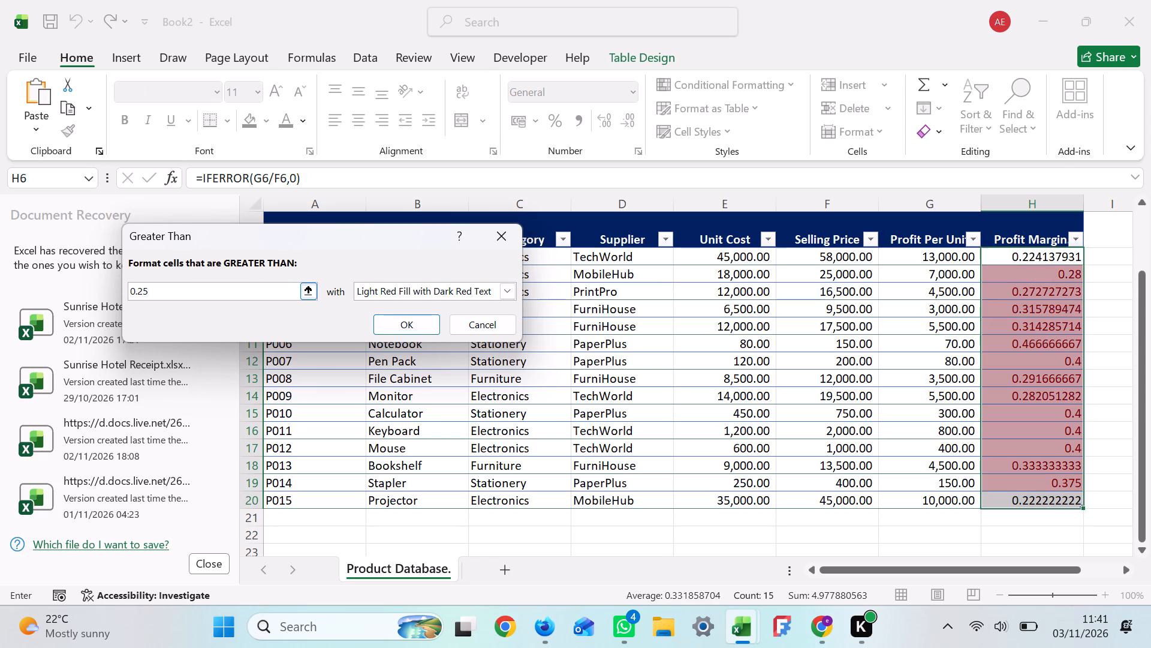
click(508, 290)
click(444, 336)
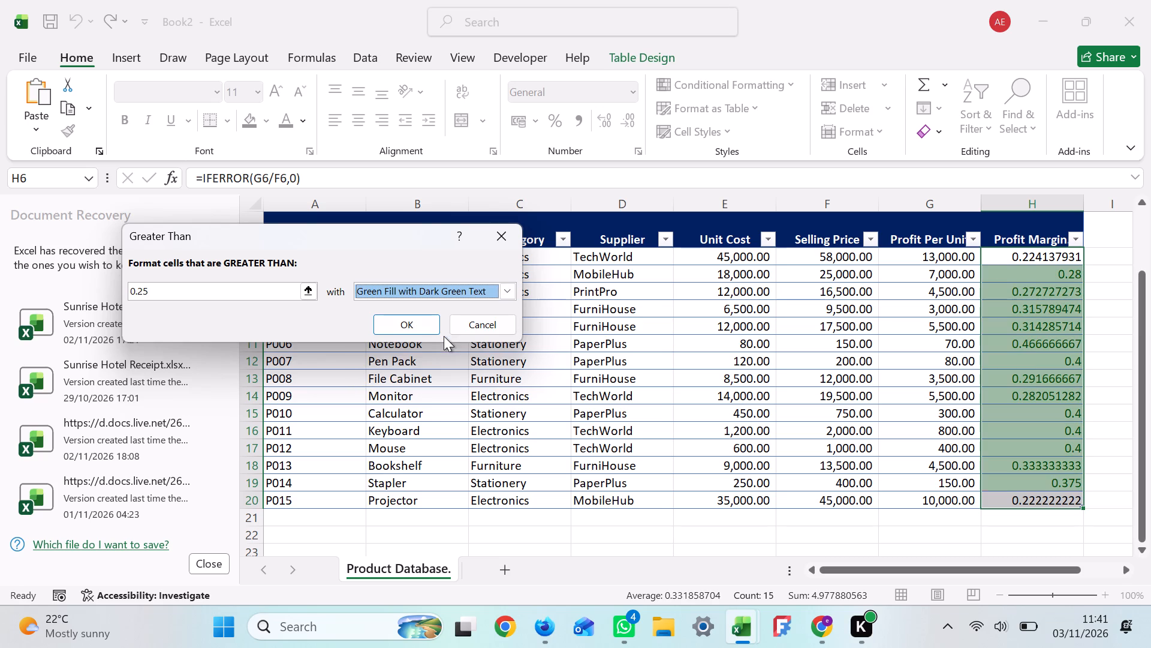
click(408, 323)
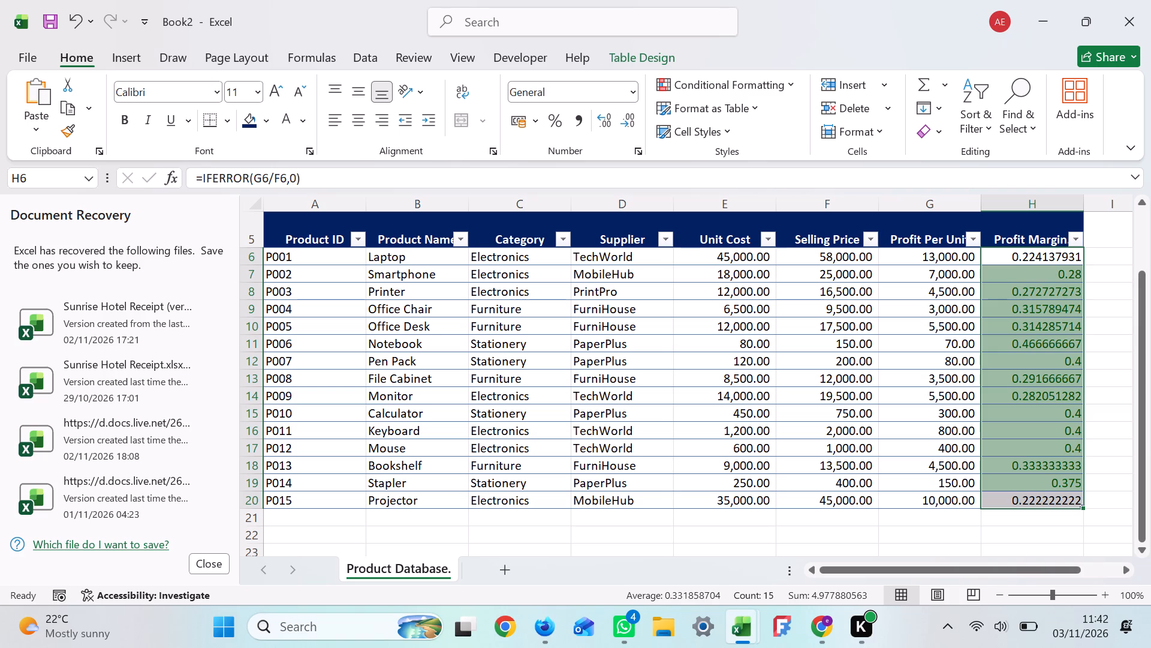
Close the Document Recovery pane, choosing to remove the recovered files rather than view them again.
click(203, 567)
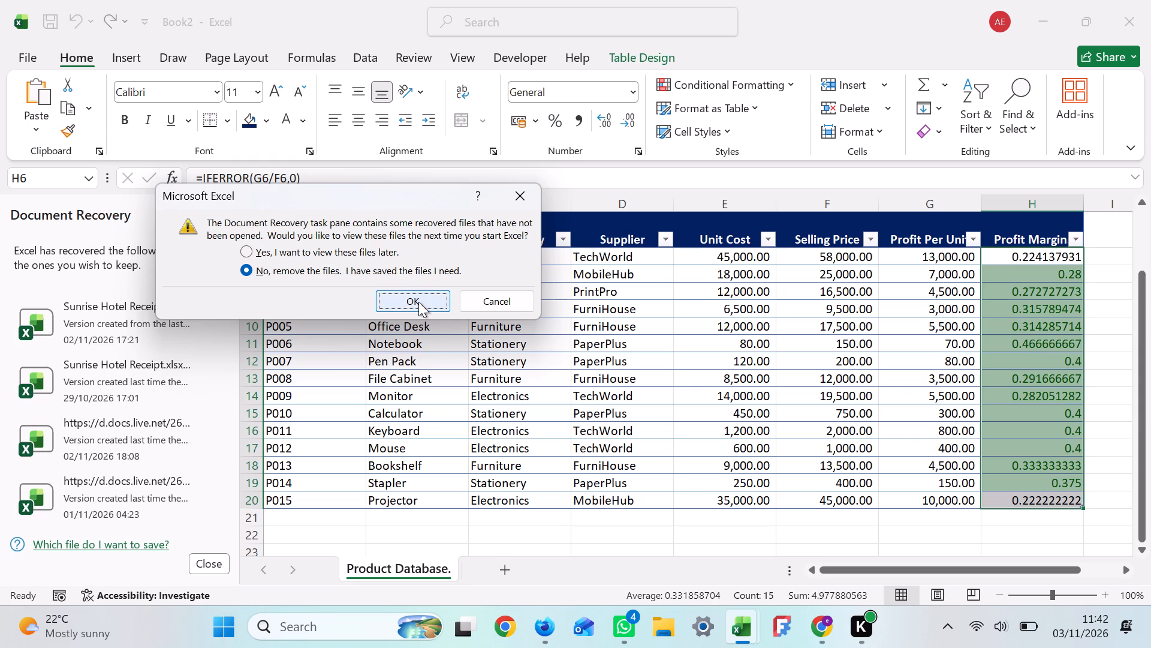
click(418, 302)
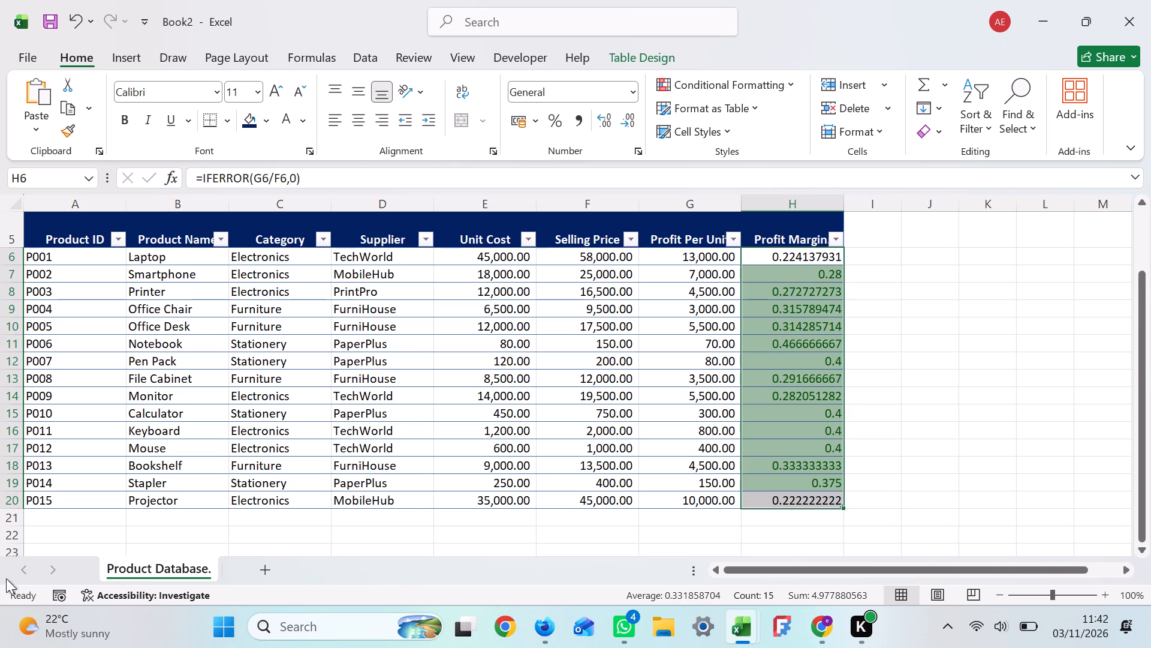
Enter the heading "PRODUCT DATABASE SUMMARY." in cell A23, below the product table.
click(47, 551)
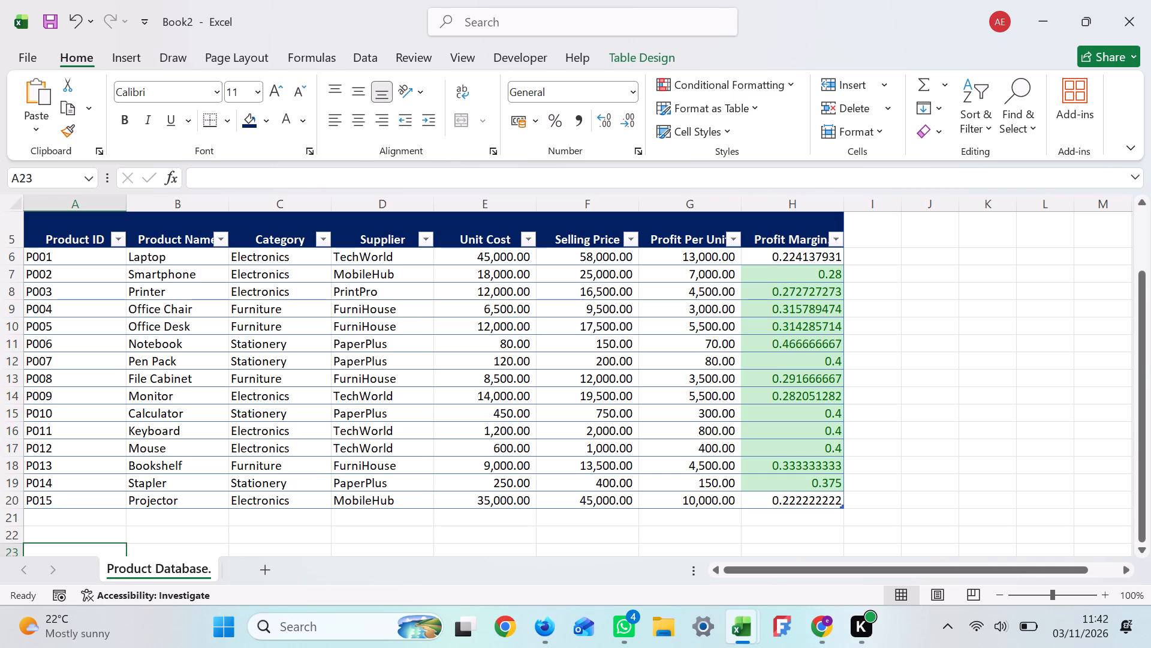
key(p)
key(r)
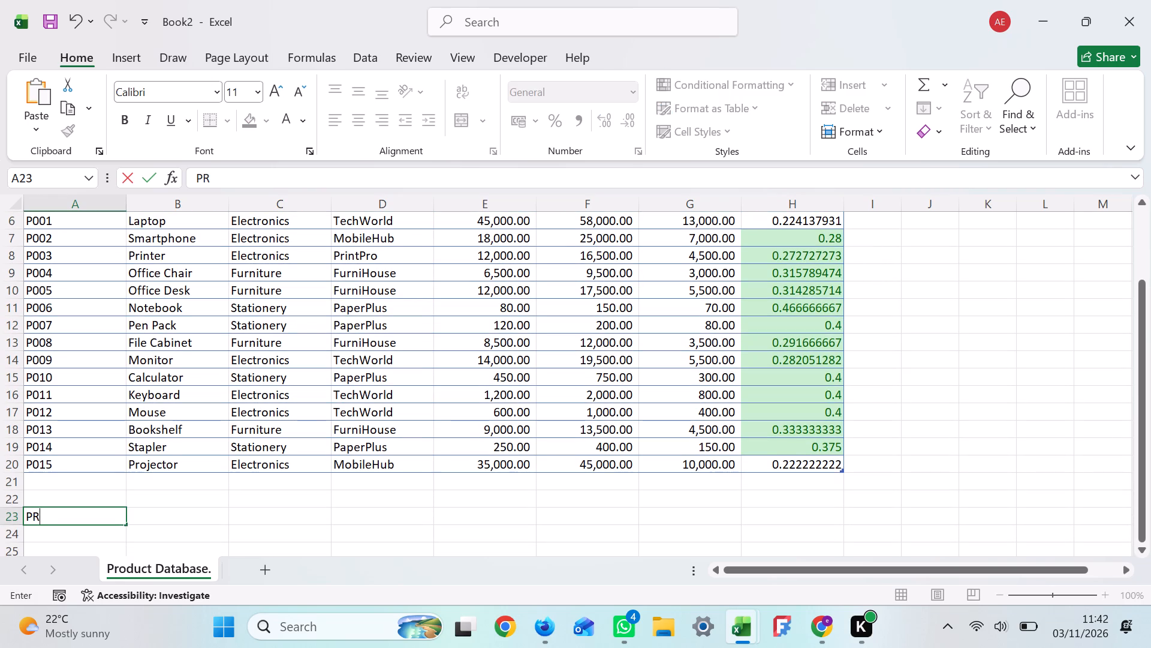
key(o)
text(DUCT)
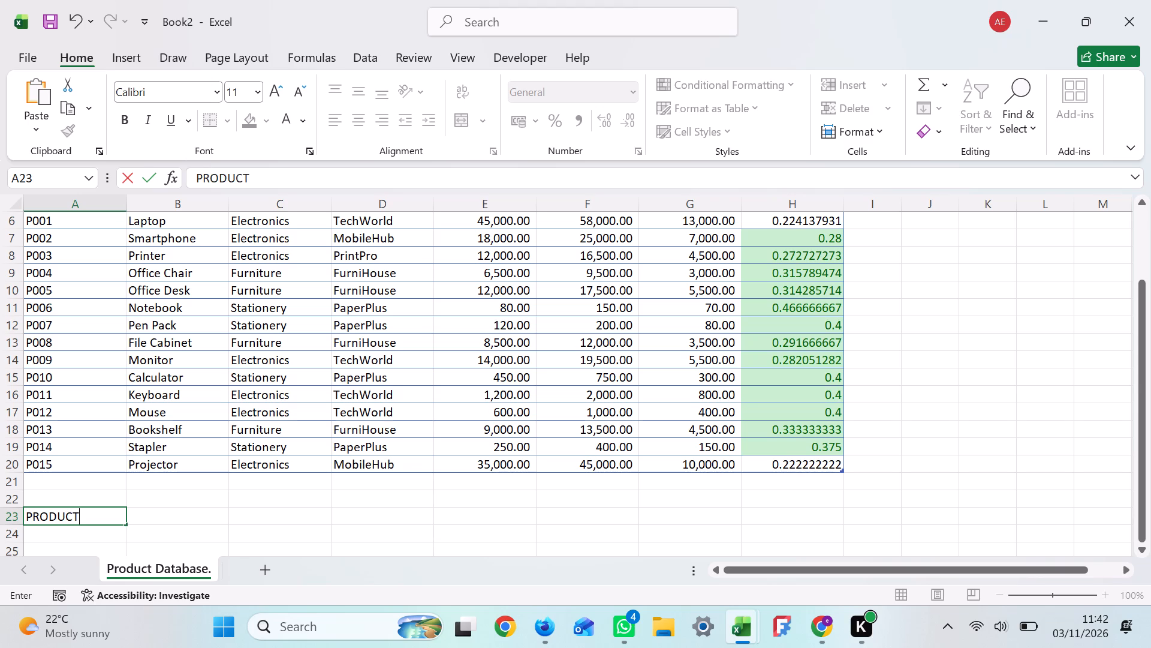
key(space)
text(DATA)
text(BASE)
key(space)
text(S)
key(u)
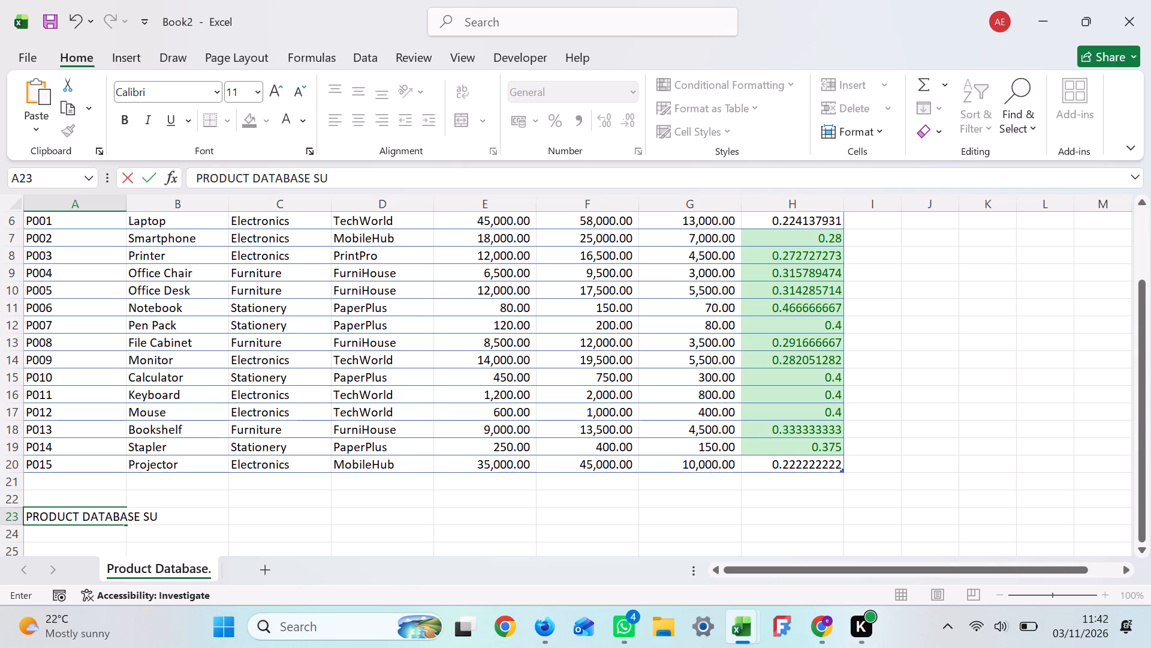
text(MM)
text(AR)
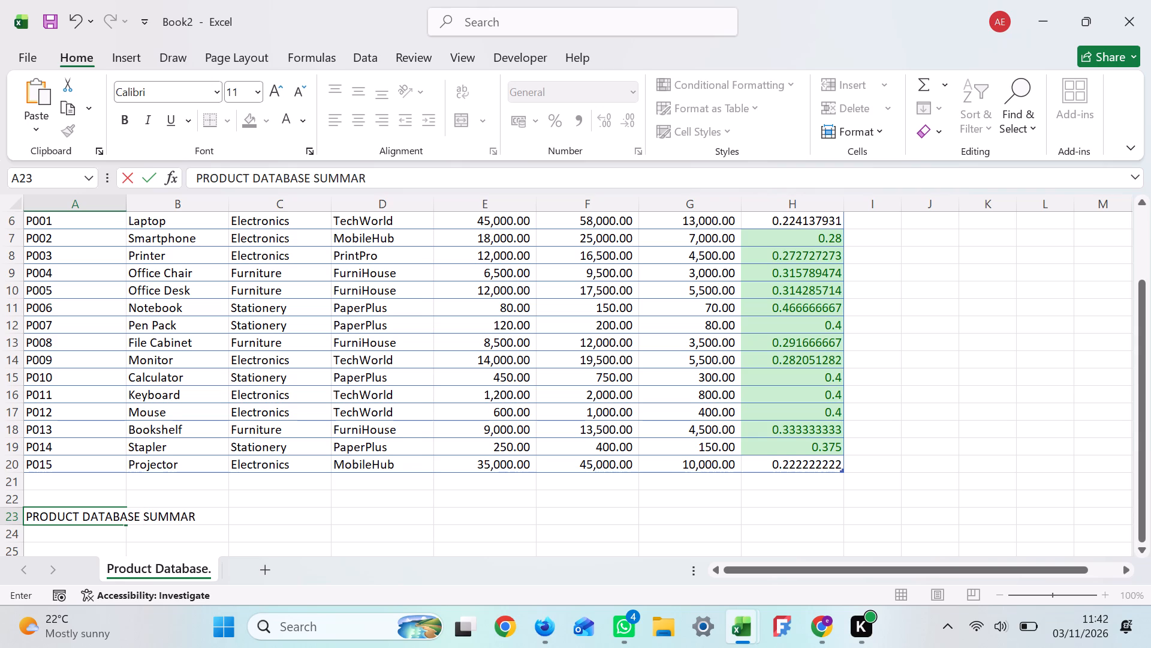
key(y)
key(period)
key(Return)
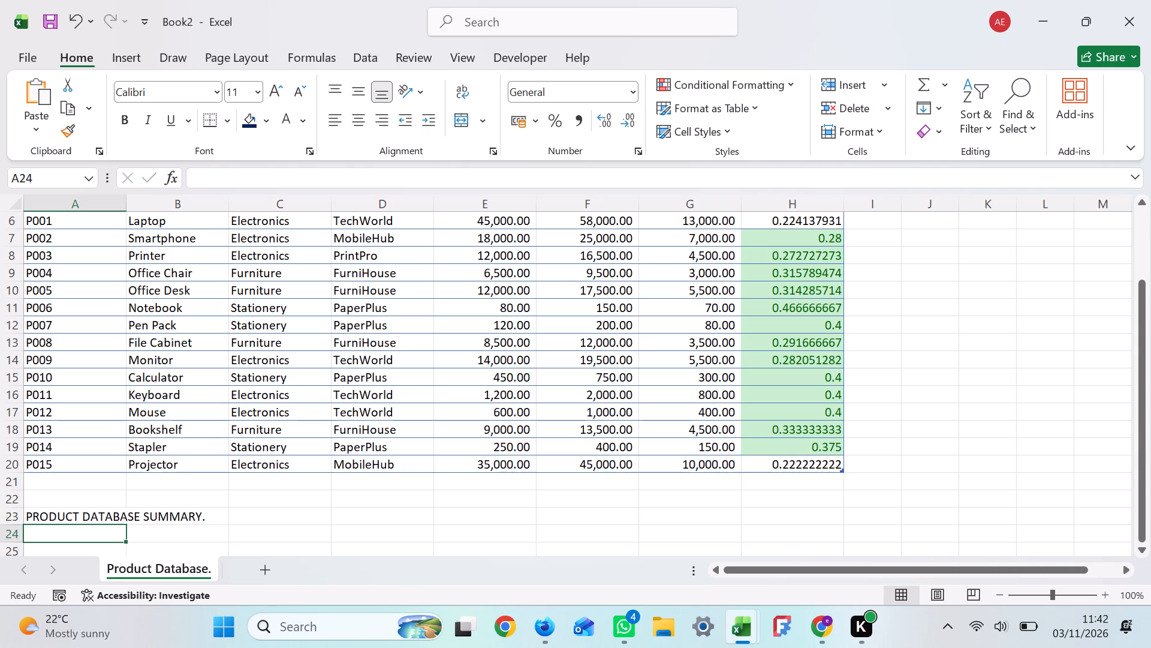
Enter the summary label "Total Products" in cell A25, leaving one blank row under the summary heading.
key(Return)
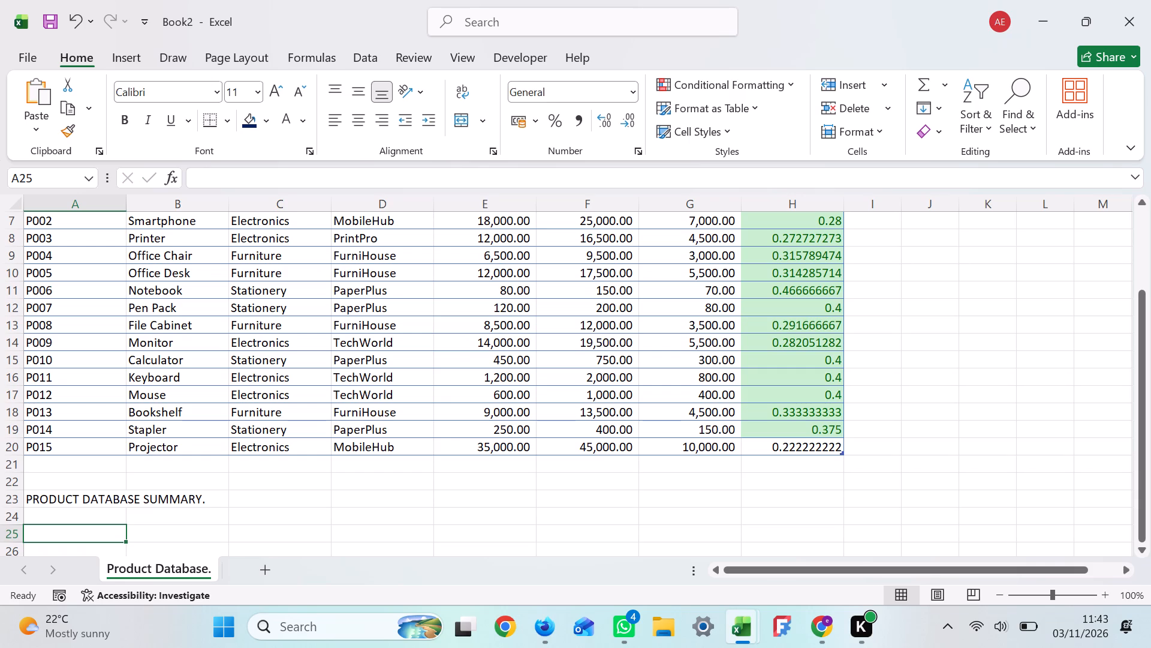
key(t)
text(otal)
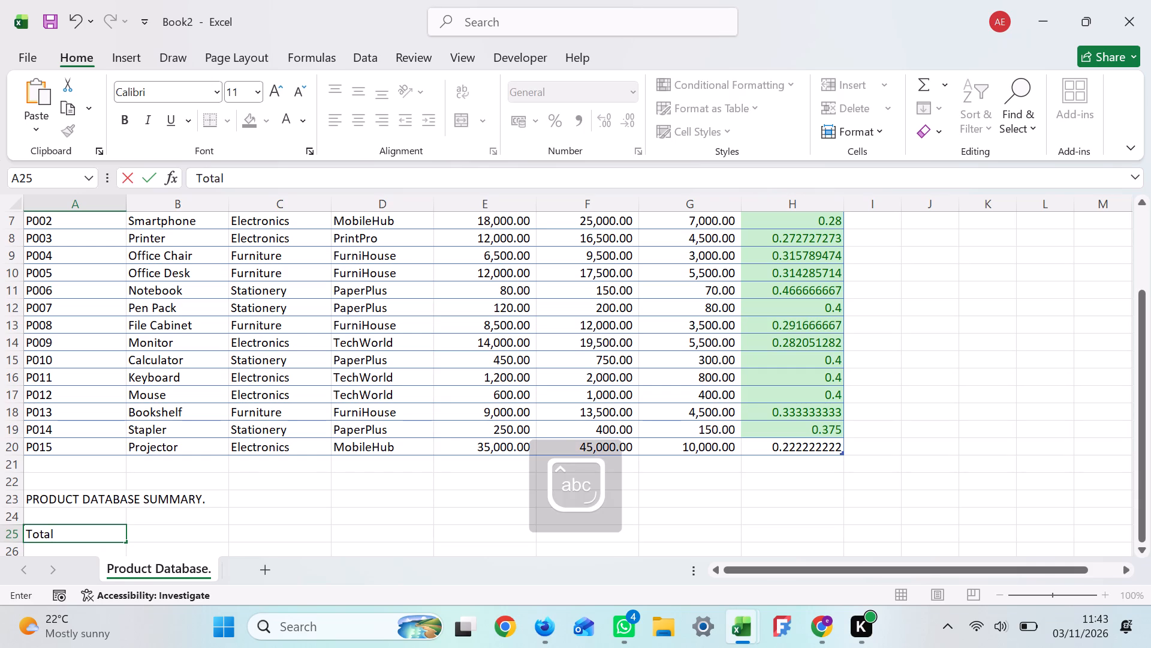
key(space)
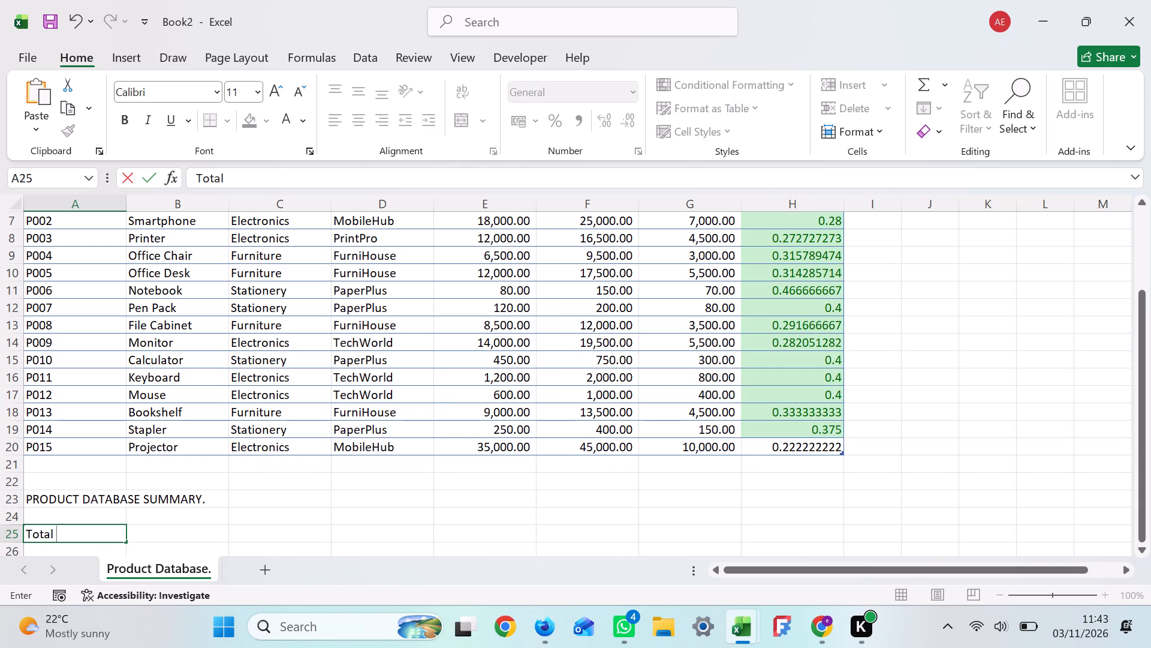
key(p)
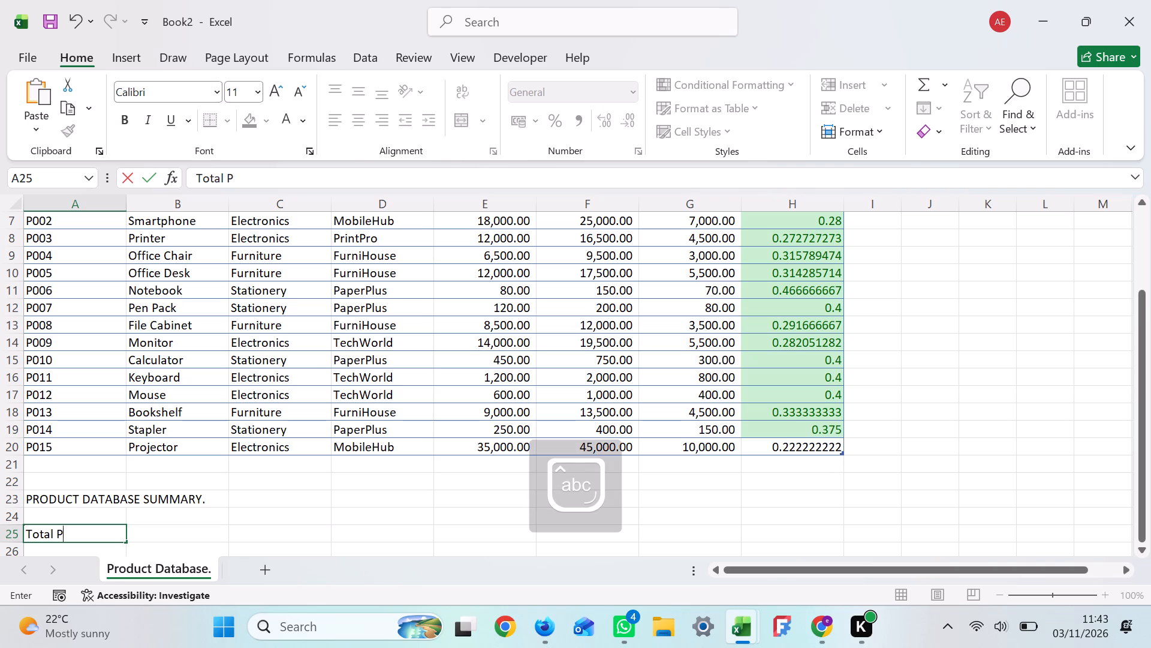
key(r)
text(oducts)
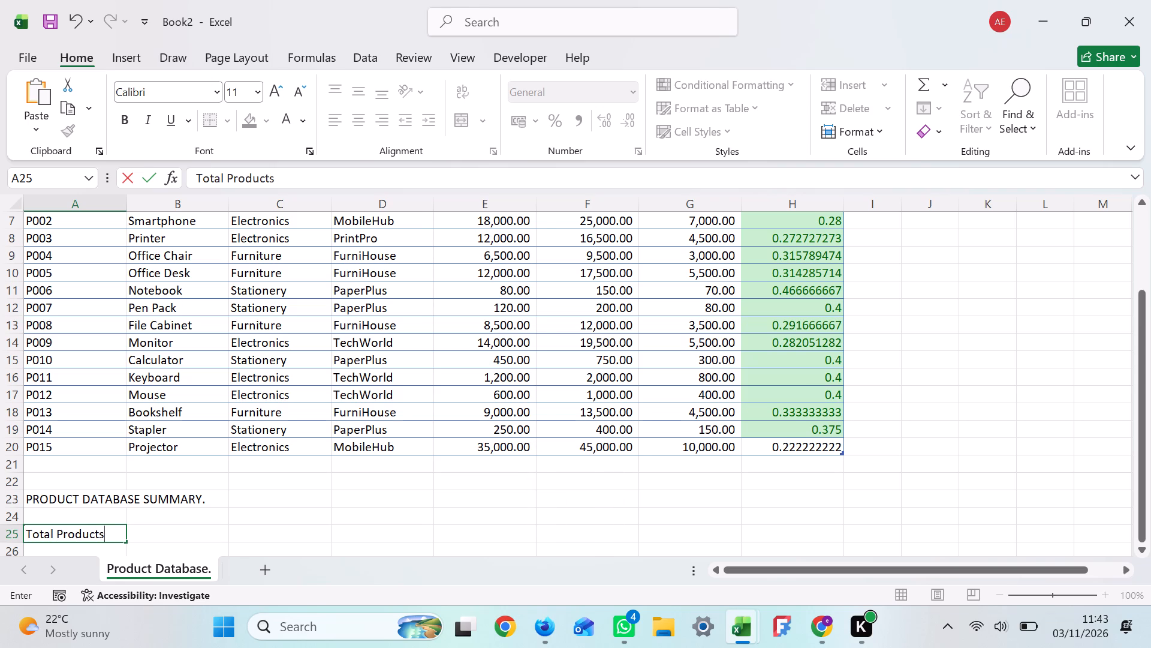
key(Return)
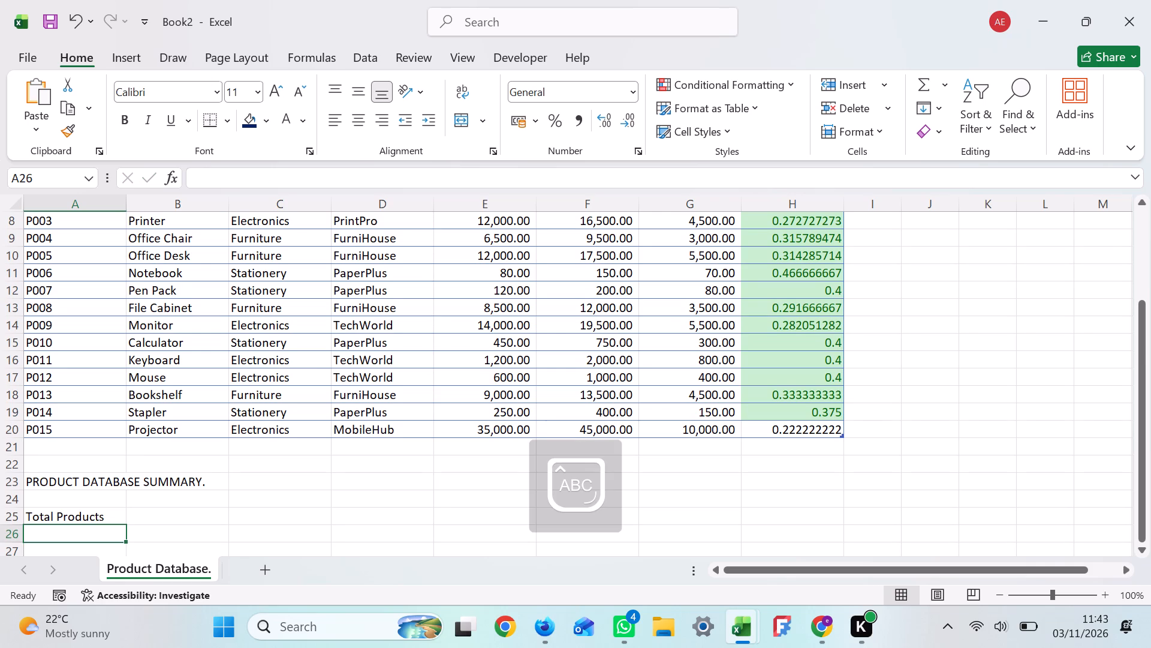
Enter the summary label "Average Unit Cost" in cell A26, directly below Total Products.
key(a)
text(ver)
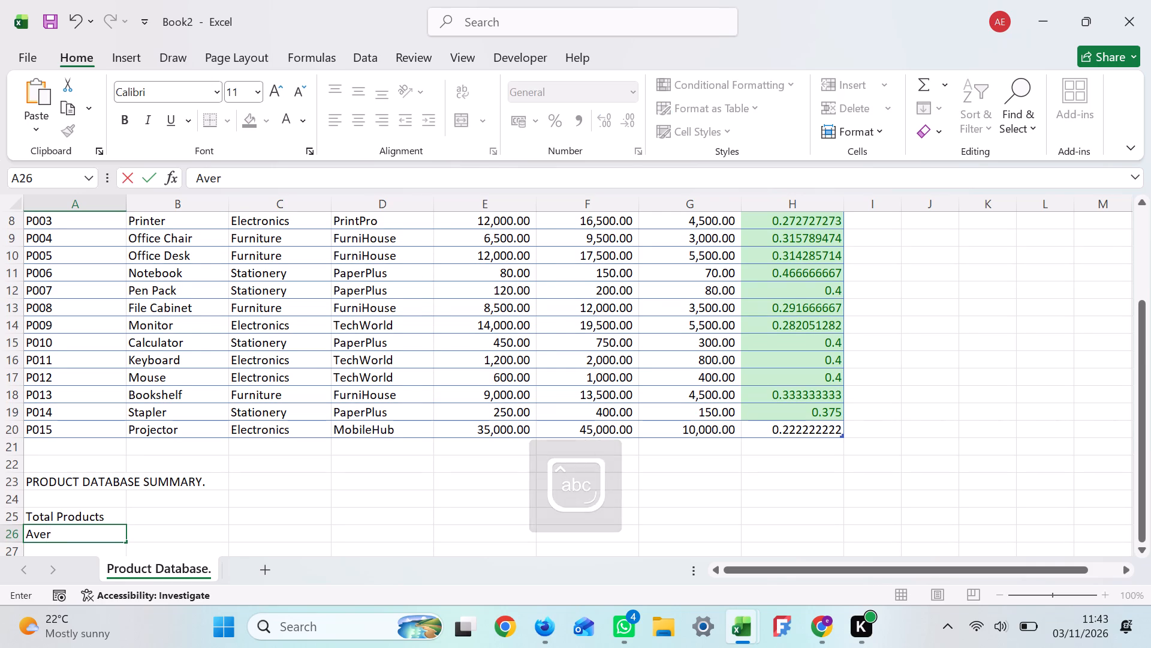
key(a)
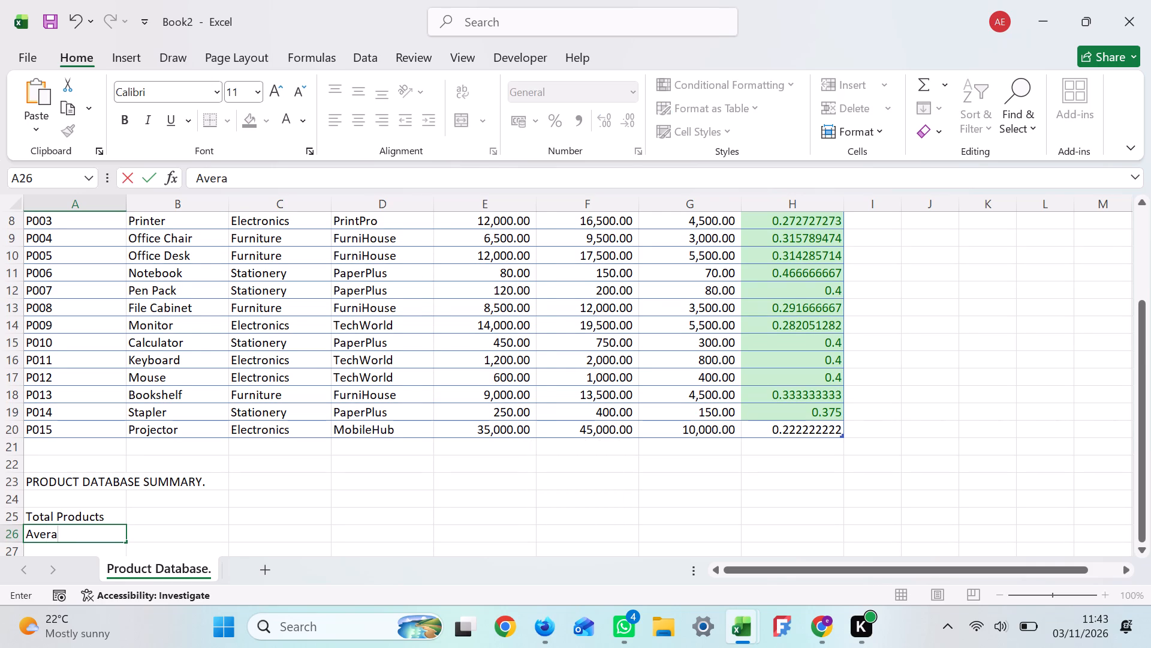
key(g)
key(e)
key(space)
key(u)
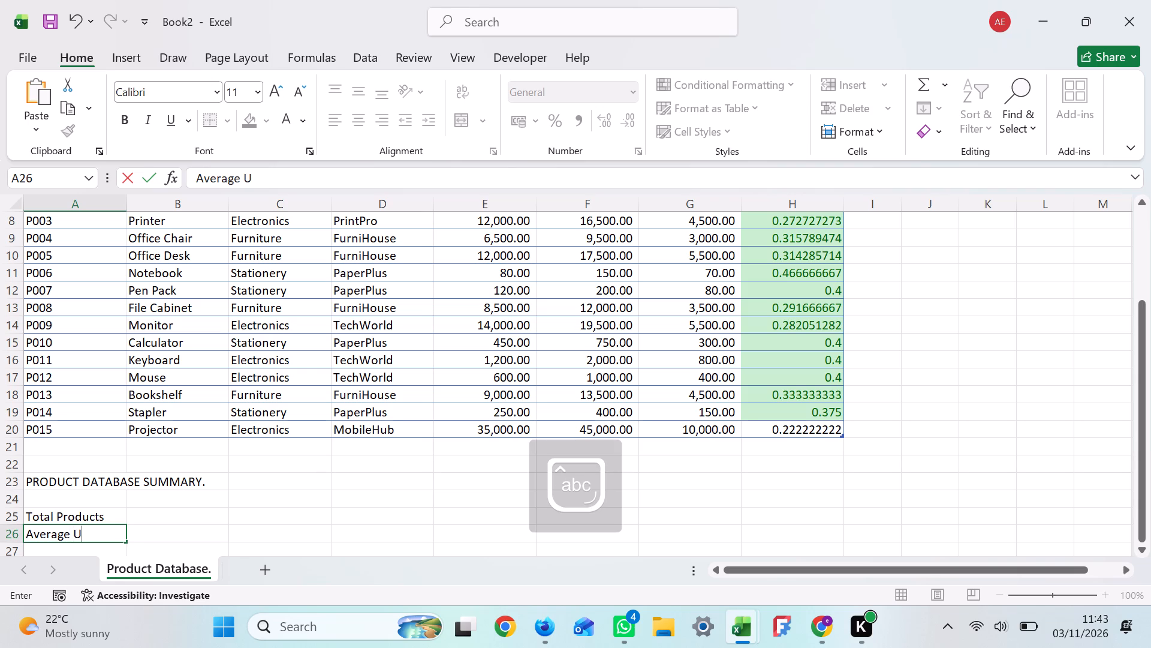
text(nit)
key(space)
key(c)
key(o)
text(st)
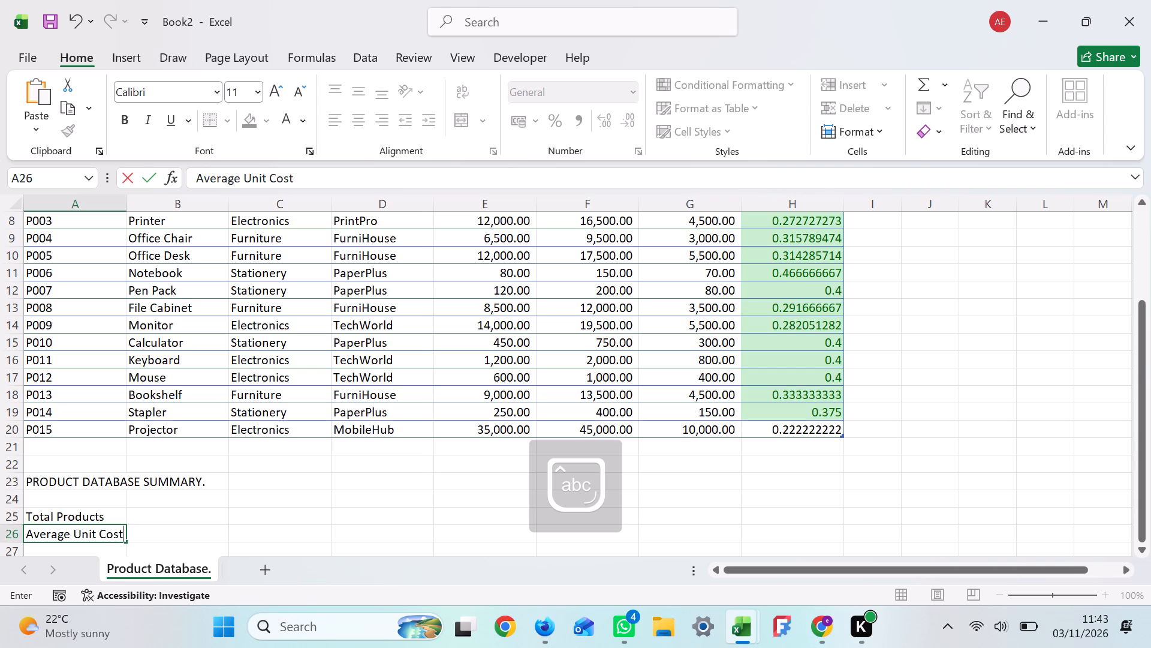
key(Return)
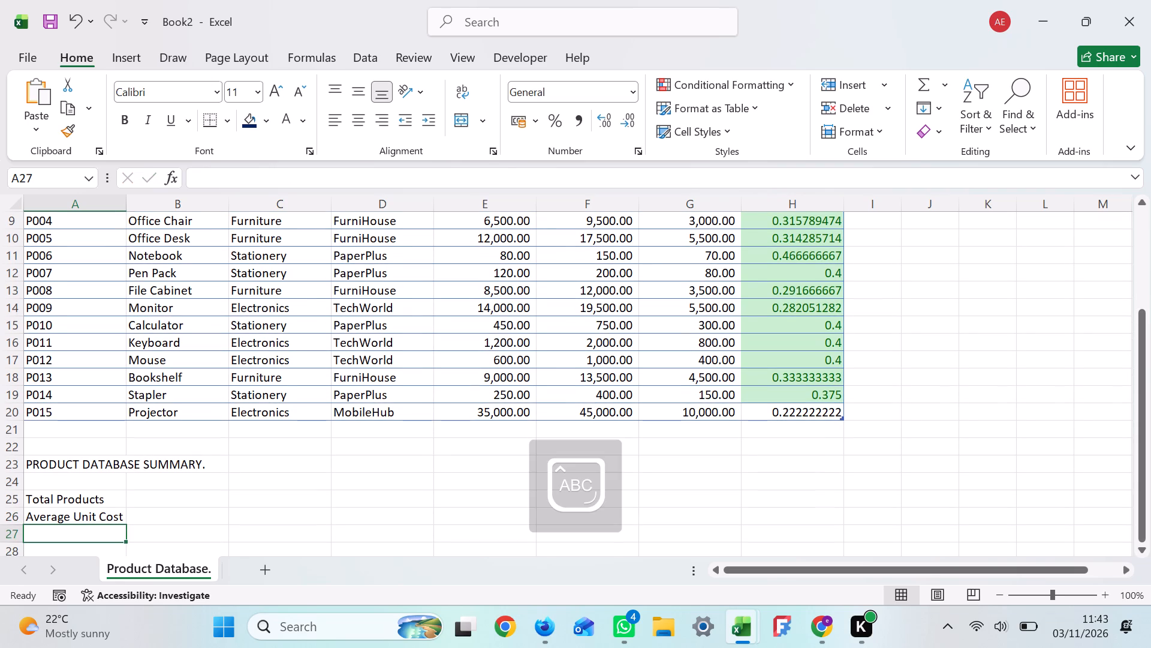
Enter the summary label "Average Selling Price" in cell A27, directly below Average Unit Cost.
key(a)
text(vera)
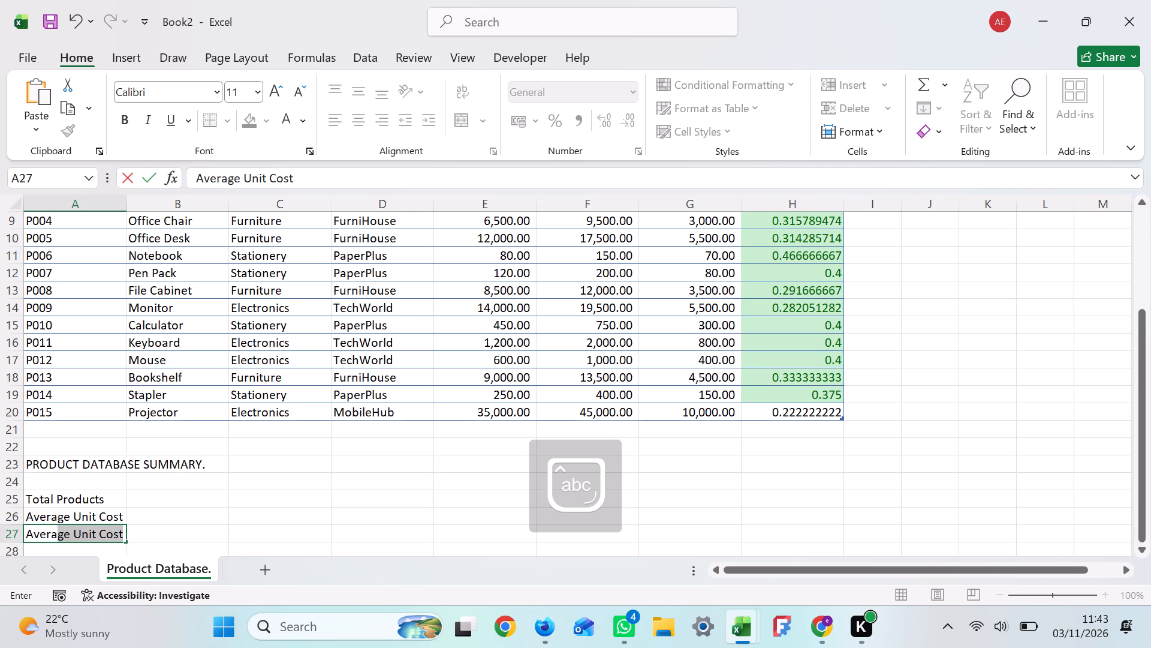
key(g)
key(e)
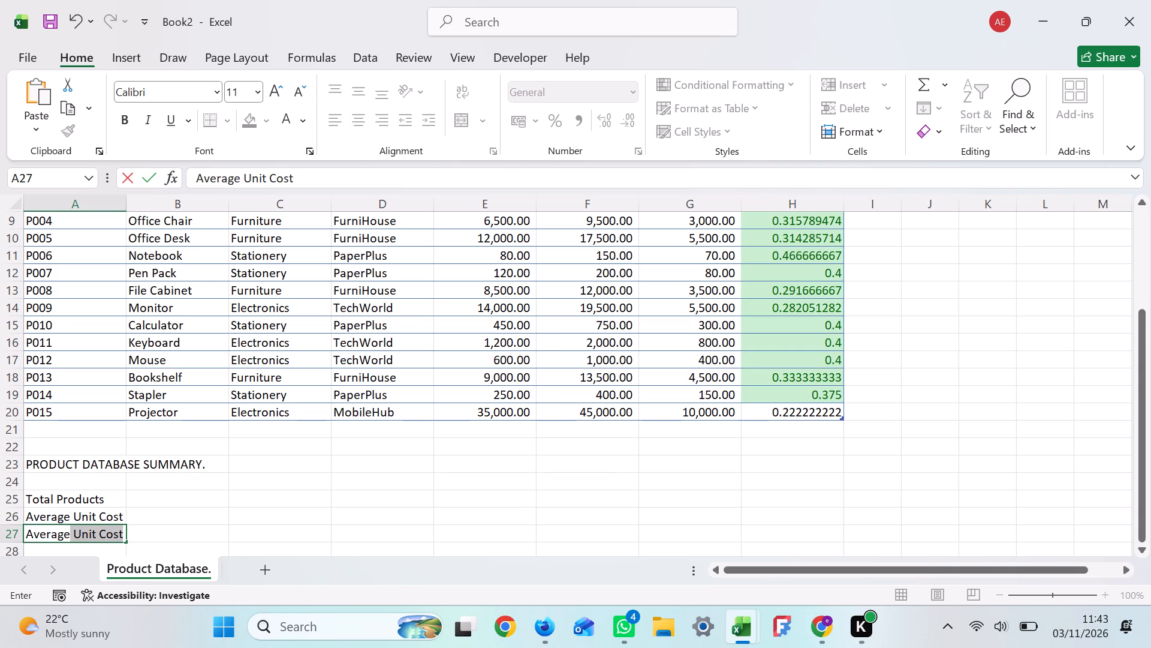
key(space)
key(s)
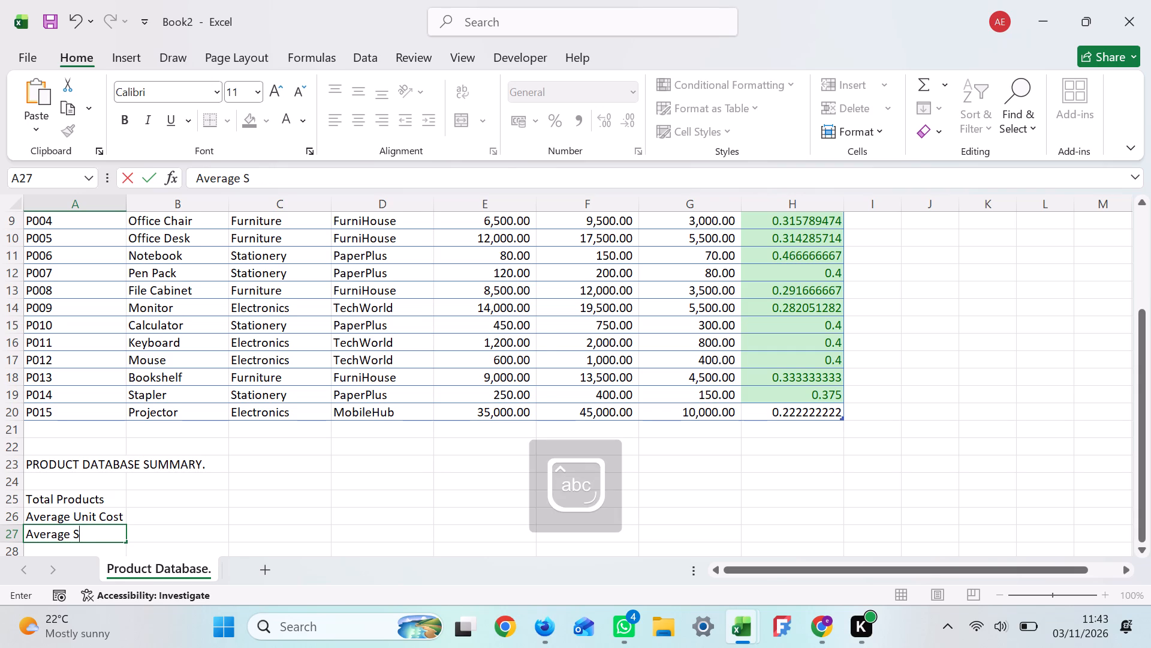
key(e)
text(ll)
text(ing)
key(space)
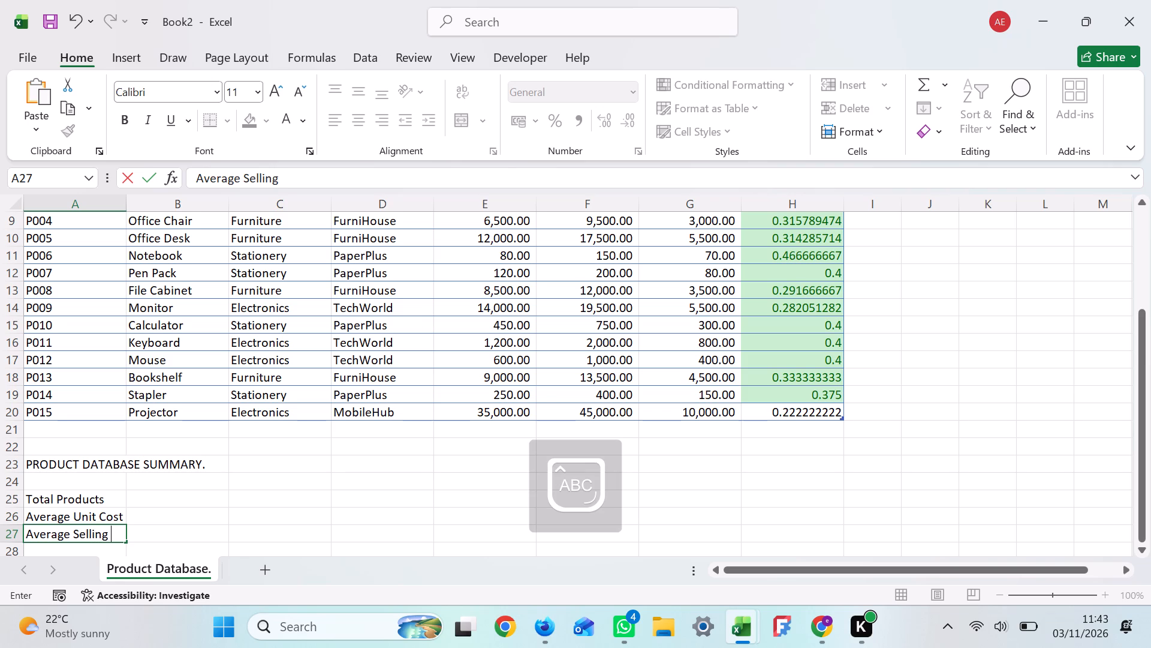
key(c)
key(BackSpace)
key(p)
key(r)
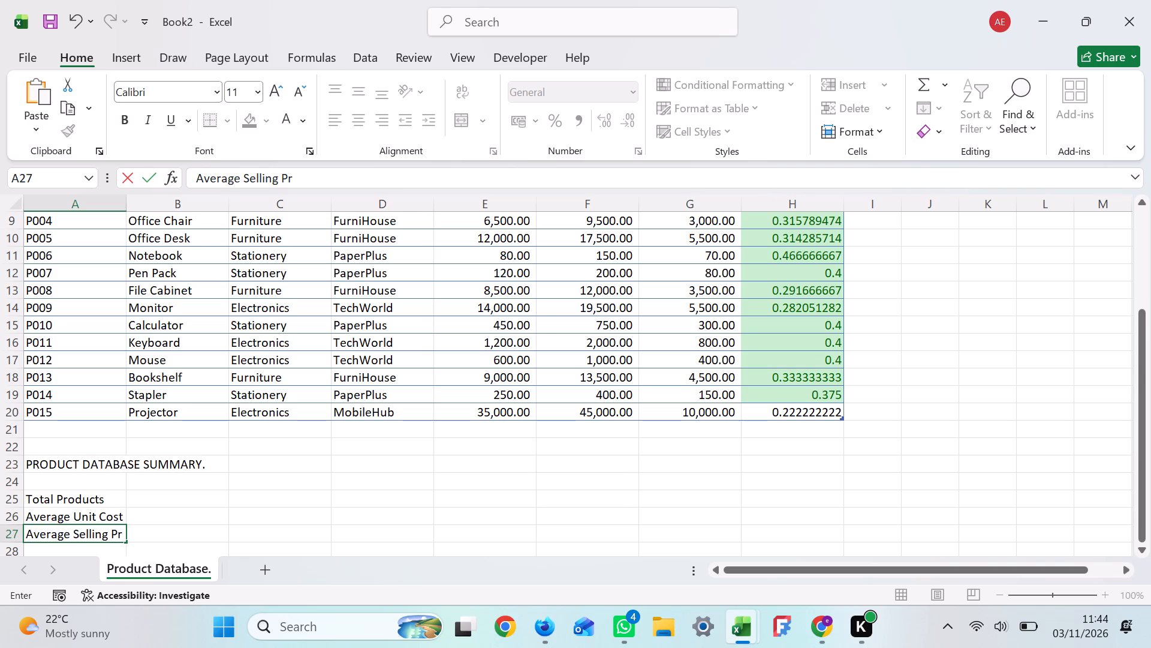
key(i)
key(c)
key(e)
key(Return)
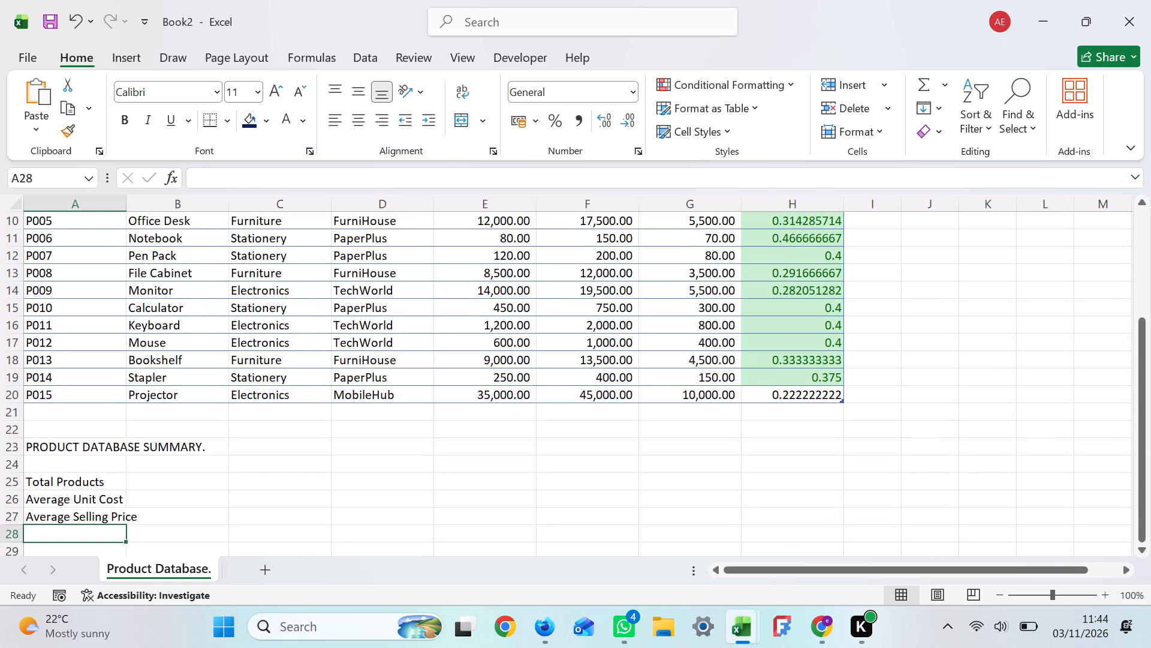
Enter the summary label "Highest Selling Price" in cell A28, directly below Average Selling Price.
key(h)
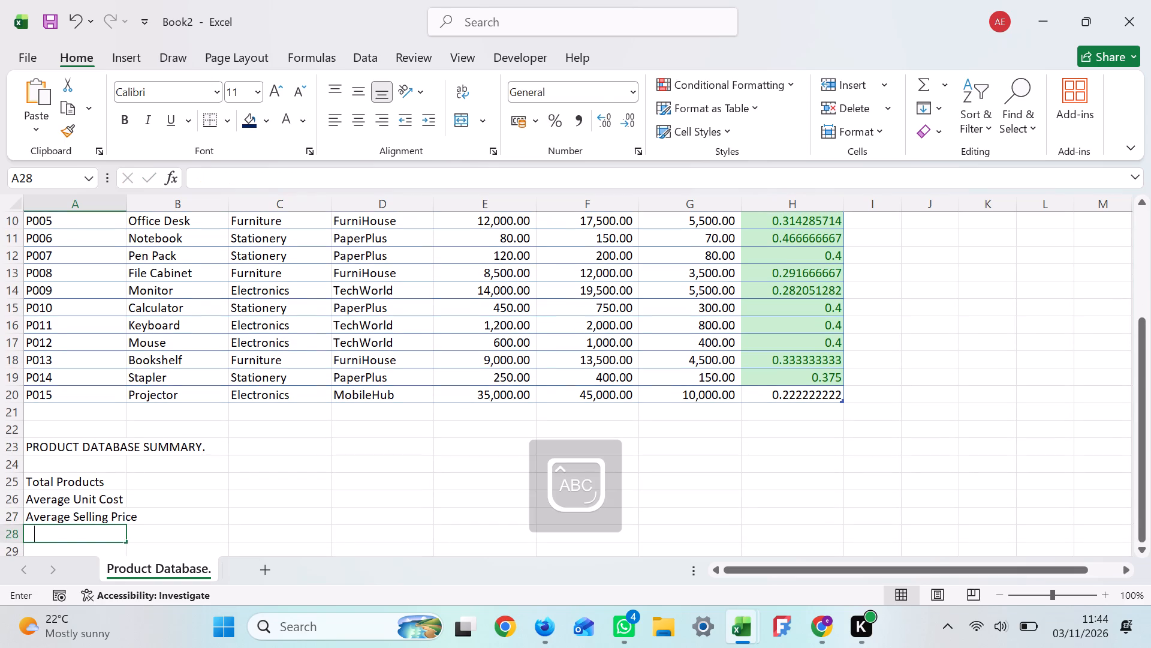
text(ighe)
text(st)
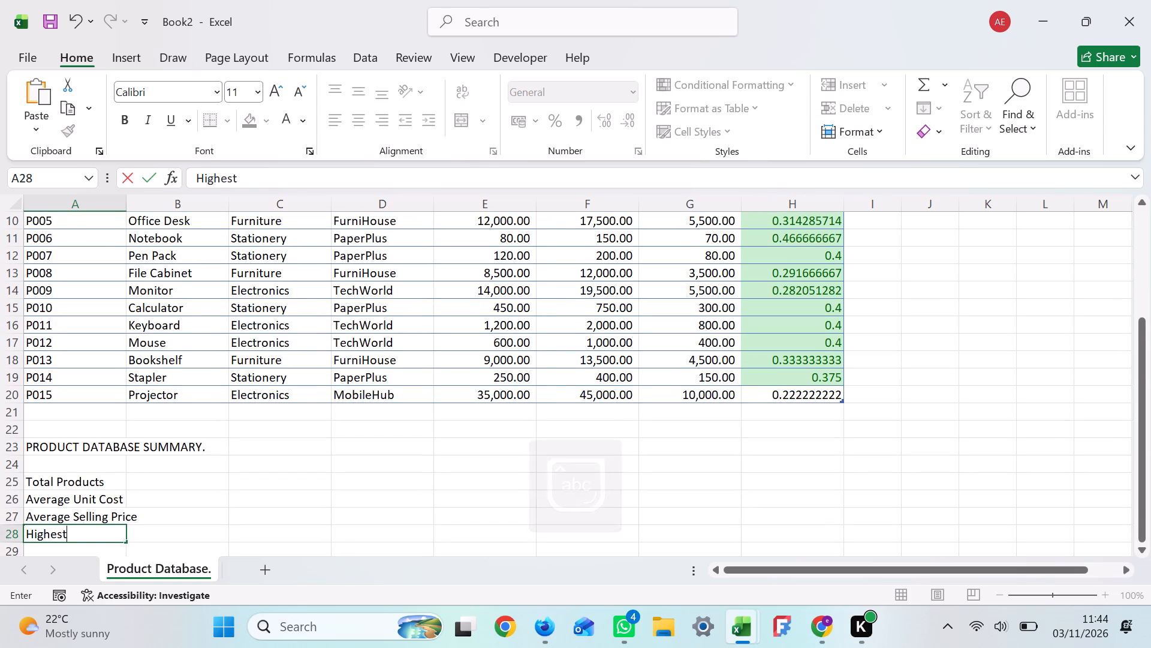
key(space)
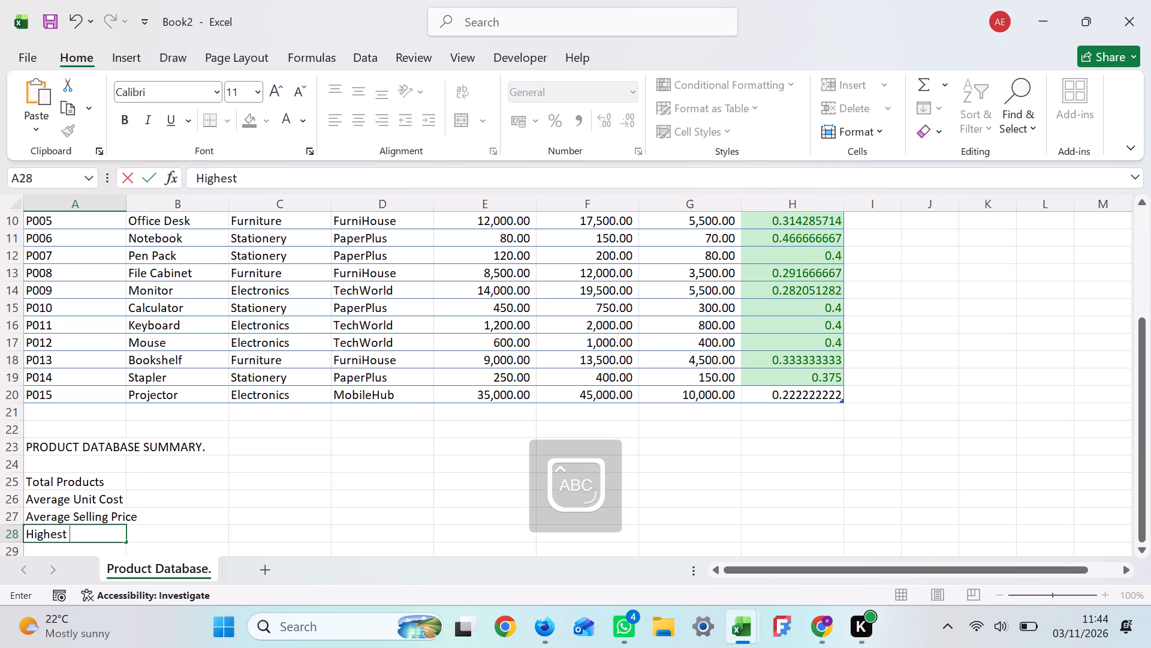
key(s)
key(e)
text(ll)
text(ing)
key(space)
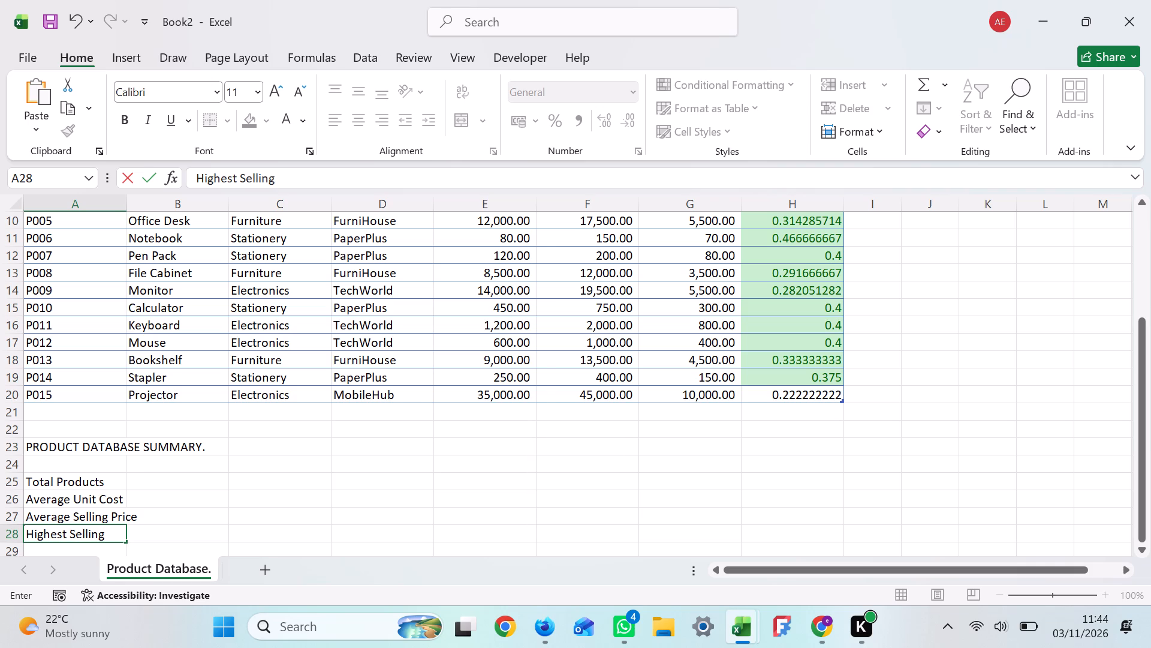
key(p)
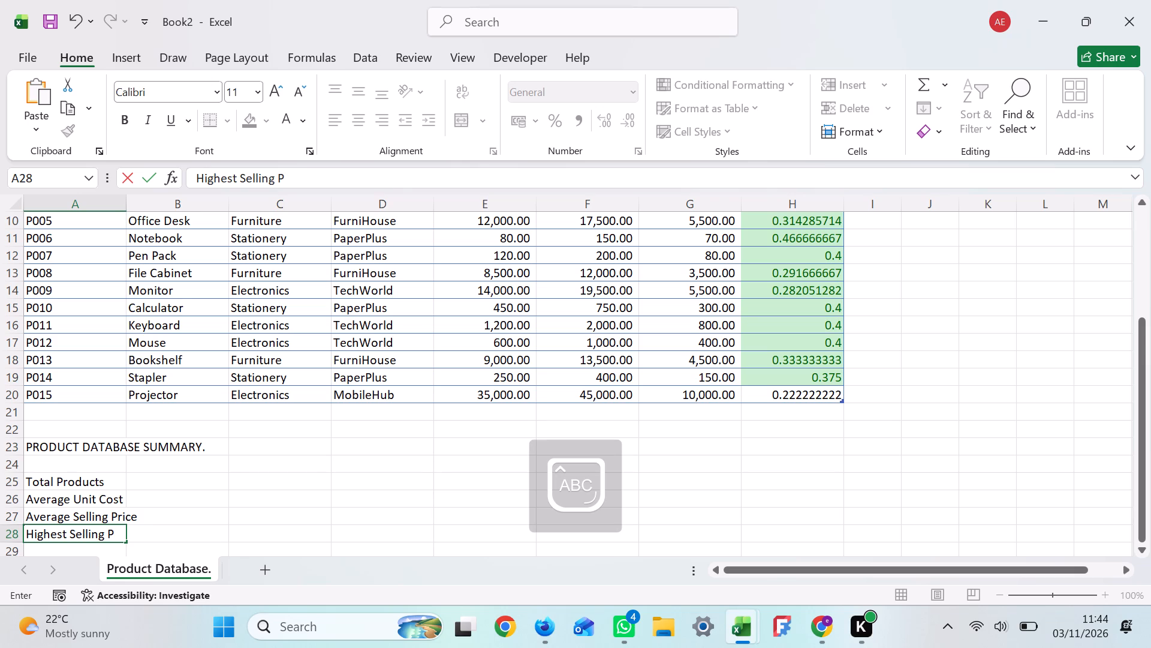
text(ric)
key(e)
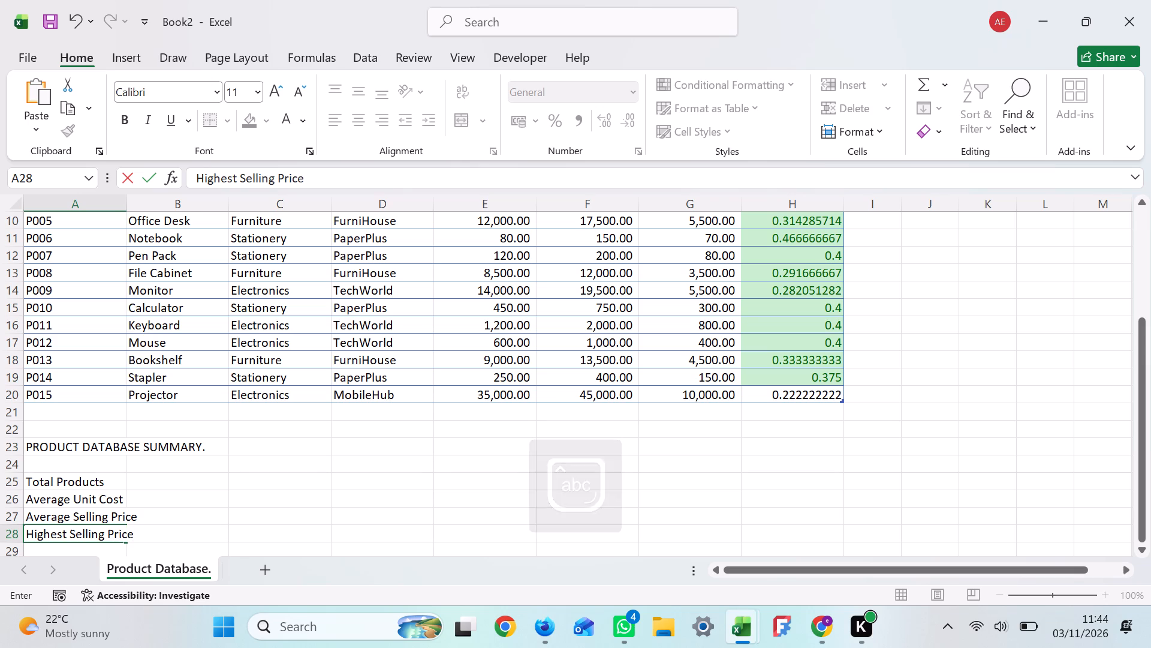
key(Return)
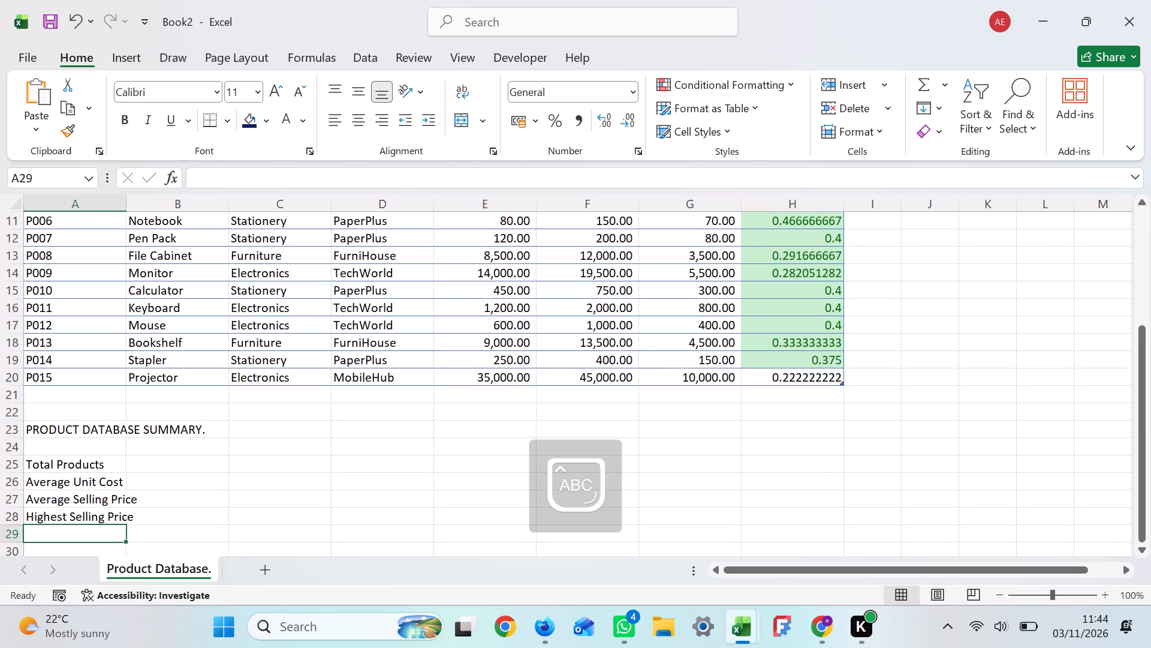
Enter the summary label "Lowest Selling Price" in cell A29, directly below Highest Selling Price.
key(l)
key(o)
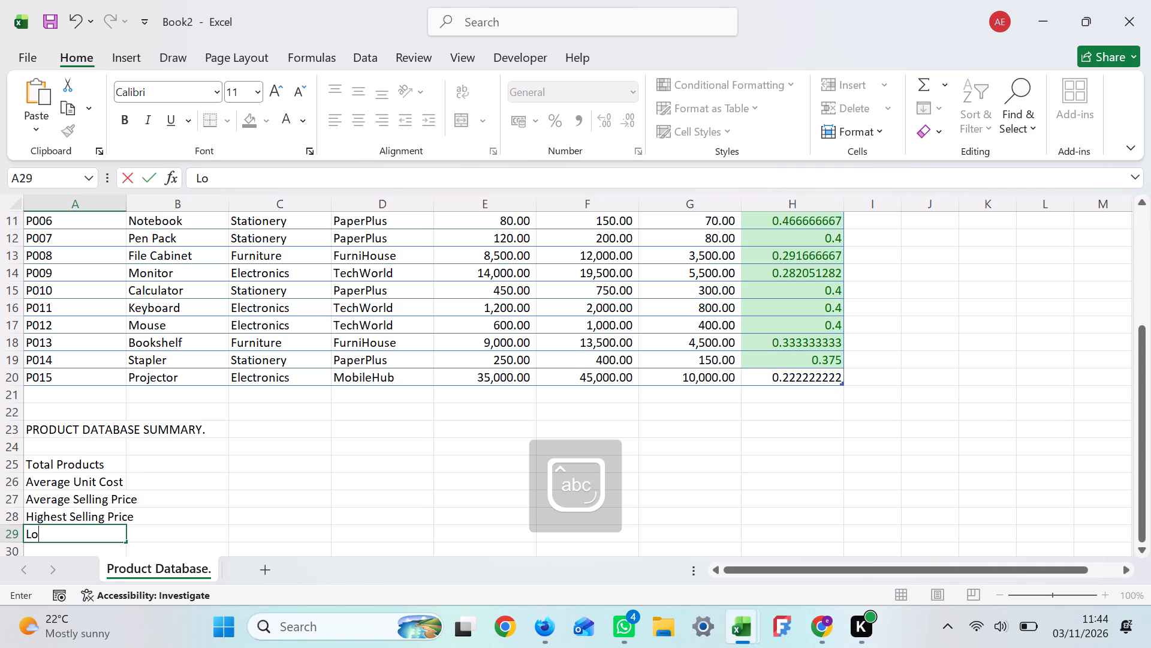
text(west)
key(space)
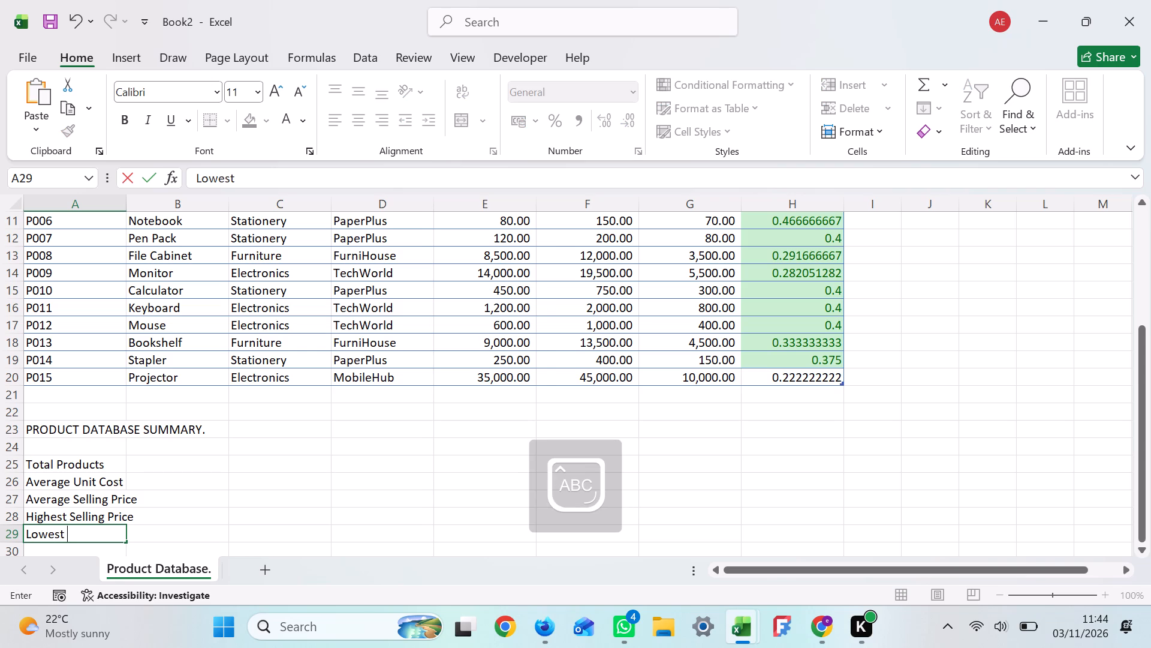
key(s)
key(e)
text(lli)
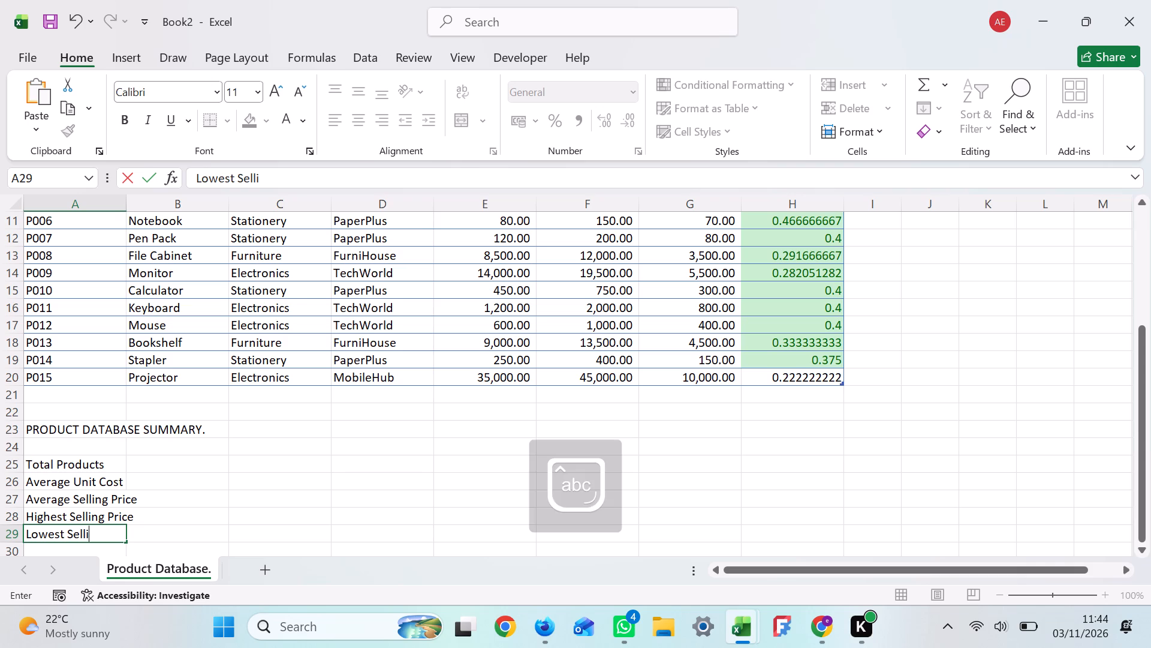
text(ng)
key(space)
key(p)
text(rice)
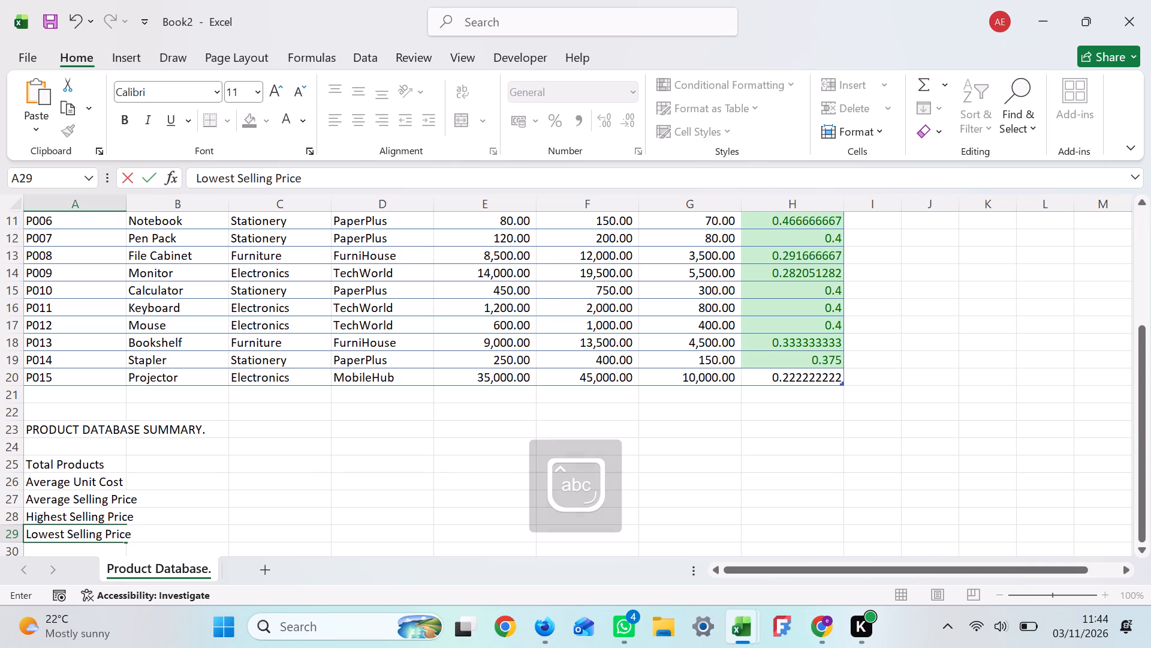
key(Return)
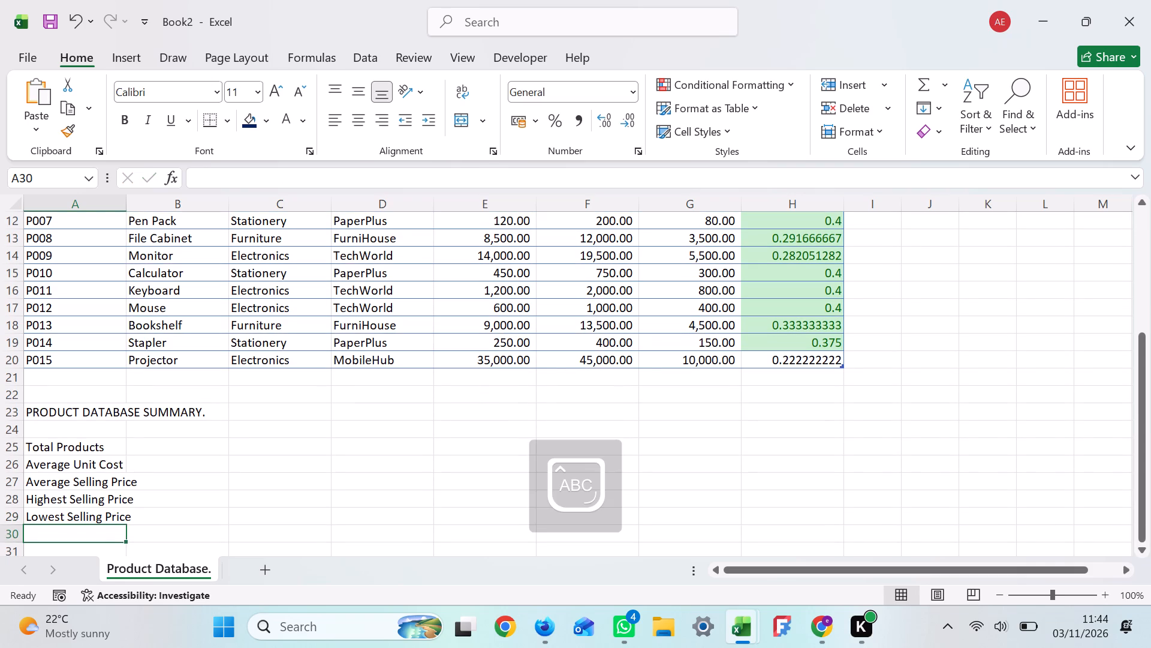
Enter the summary label "Average Profit Margin" in cell A30, directly below Lowest Selling Price.
key(a)
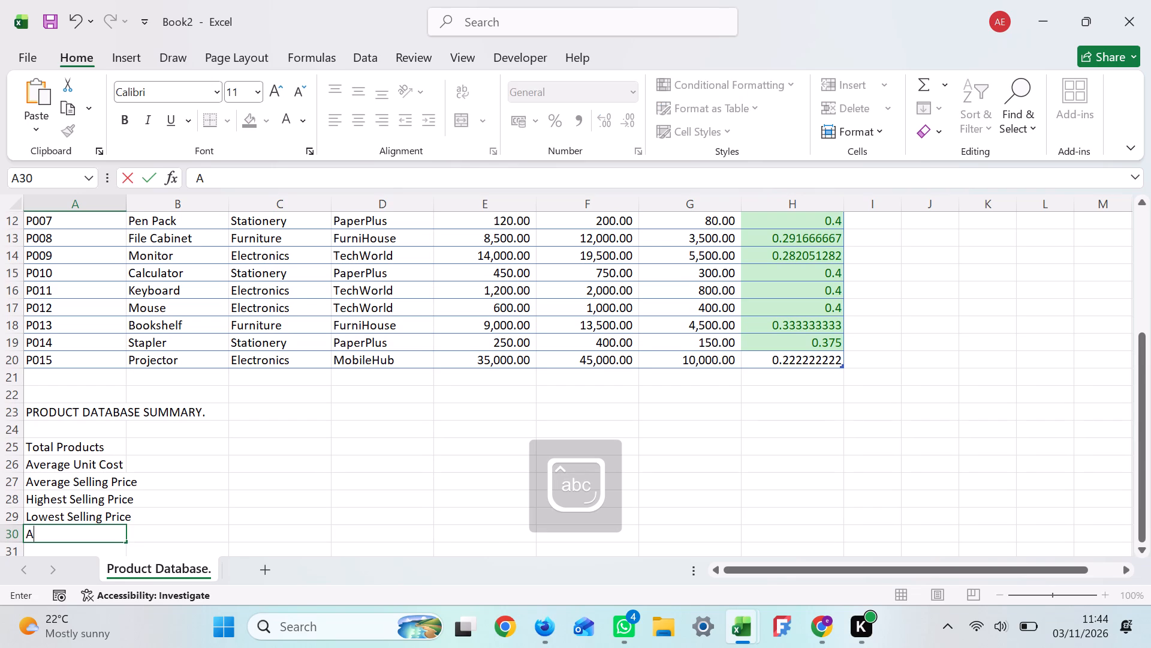
text(verag)
key(e)
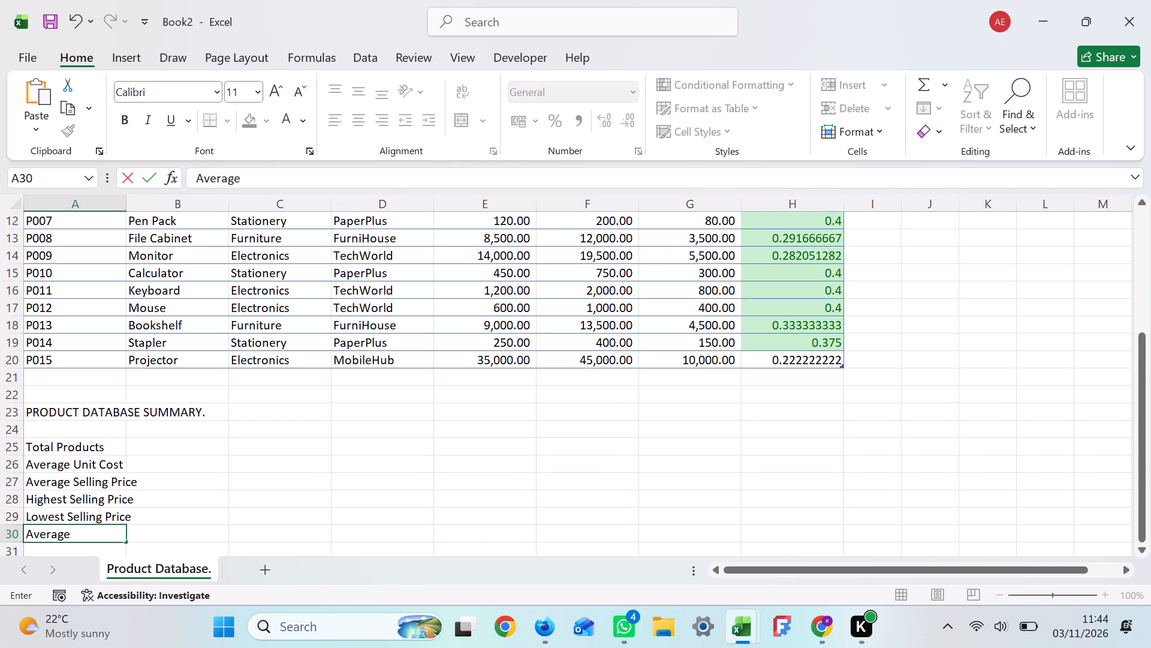
key(space)
key(p)
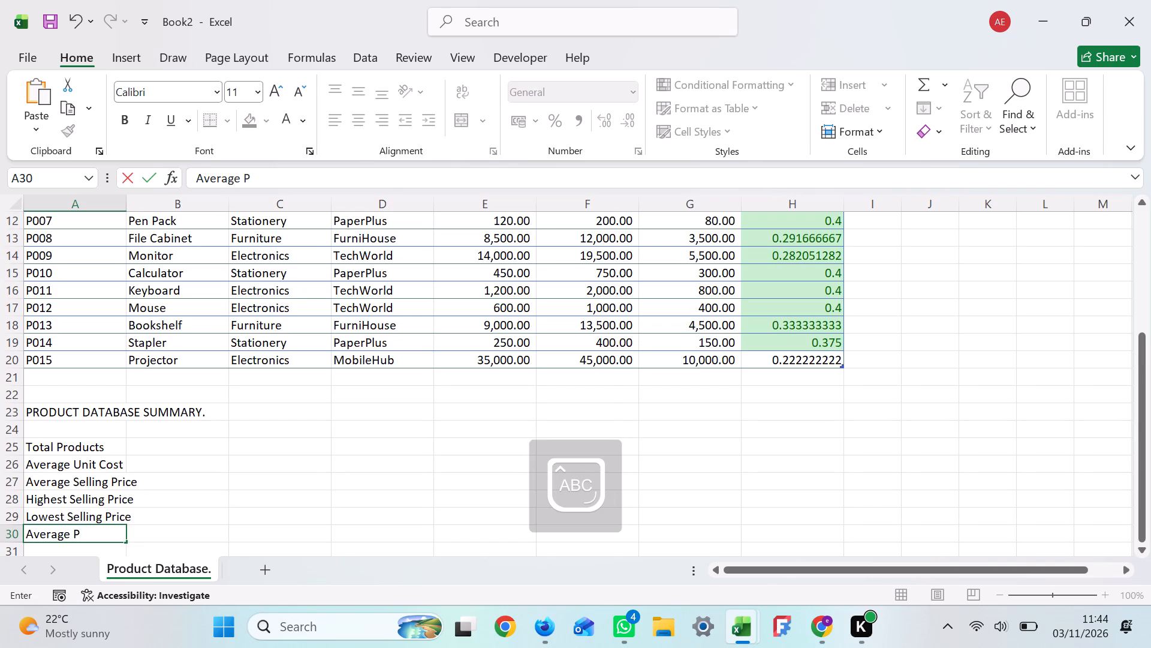
text(rofit)
key(space)
key(m)
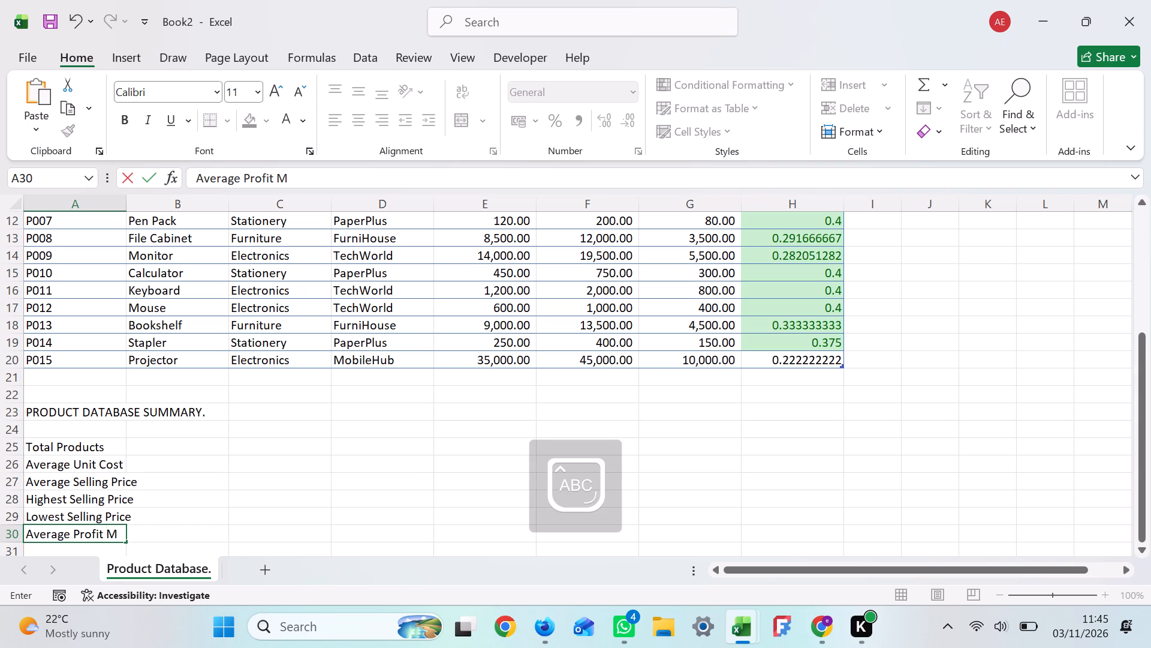
text(argin)
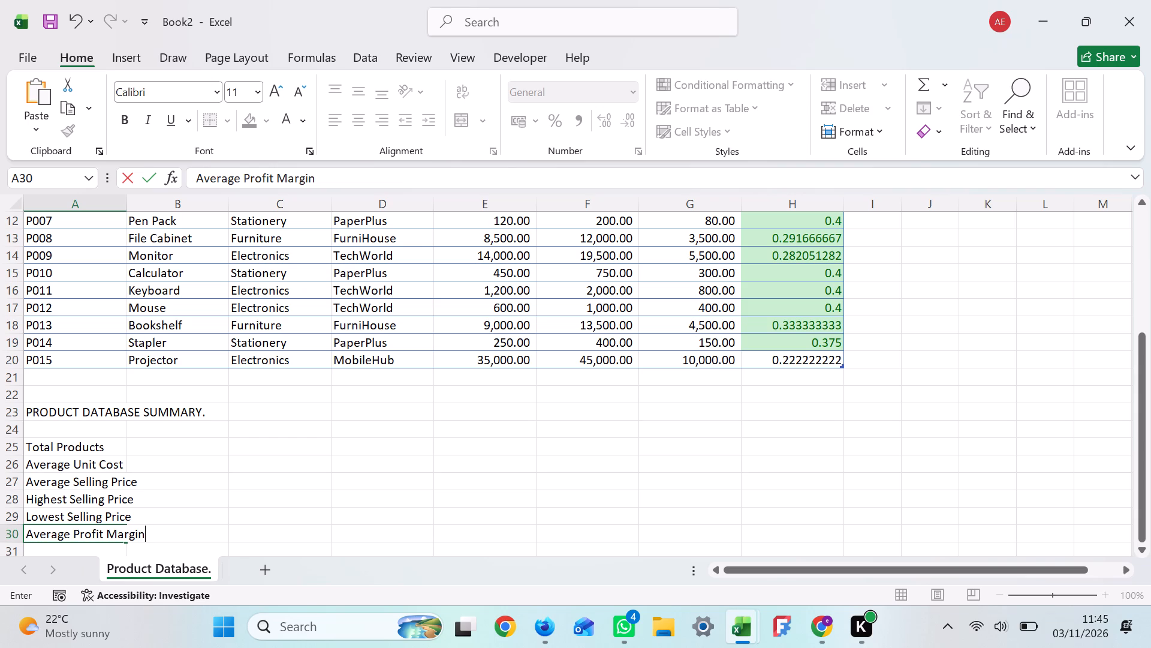
Widen column A until the longest summary label, Average Profit Margin, fits inside the column.
click(125, 208)
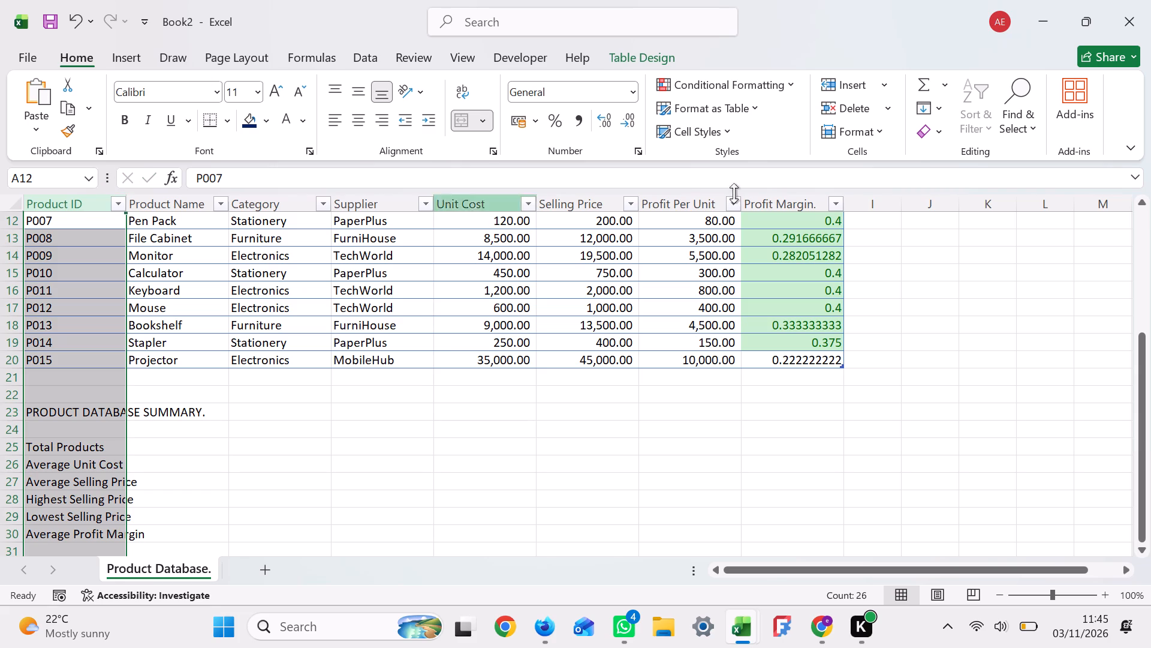
click(1140, 216)
click(1140, 216)
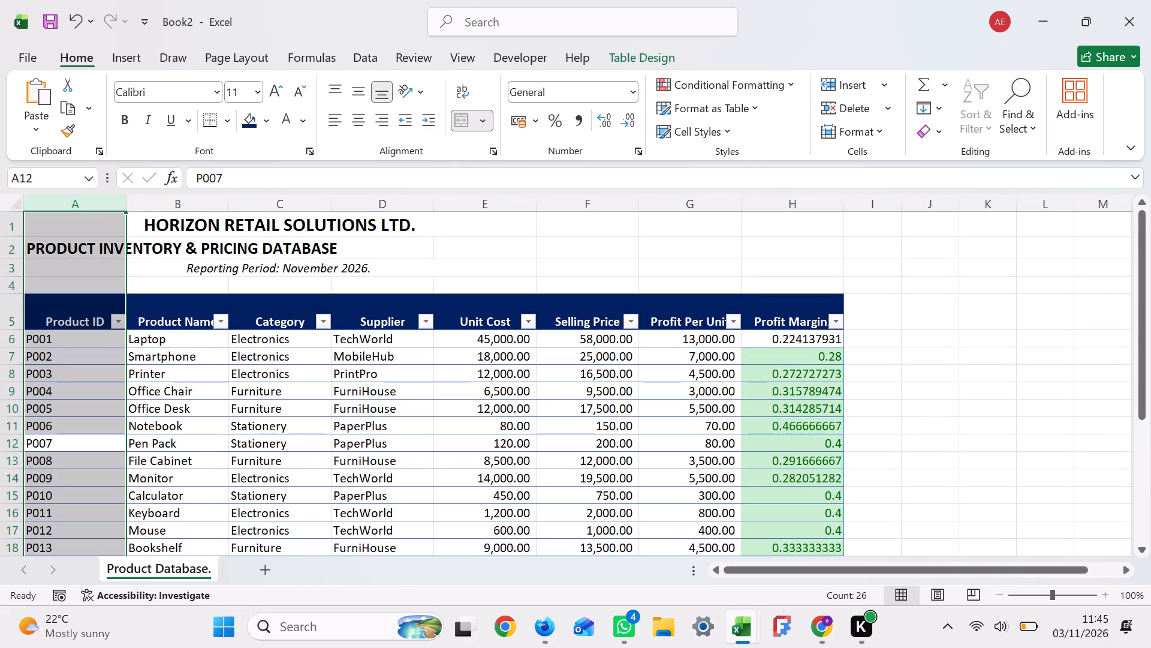
drag(125, 206, 137, 206)
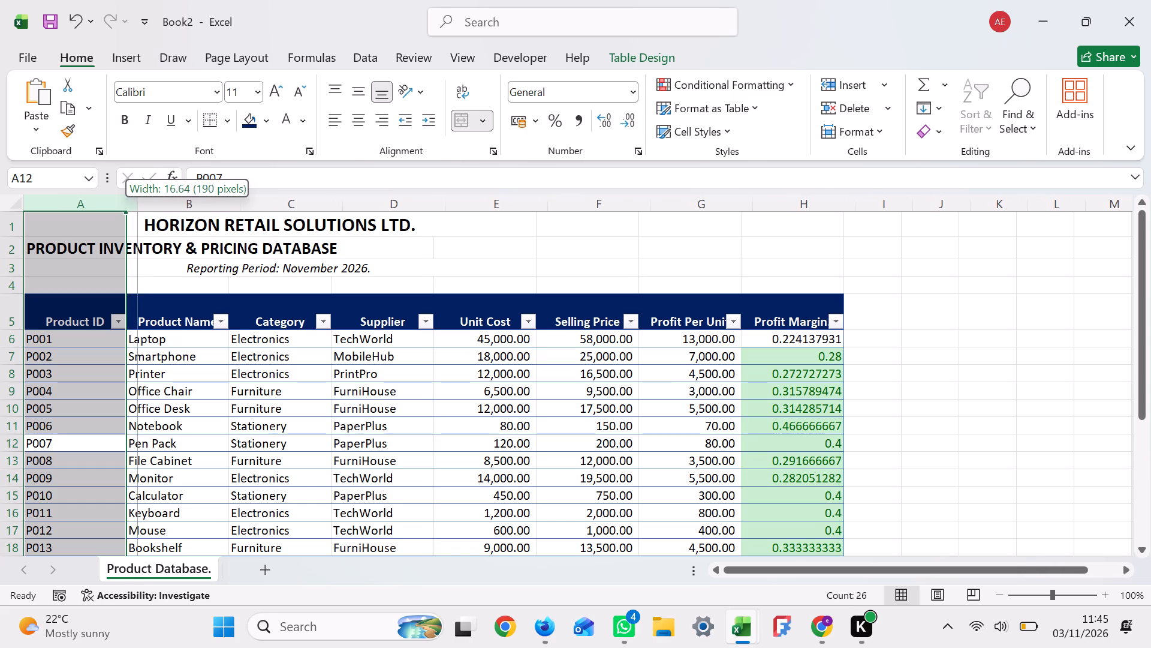
drag(137, 206, 149, 207)
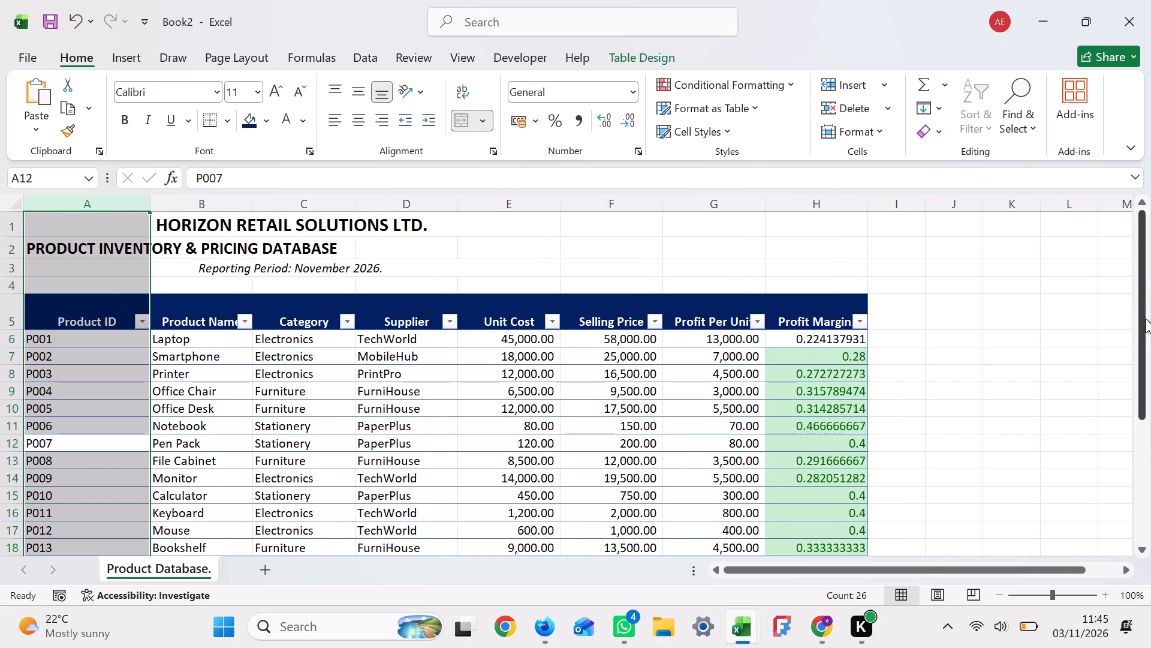
drag(1146, 320, 1150, 463)
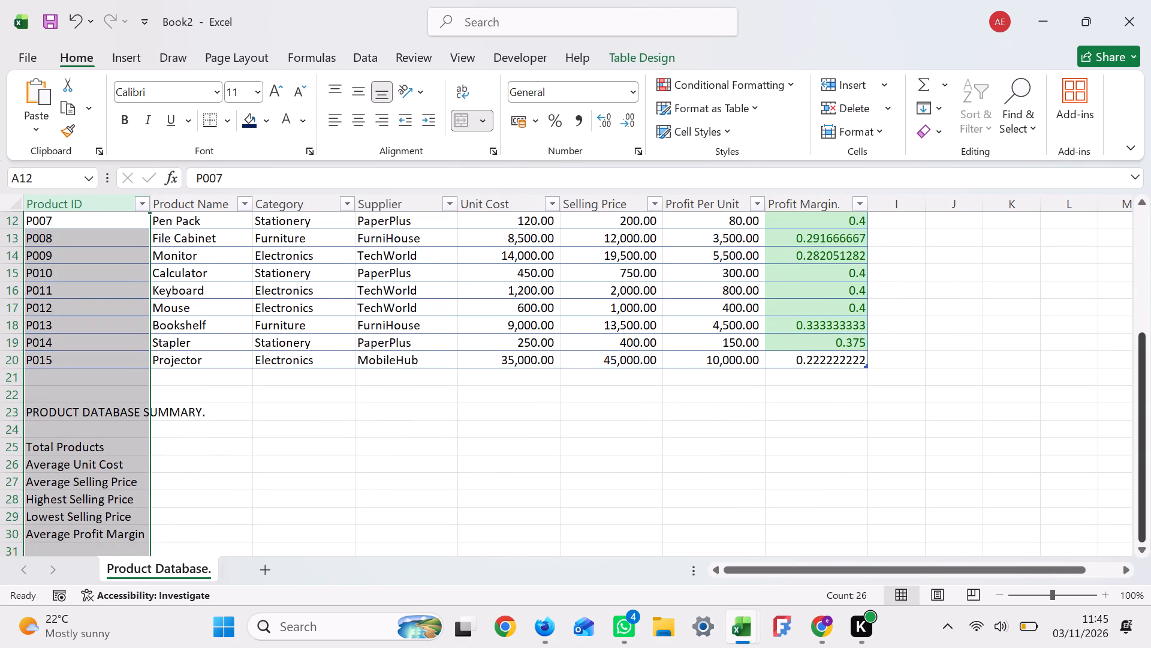
click(339, 485)
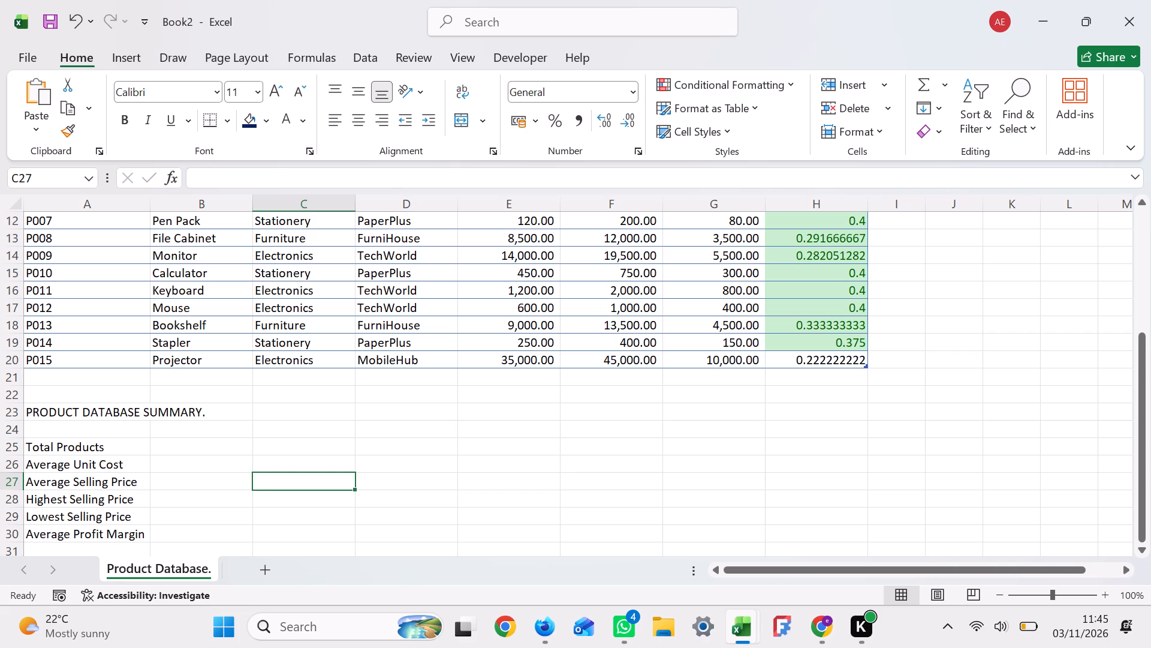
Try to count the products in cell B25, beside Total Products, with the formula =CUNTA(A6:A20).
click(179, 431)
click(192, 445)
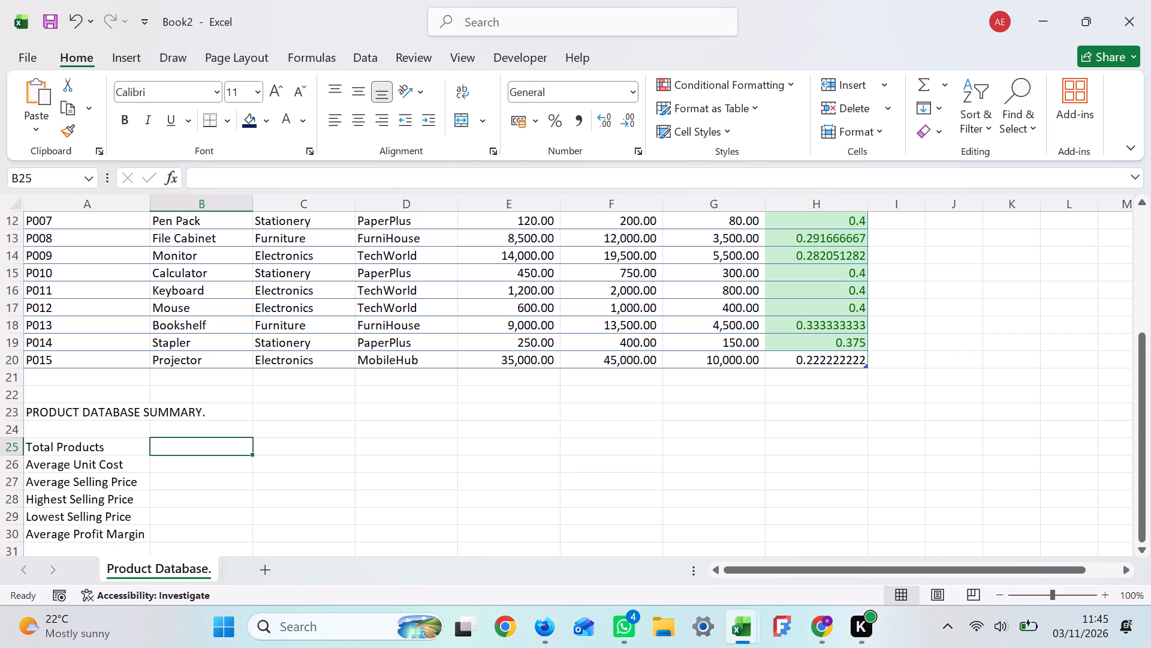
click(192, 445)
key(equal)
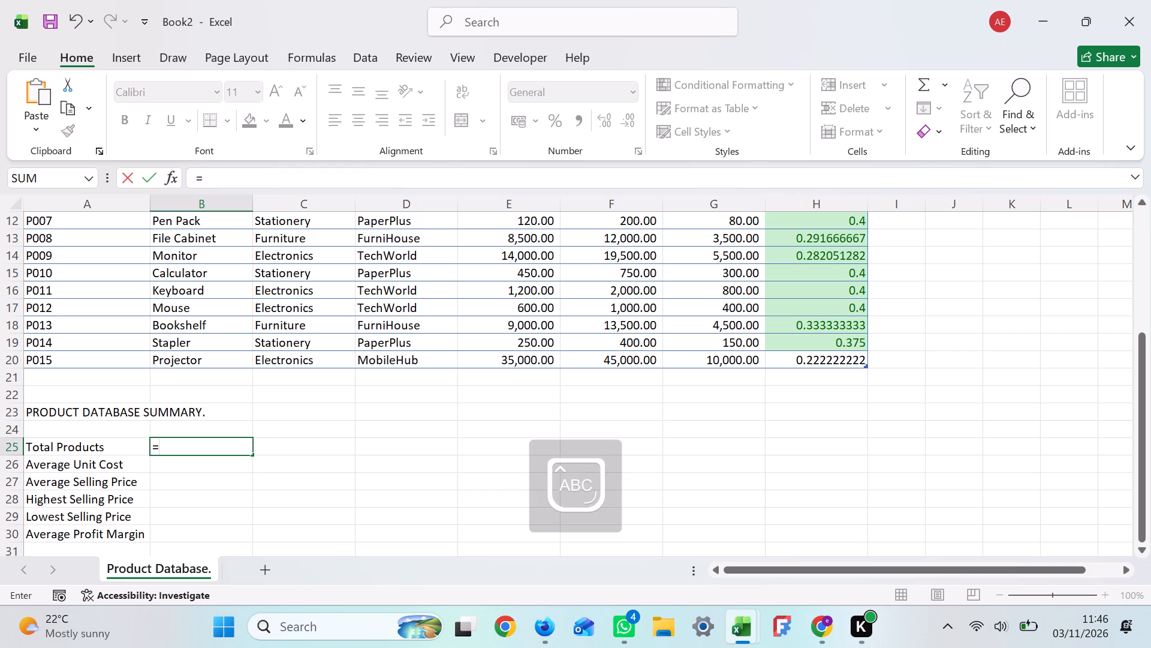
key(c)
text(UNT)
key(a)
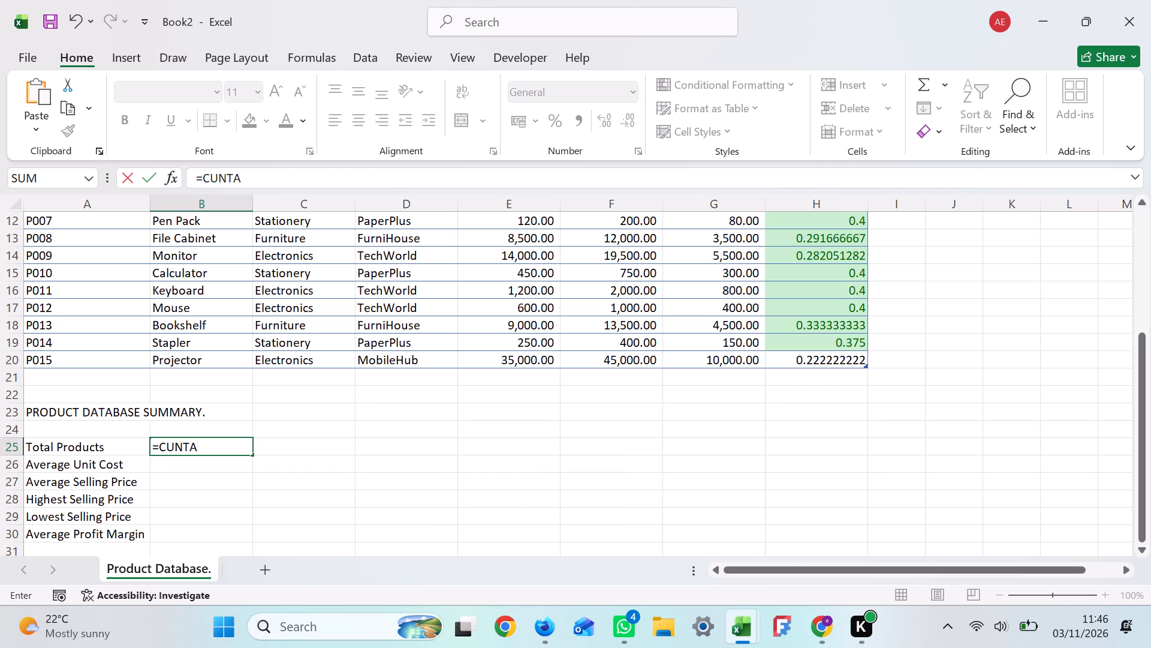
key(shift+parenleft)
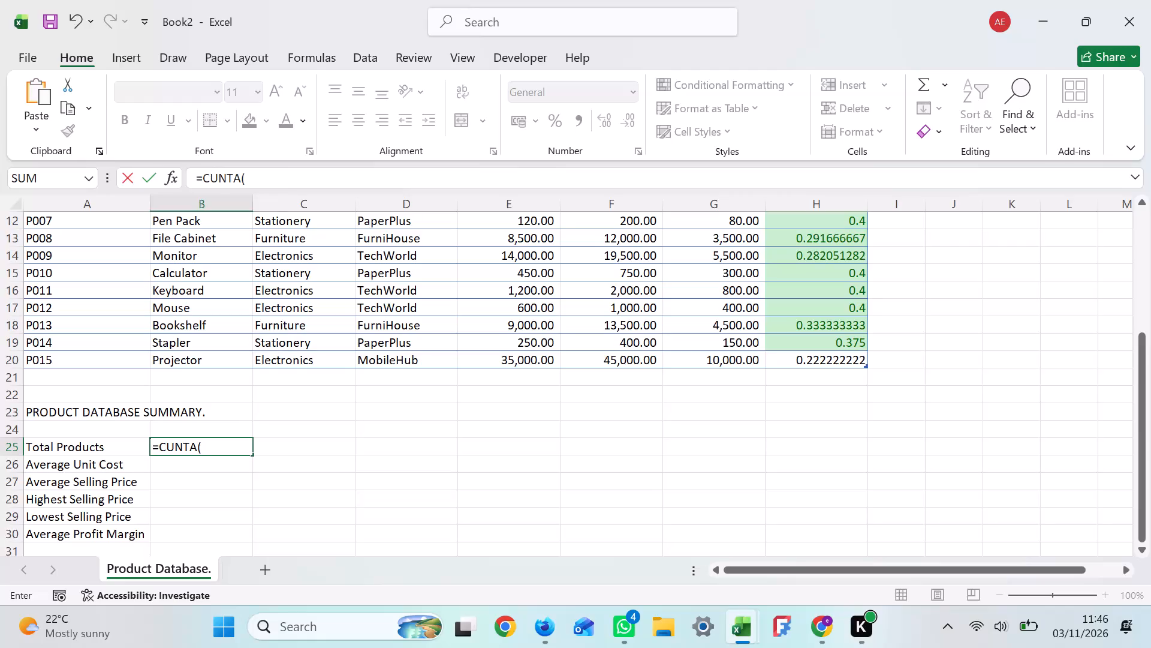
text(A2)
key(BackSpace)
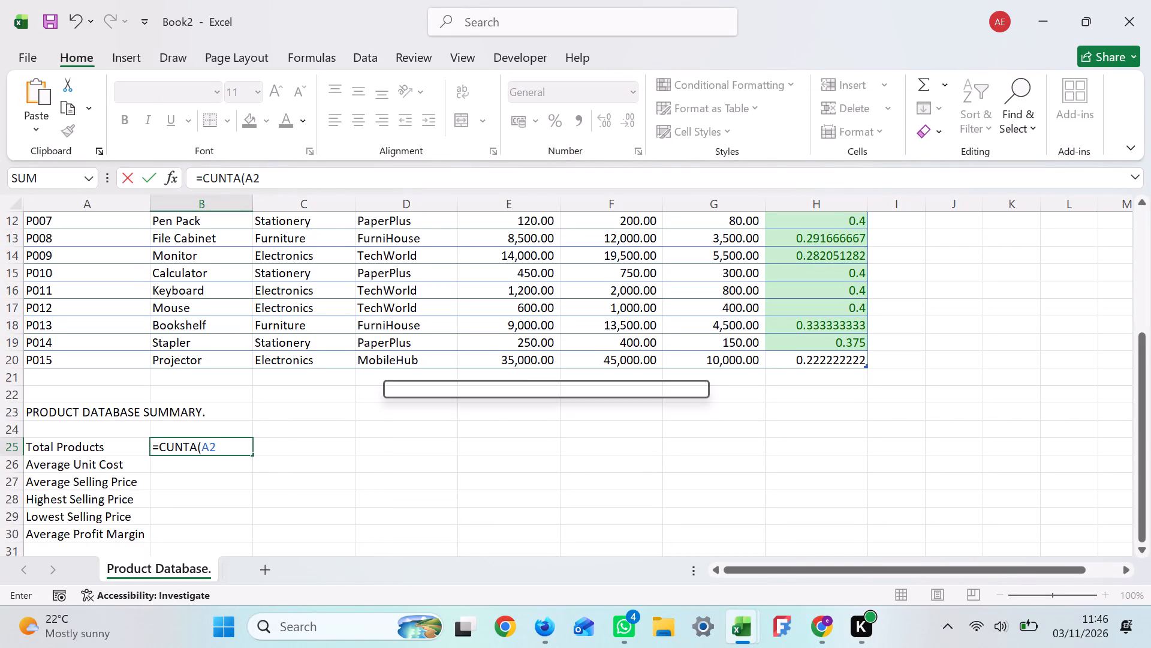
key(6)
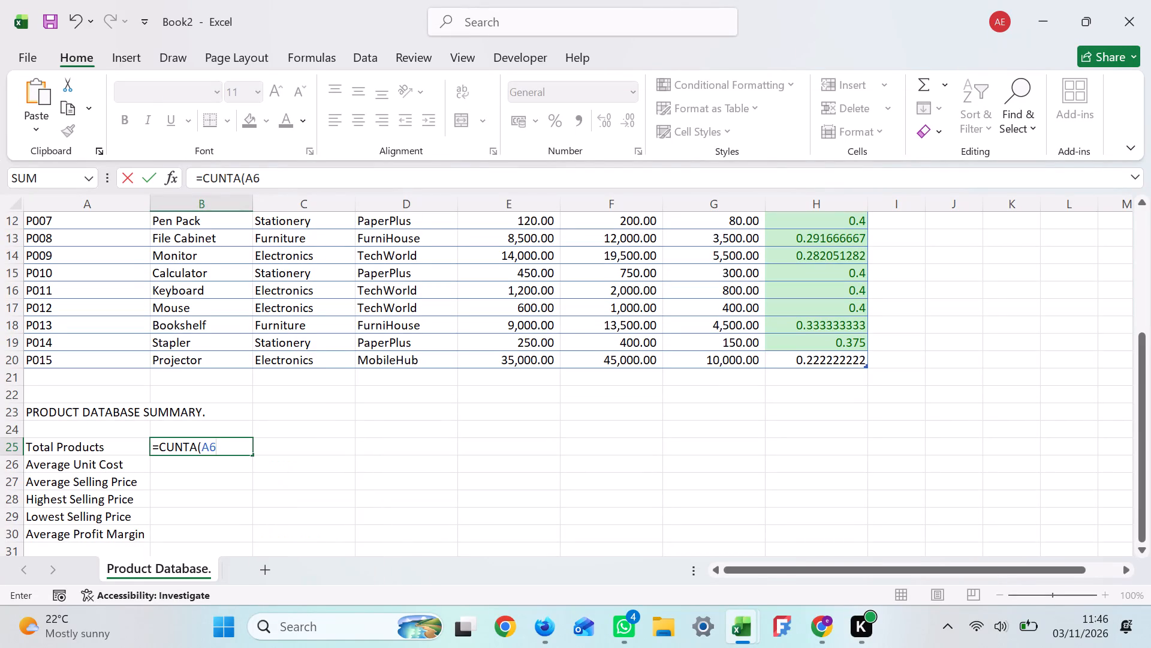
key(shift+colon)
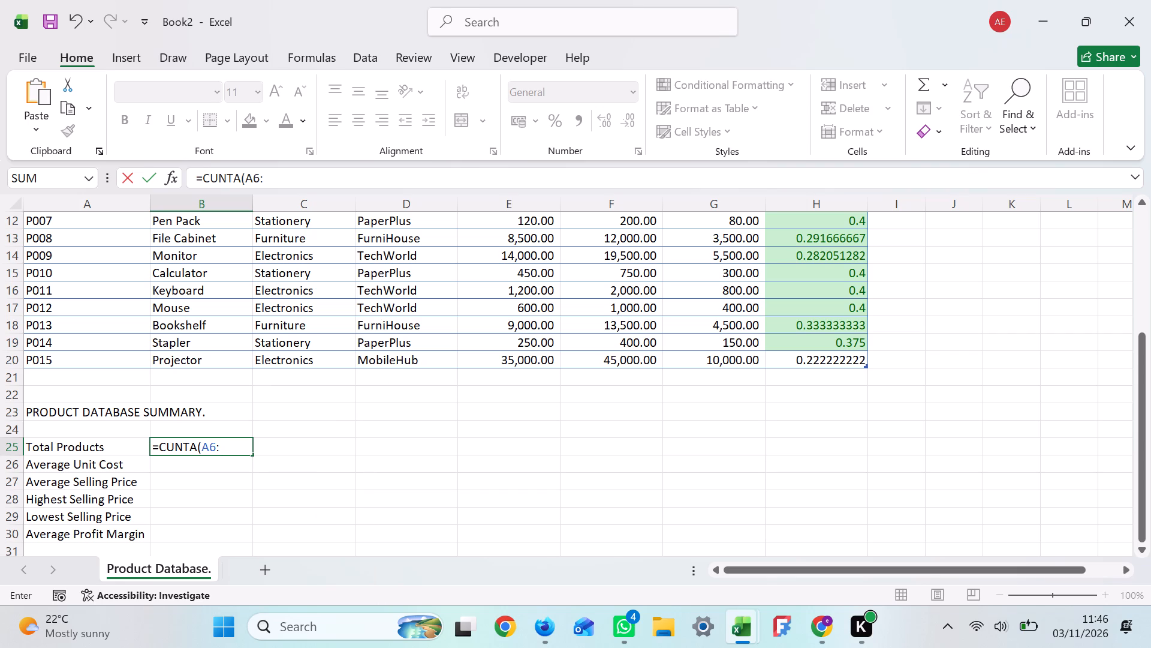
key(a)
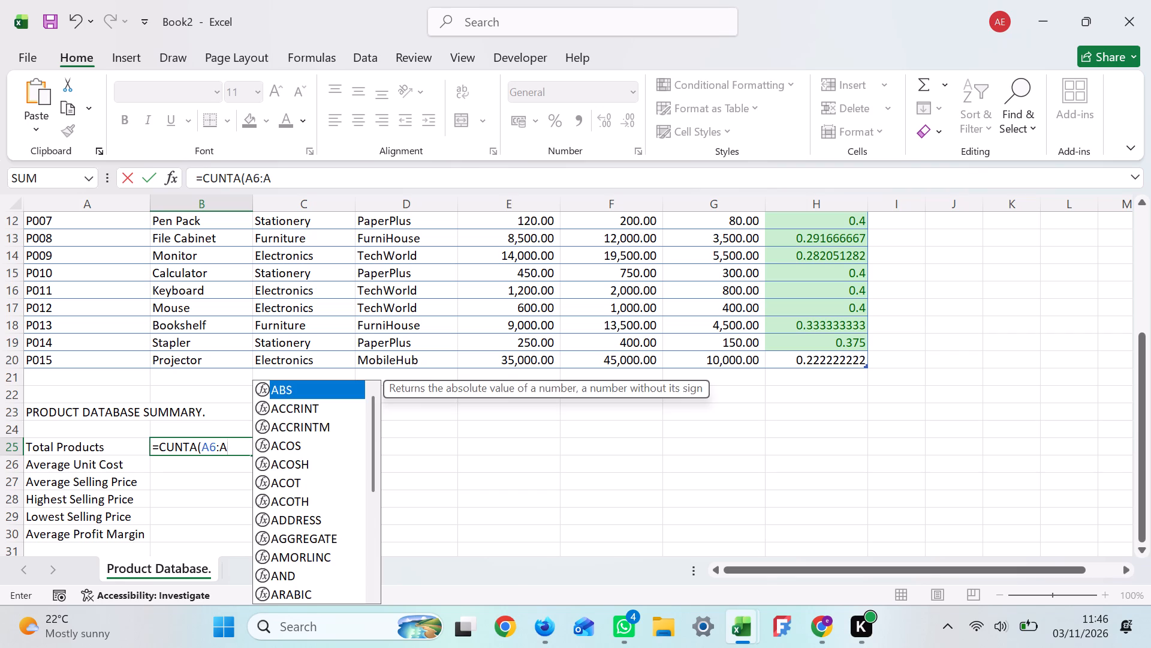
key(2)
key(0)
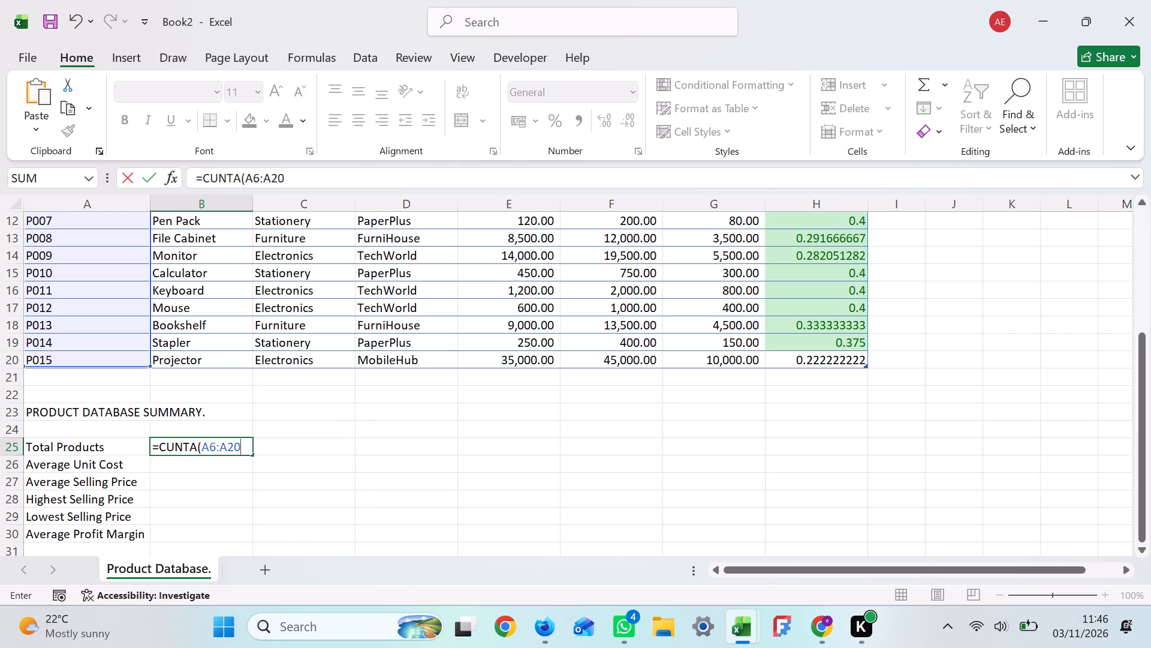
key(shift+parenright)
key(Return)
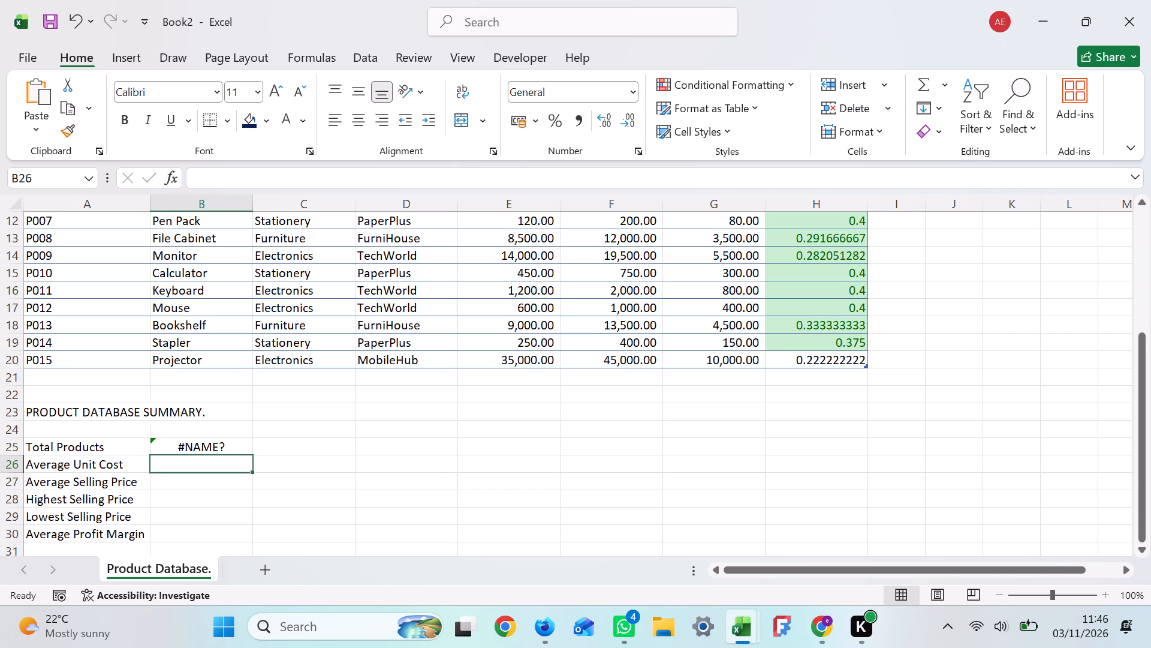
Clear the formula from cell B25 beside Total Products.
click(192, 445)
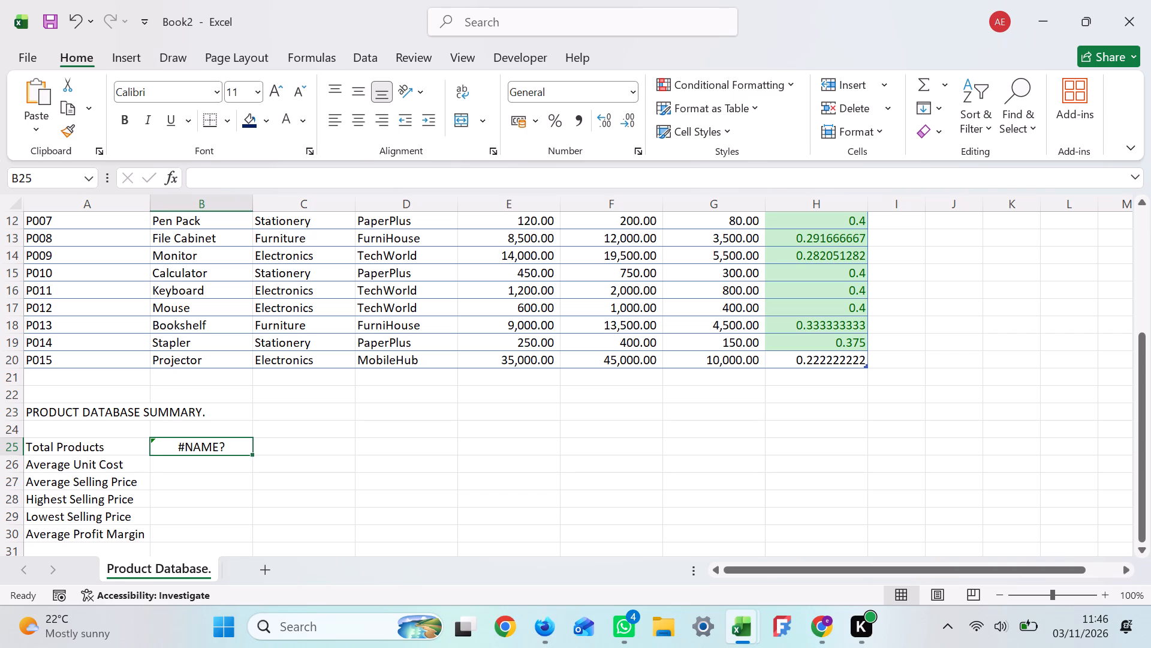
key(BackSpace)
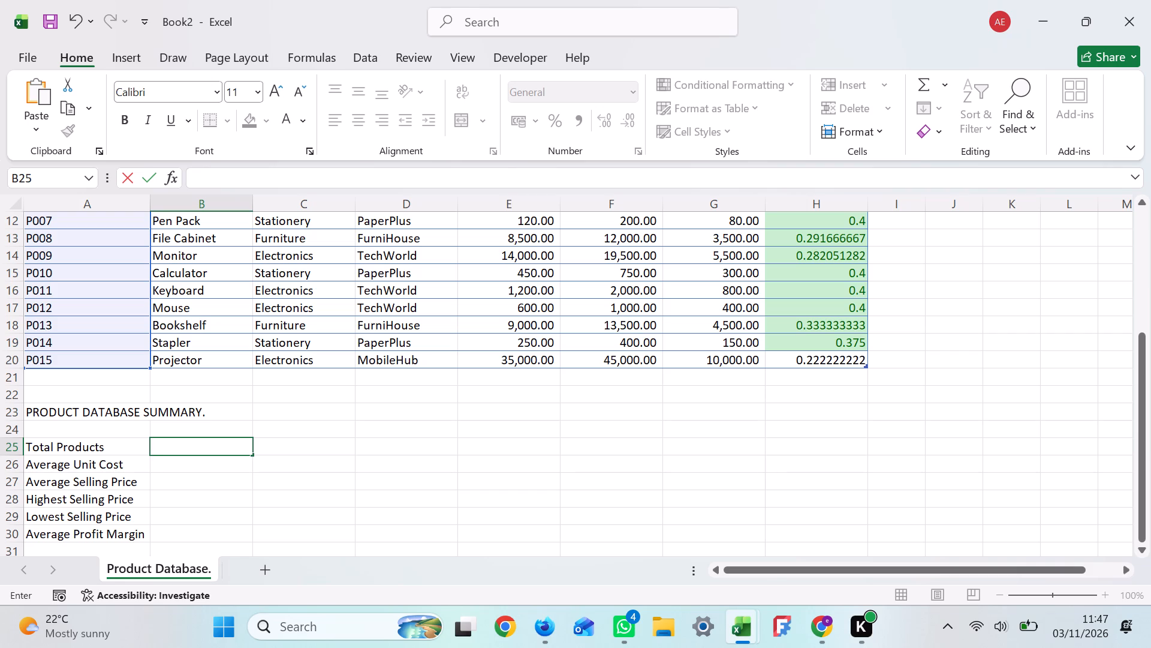
Enter the formula =AVERAGE(E6:E20) in cell B26, beside Average Unit Cost.
click(183, 466)
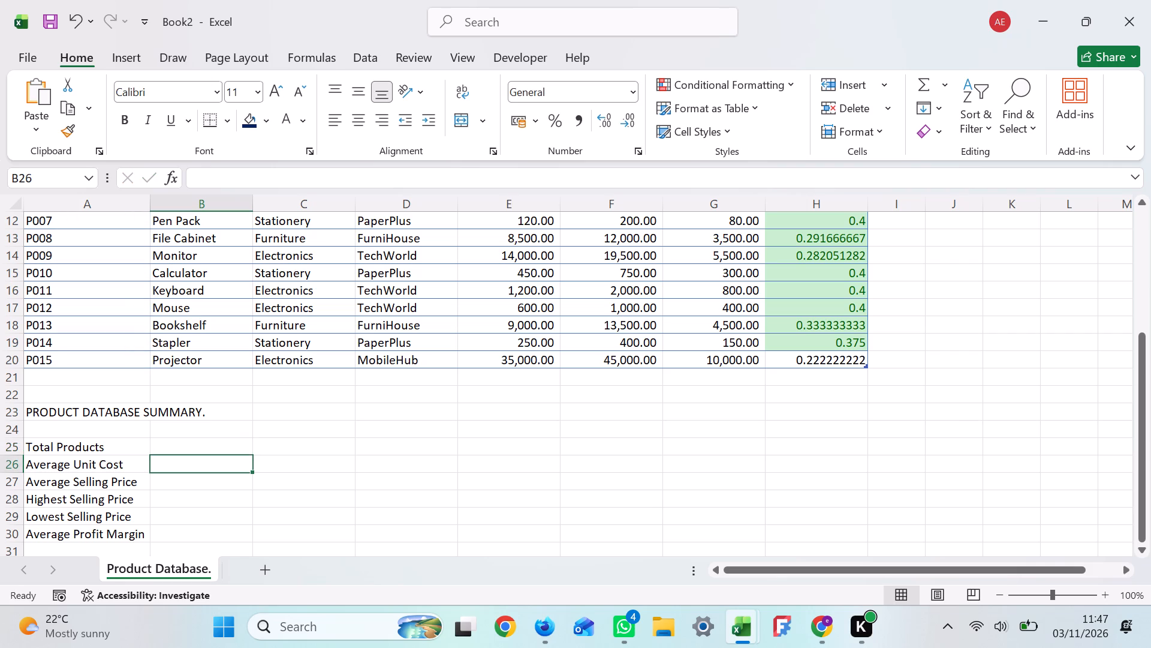
key(equal)
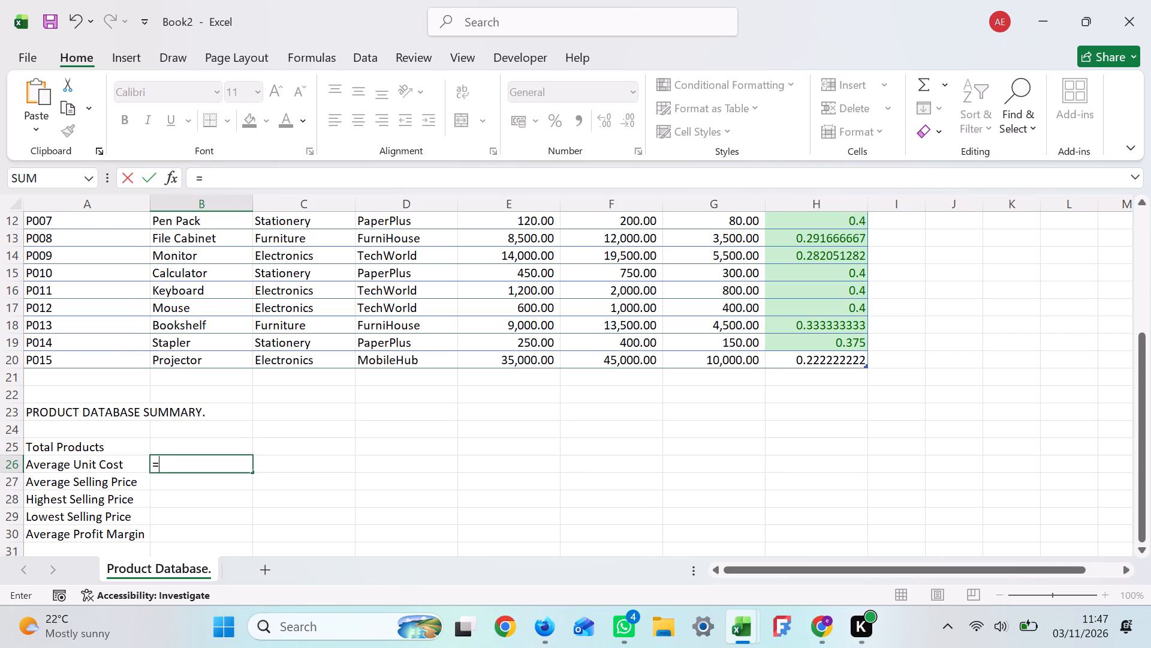
key(a)
text(VER)
key(a)
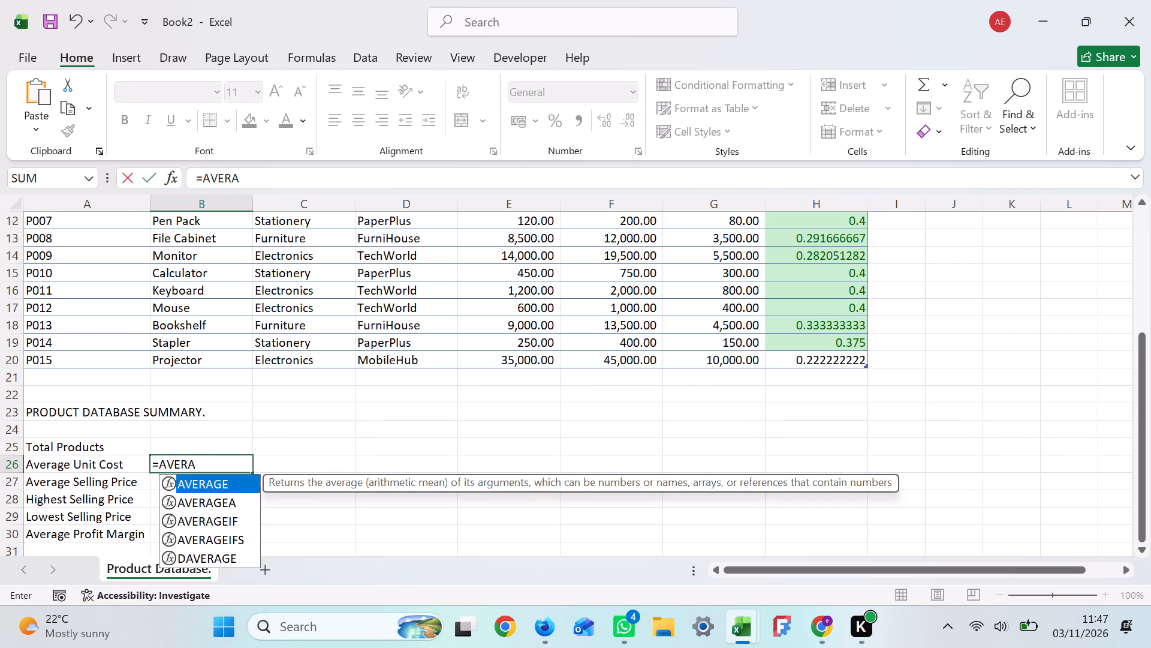
text(GE)
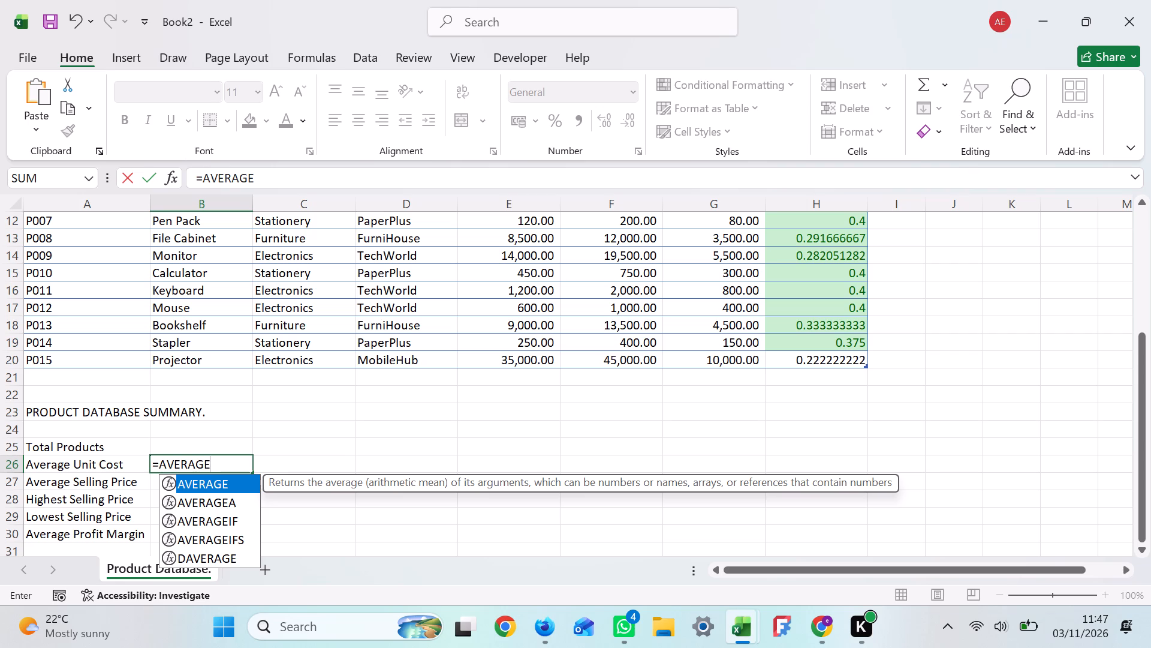
key(shift+parenleft)
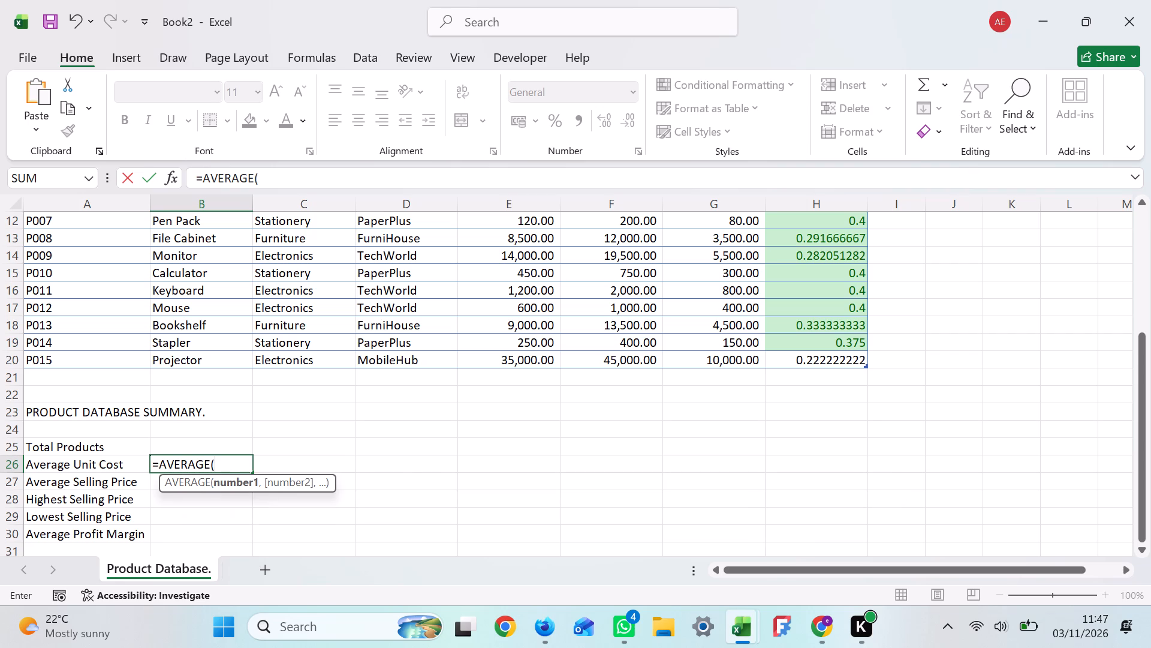
text(E6)
key(shift+colon)
key(e)
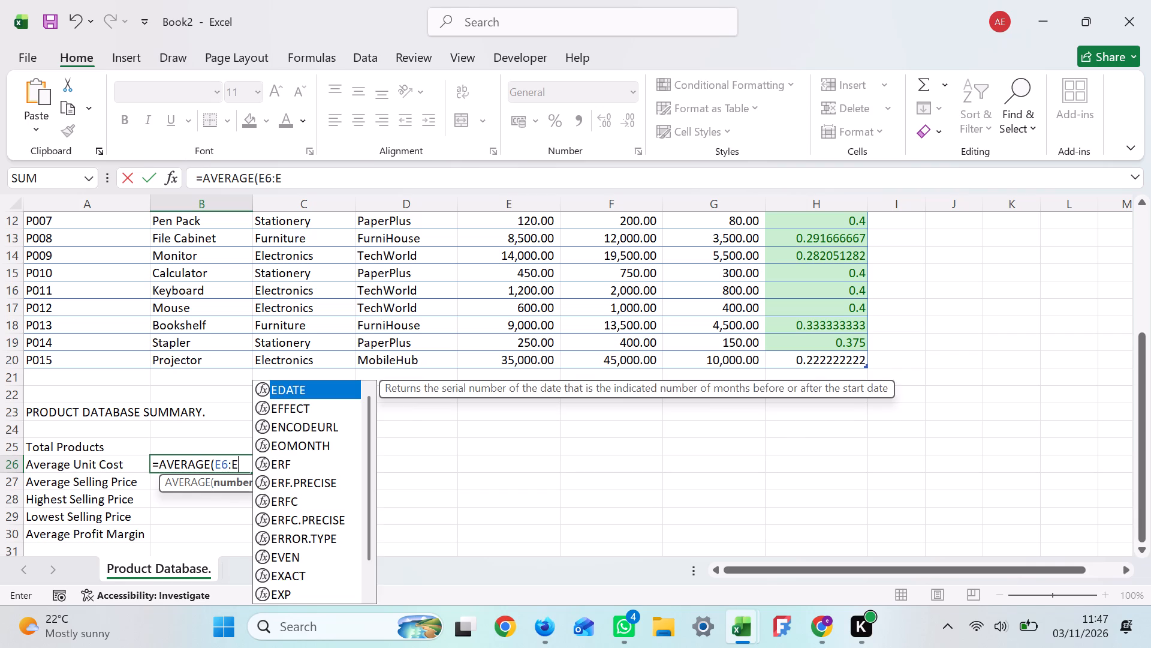
key(2)
key(0)
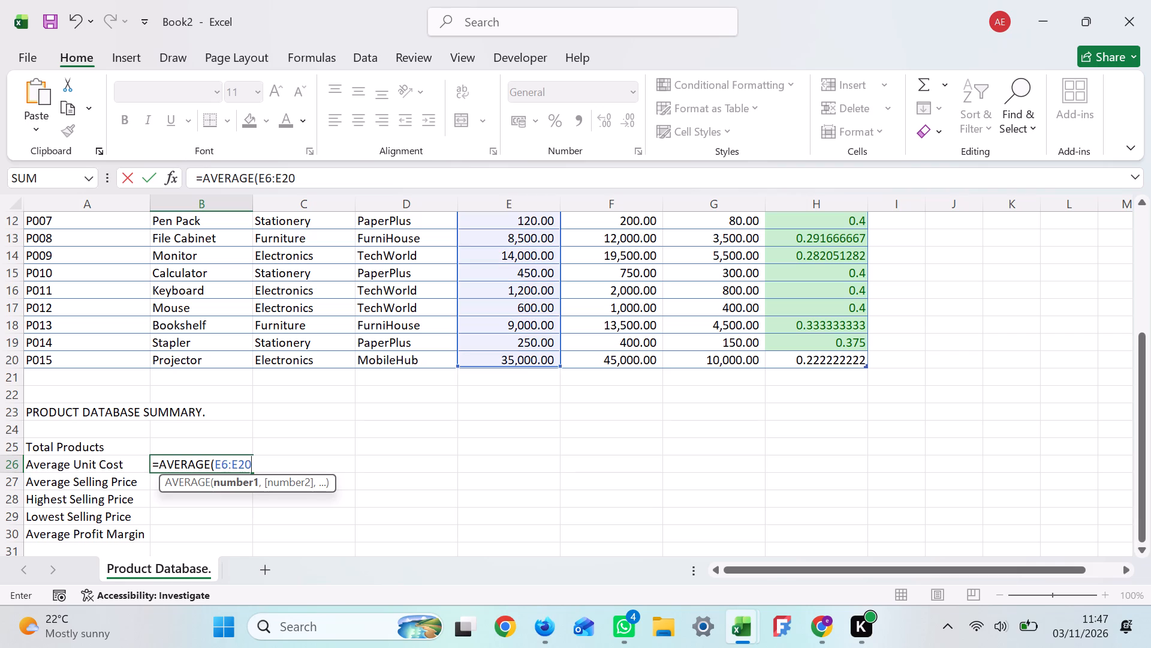
key(shift+parenright)
key(Return)
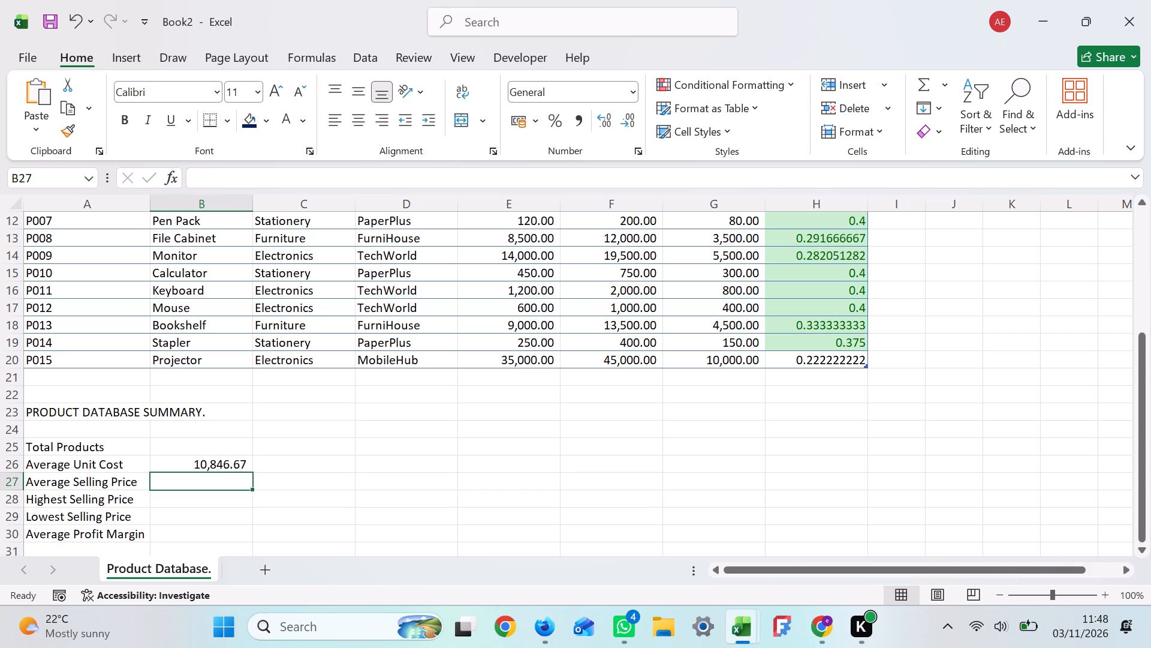
Enter the formula =AVERAGE(F6:F20) in cell B27, beside Average Selling Price.
click(188, 484)
key(equal)
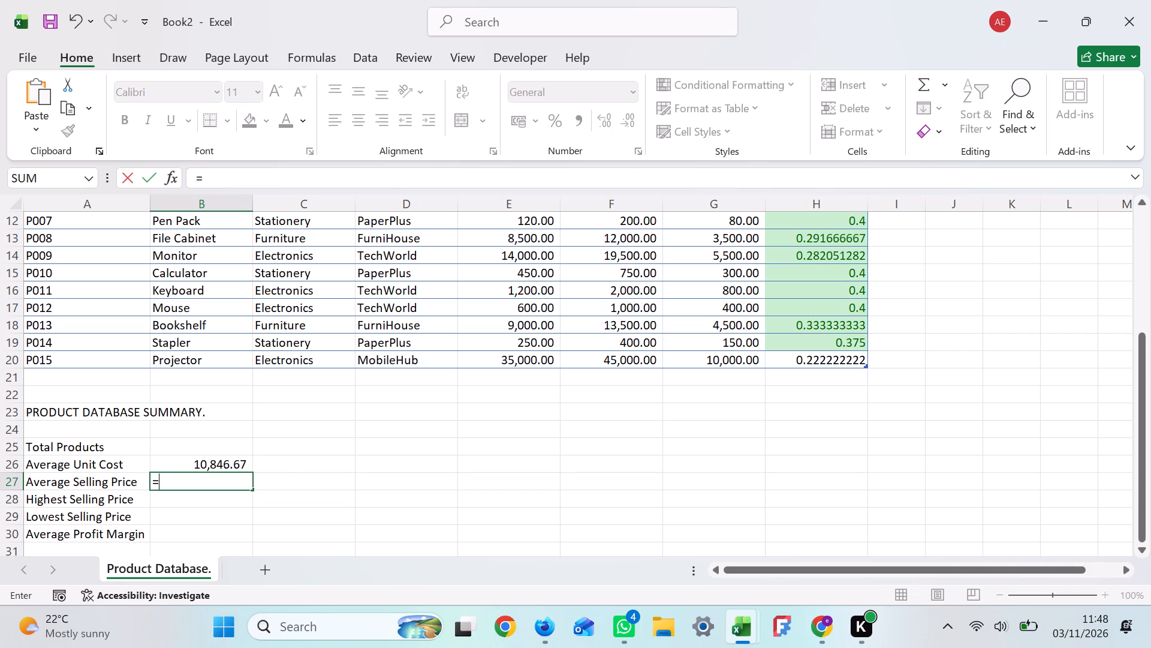
key(a)
text(VERA)
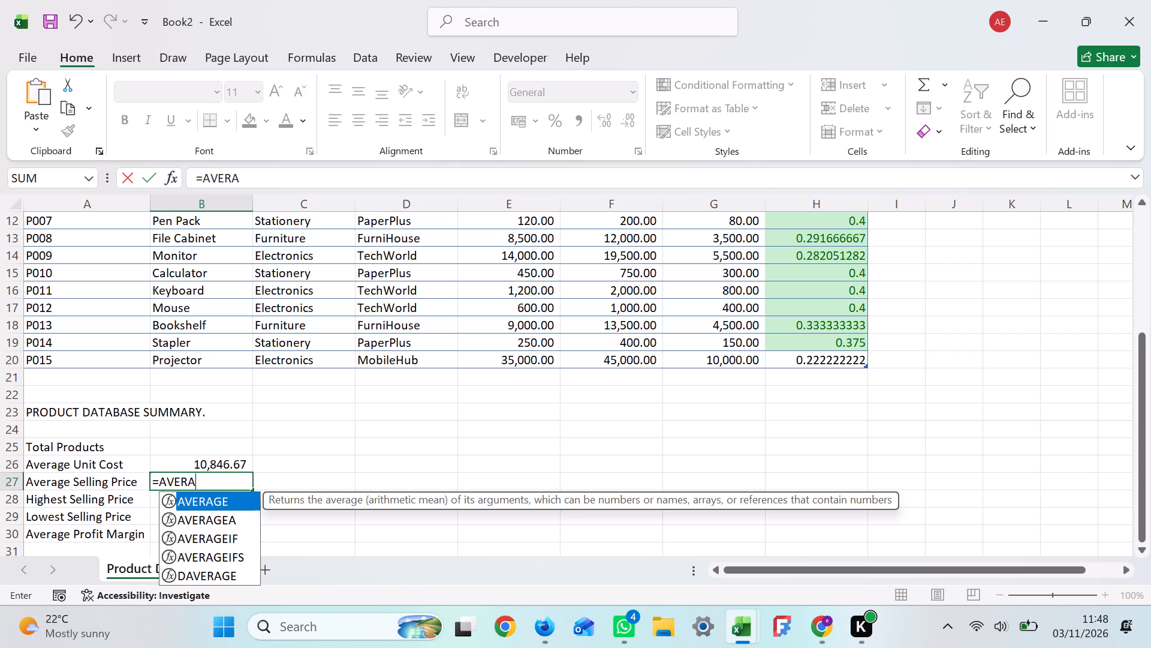
key(g)
key(e)
key(shift+parenleft)
text(F6)
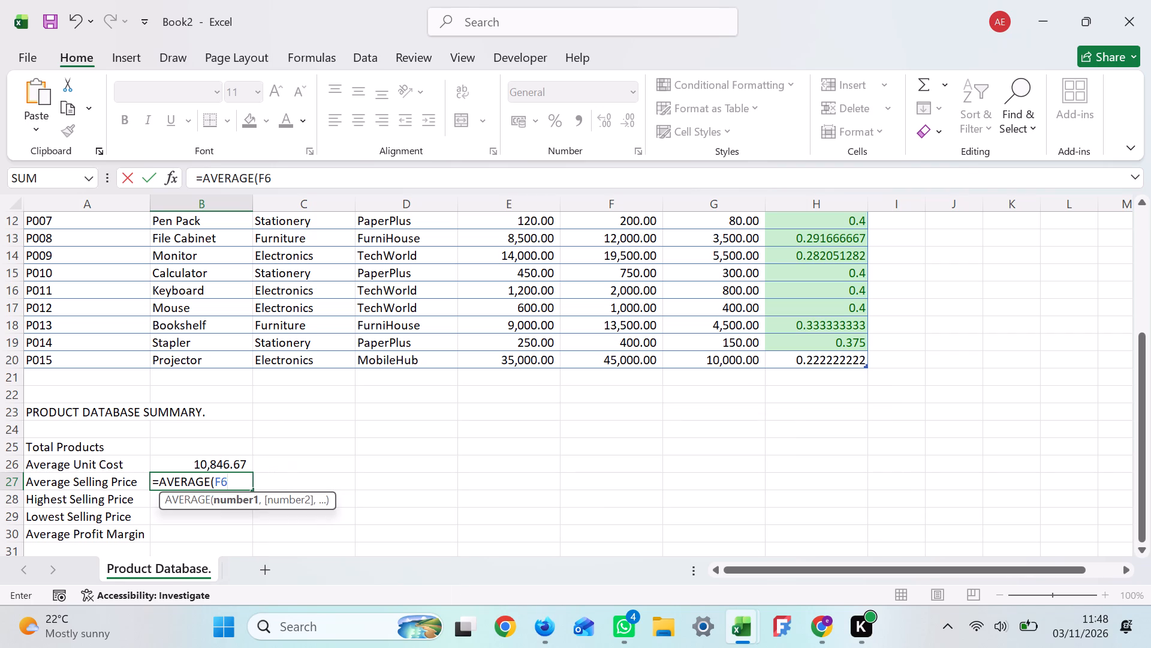
key(shift+colon)
key(f)
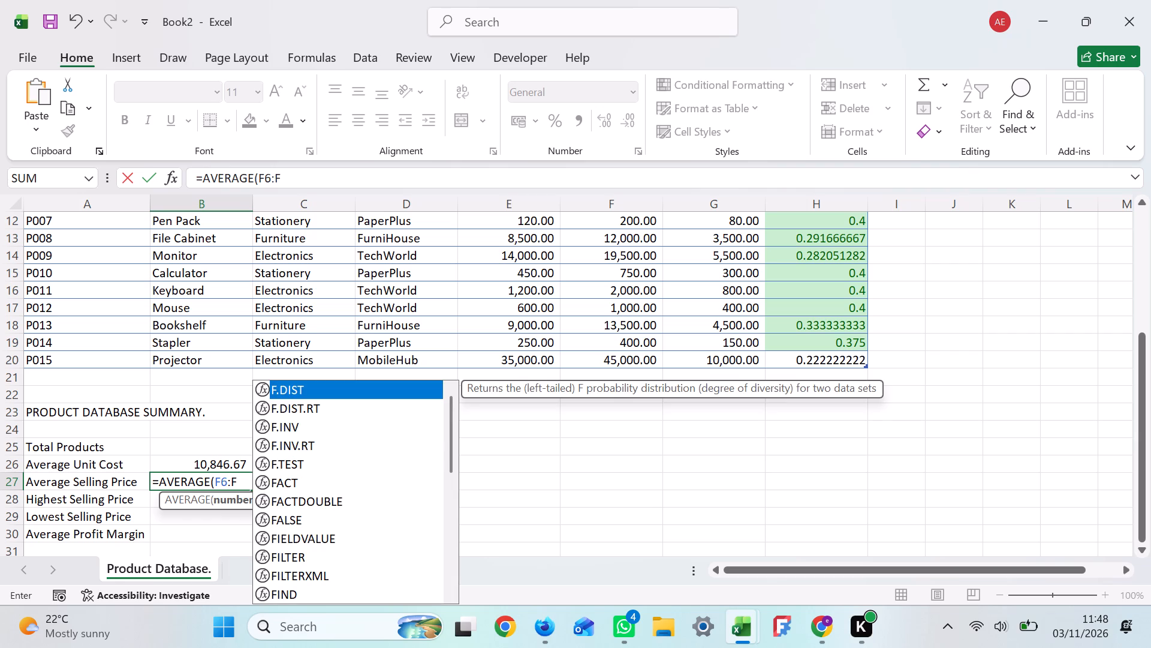
key(2)
key(0)
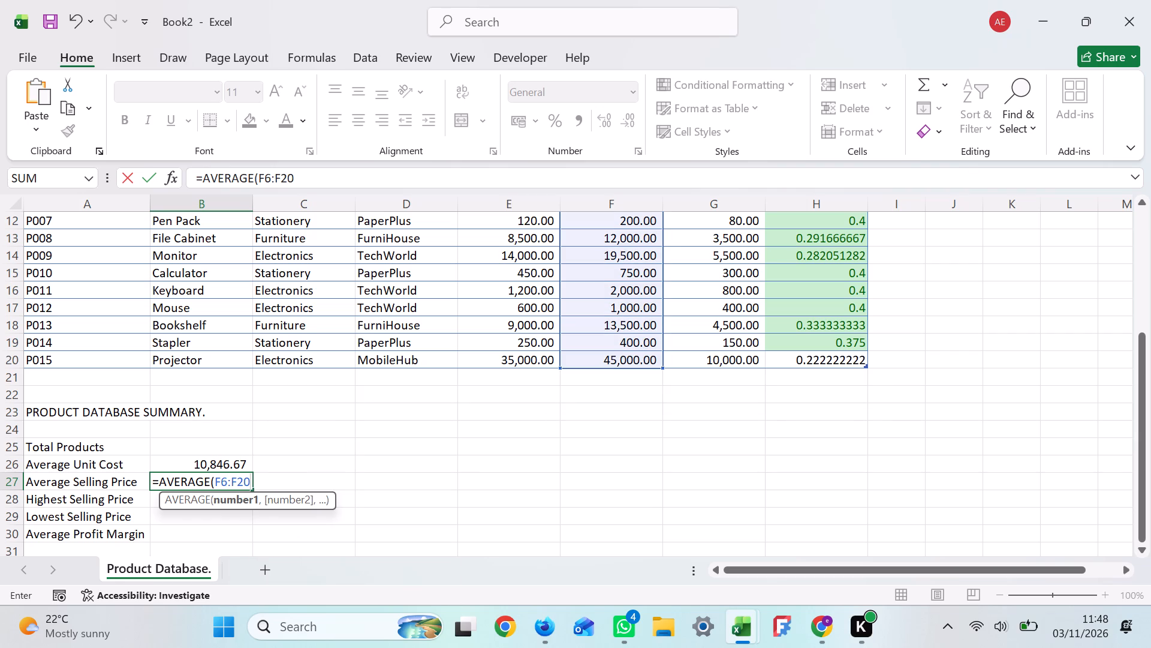
key(shift+parenright)
key(Return)
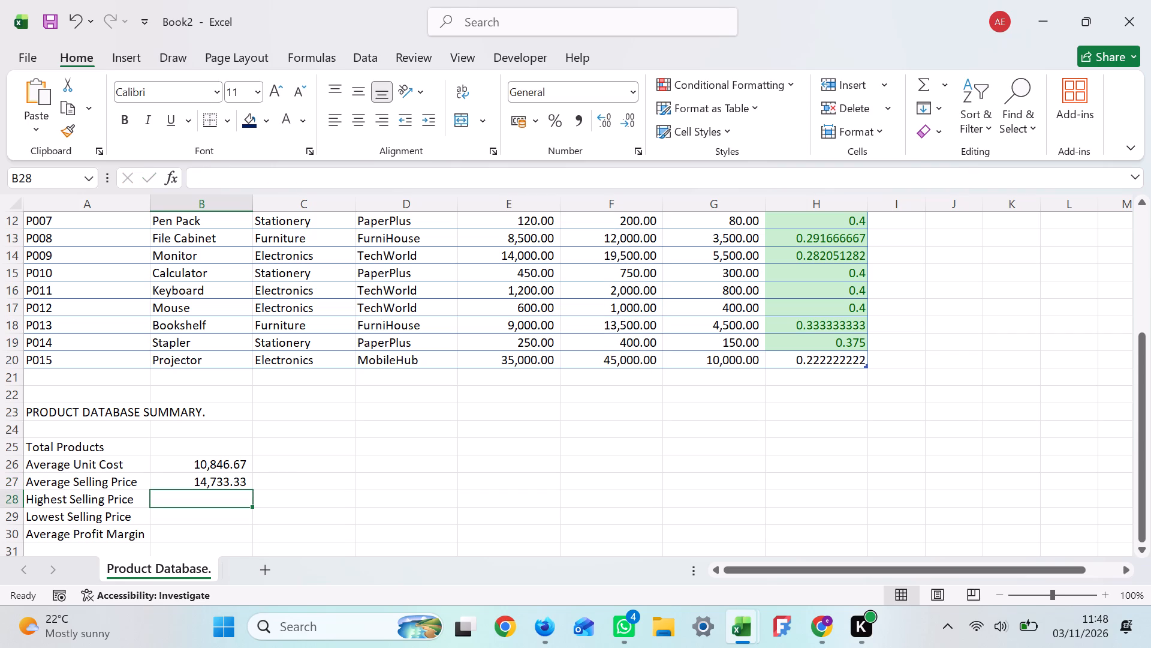
Enter the formula =MAX(F6:F20) in cell B28, beside Highest Selling Price.
click(198, 496)
click(203, 507)
key(equal)
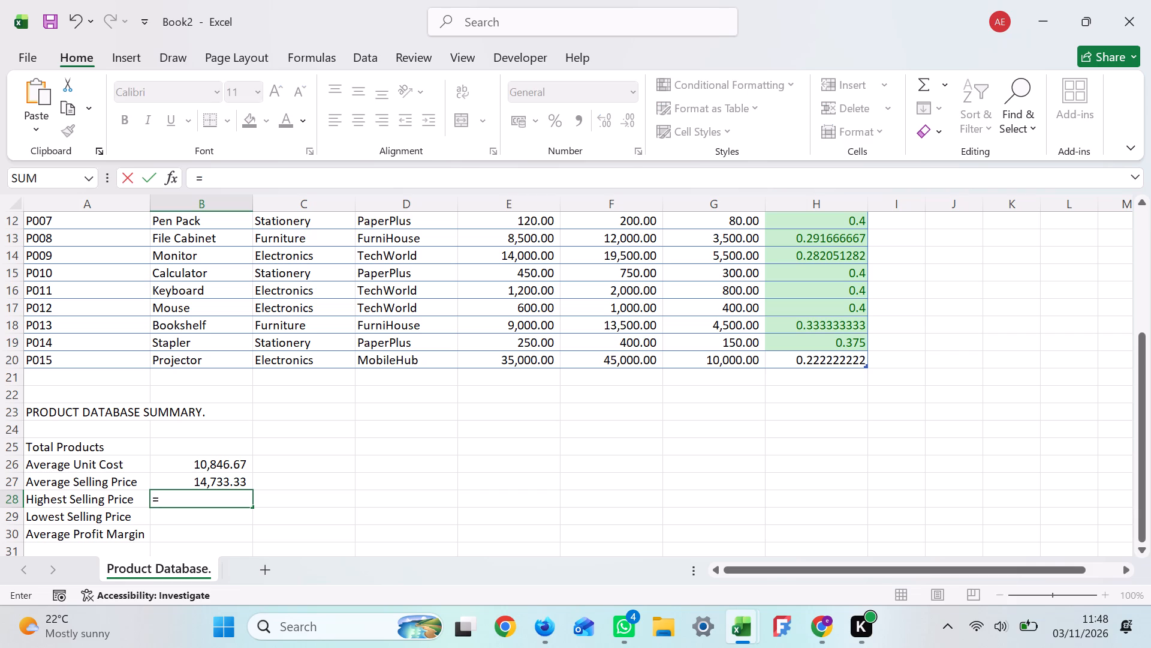
key(m)
key(a)
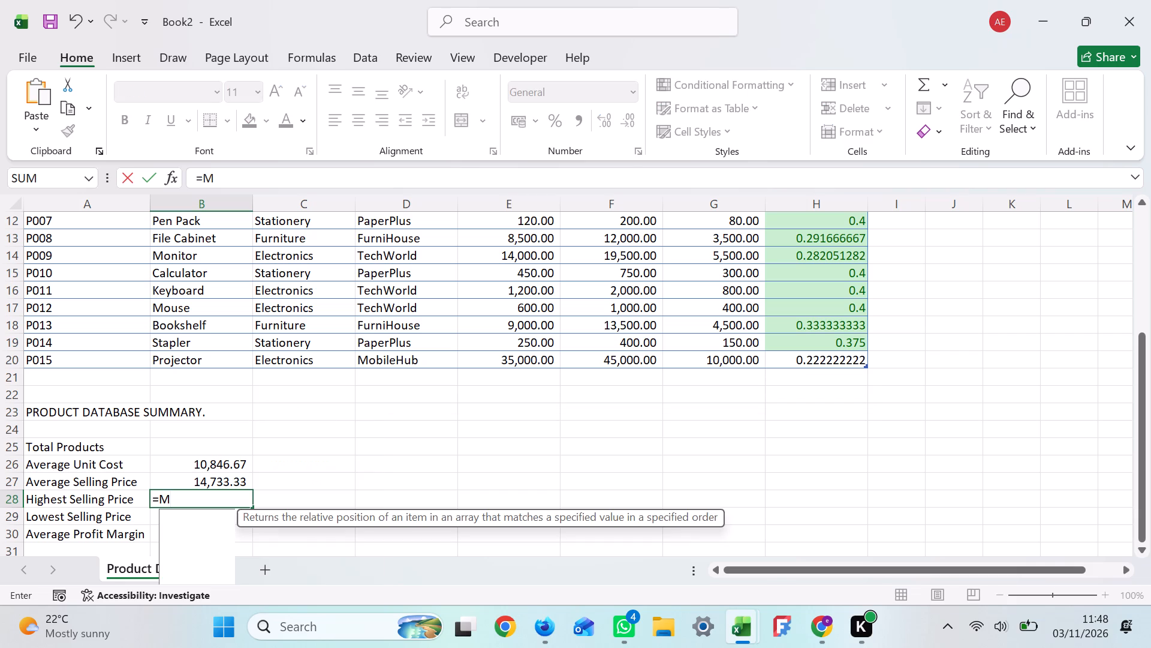
key(x)
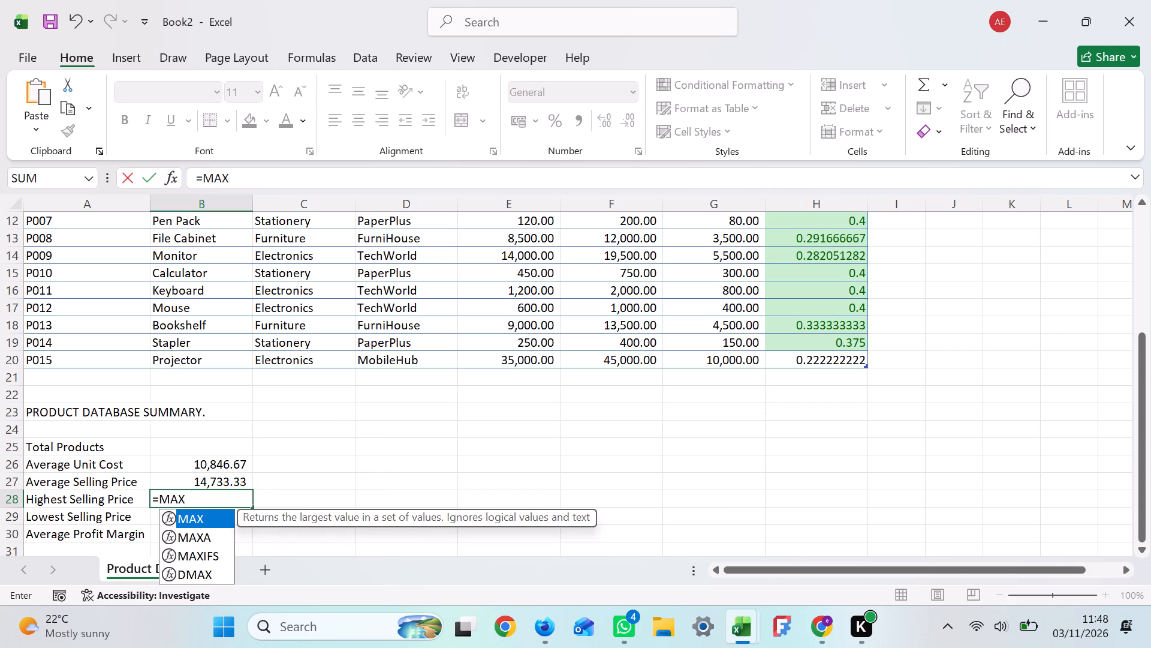
key(shift+parenleft)
key(f)
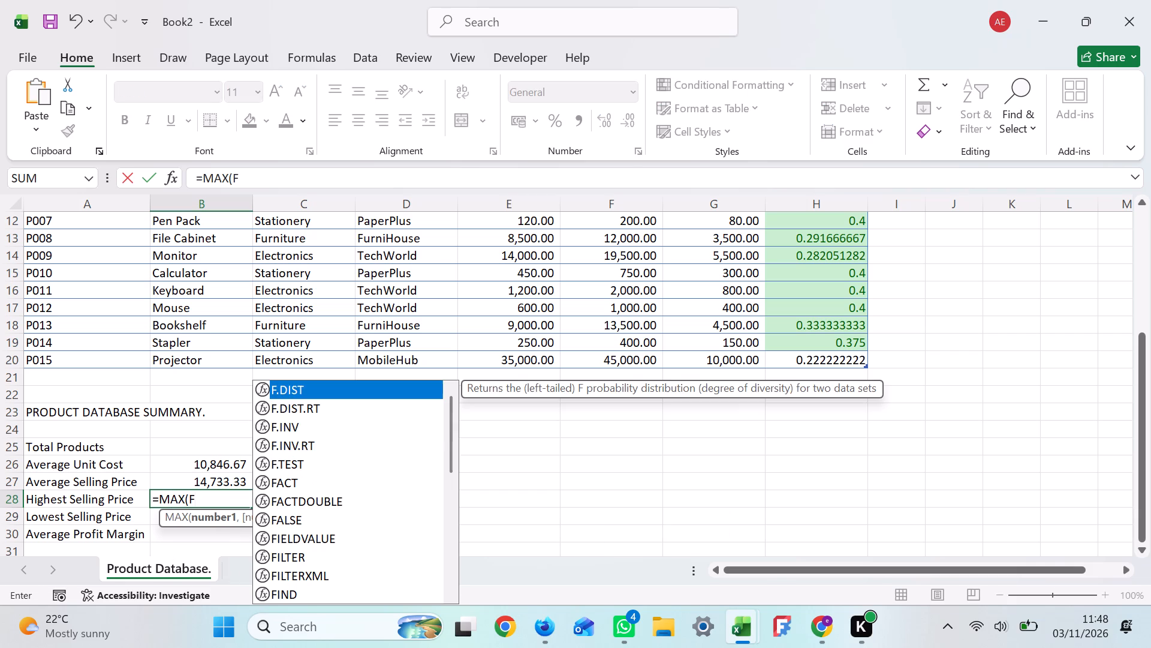
key(6)
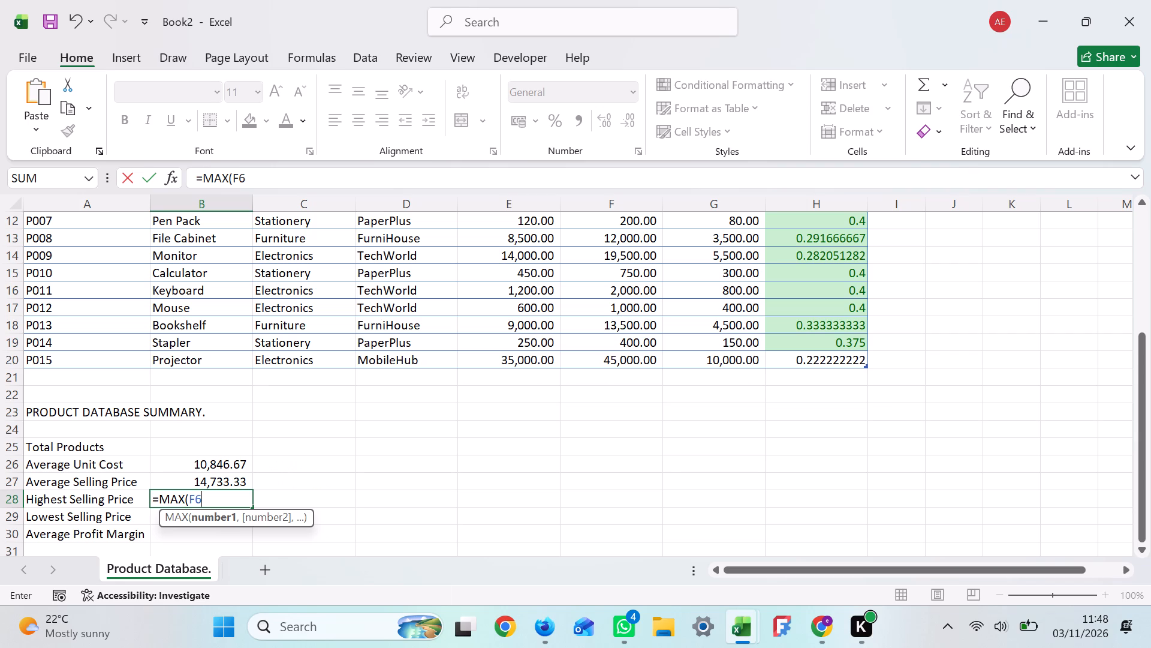
key(shift+colon)
key(f)
key(2)
key(0)
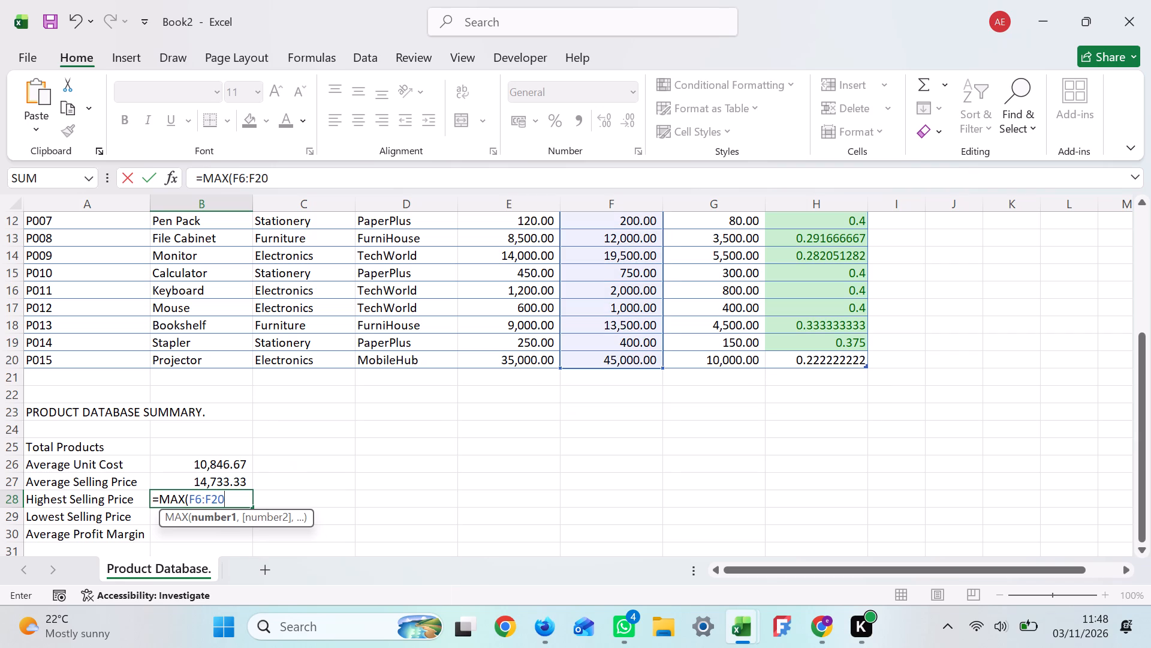
key(shift+parenright)
key(Return)
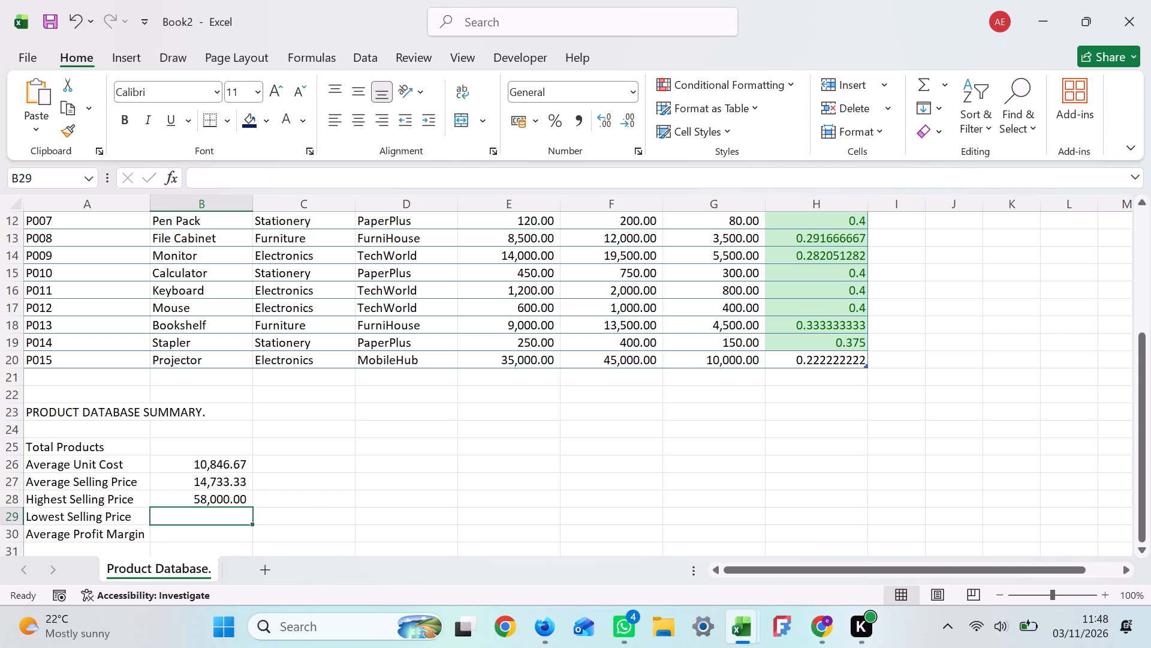
Enter the formula =MIN(F6:F20) in cell B29, beside Lowest Selling Price.
key(equal)
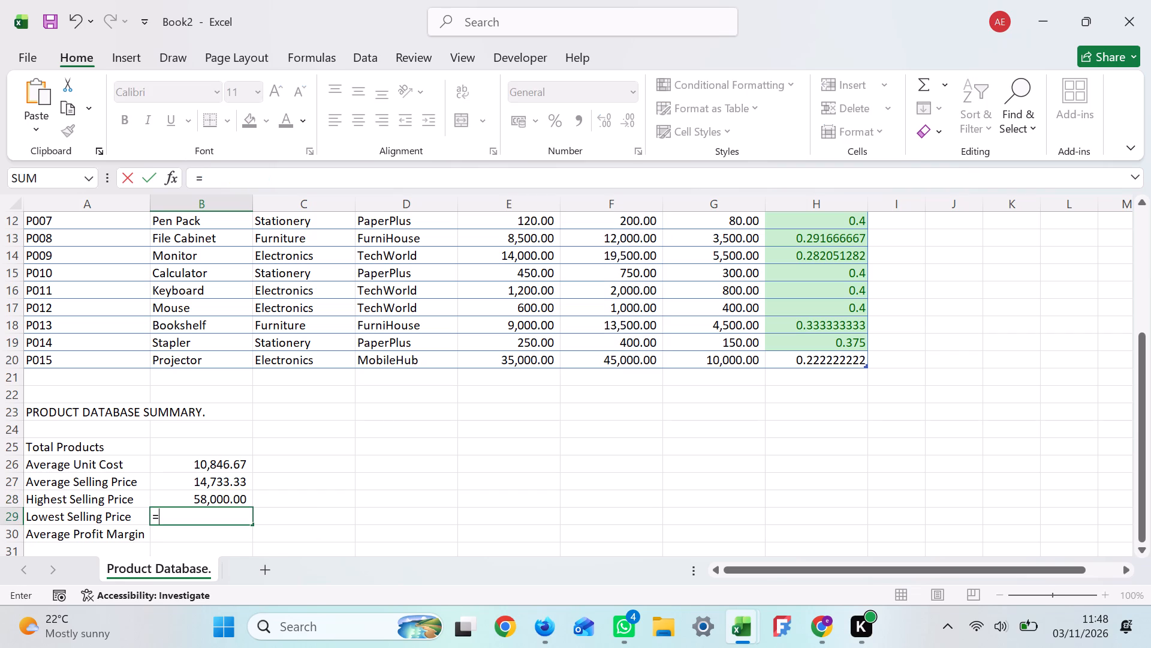
text(MIN)
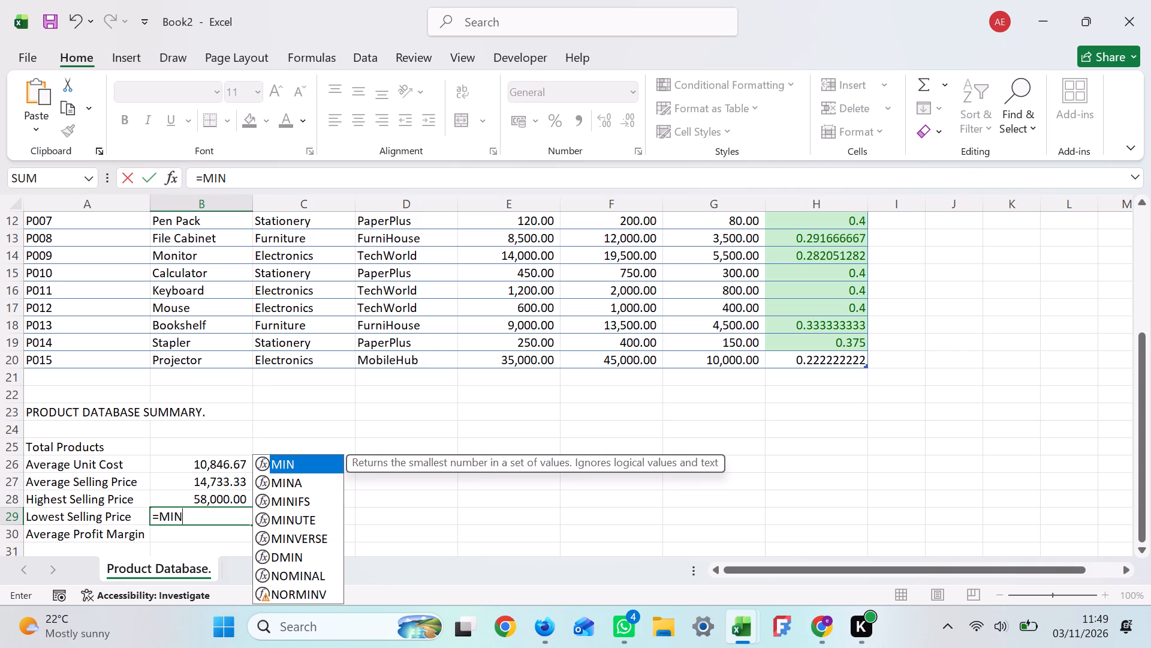
key(shift+parenleft)
text(F6)
key(shift+colon)
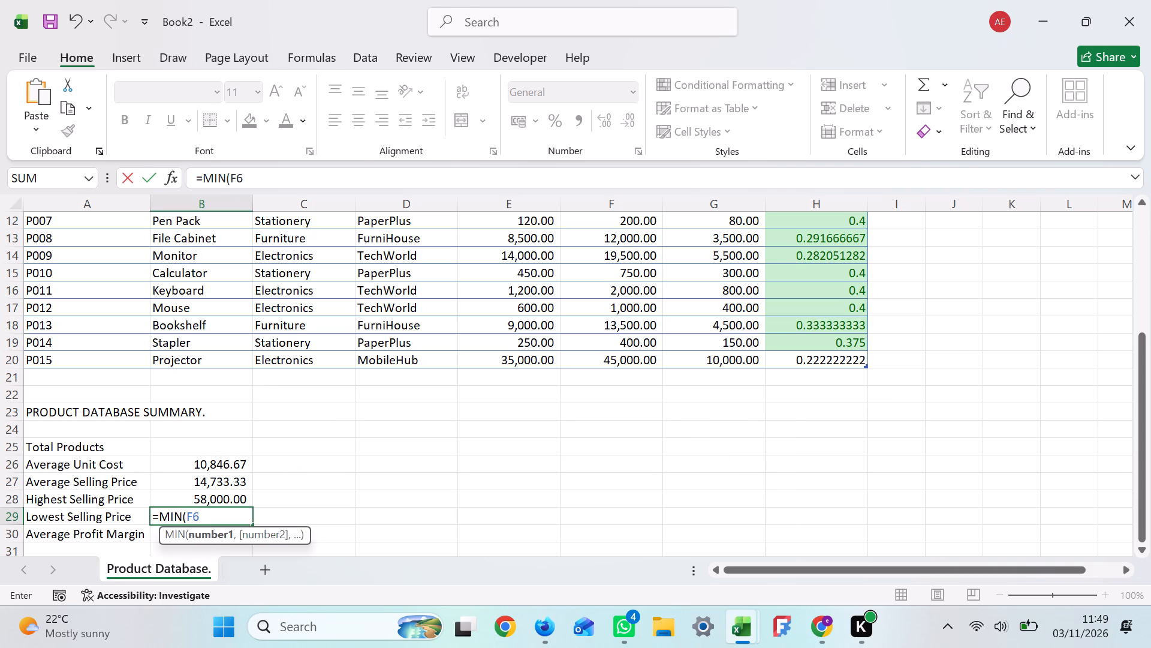
key(f)
text(20)
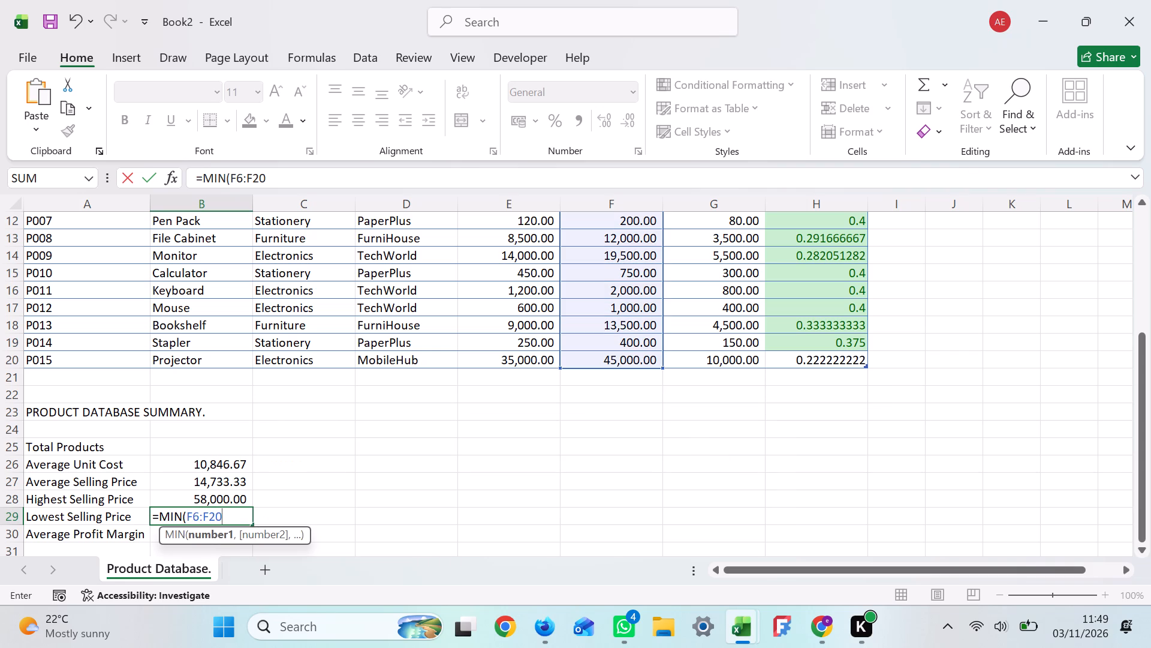
key(shift+parenright)
key(Return)
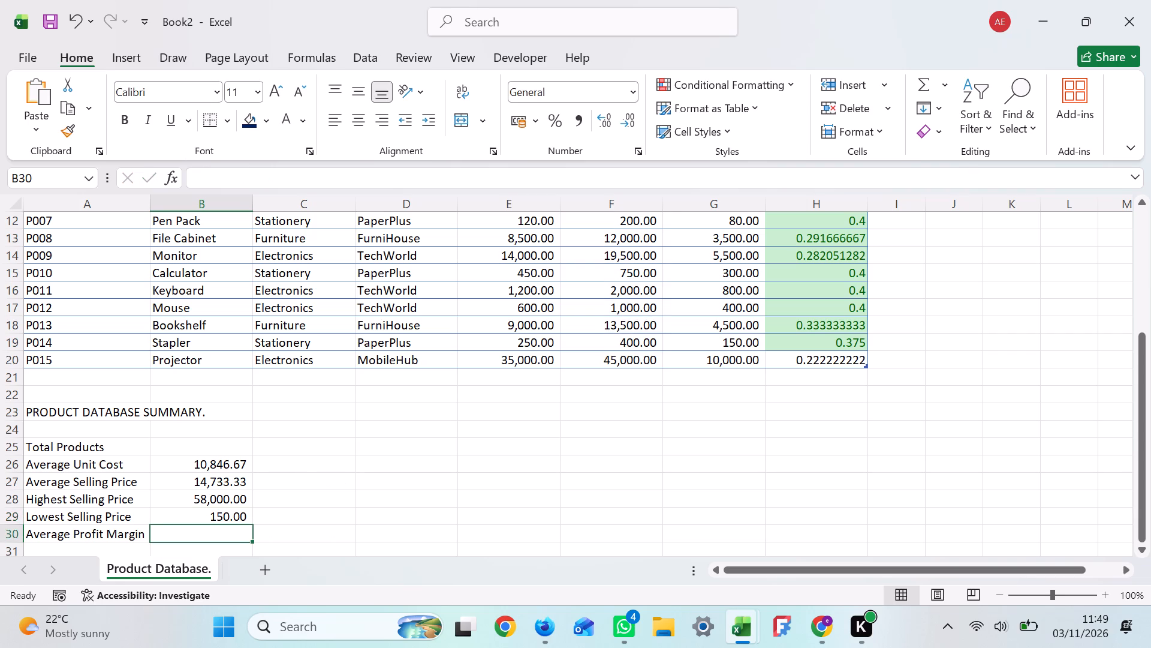
Enter the formula =AVERAGE(H6:H20) in cell B30, beside Average Profit Margin.
key(minus)
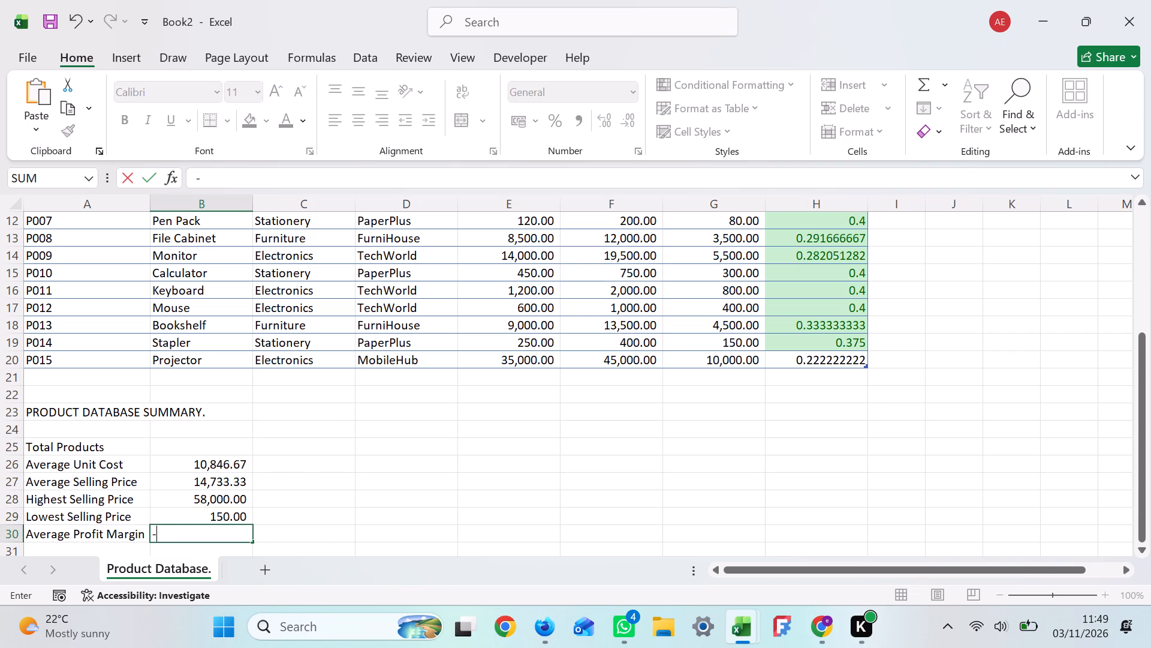
key(BackSpace)
key(equal)
key(a)
text(VERAG)
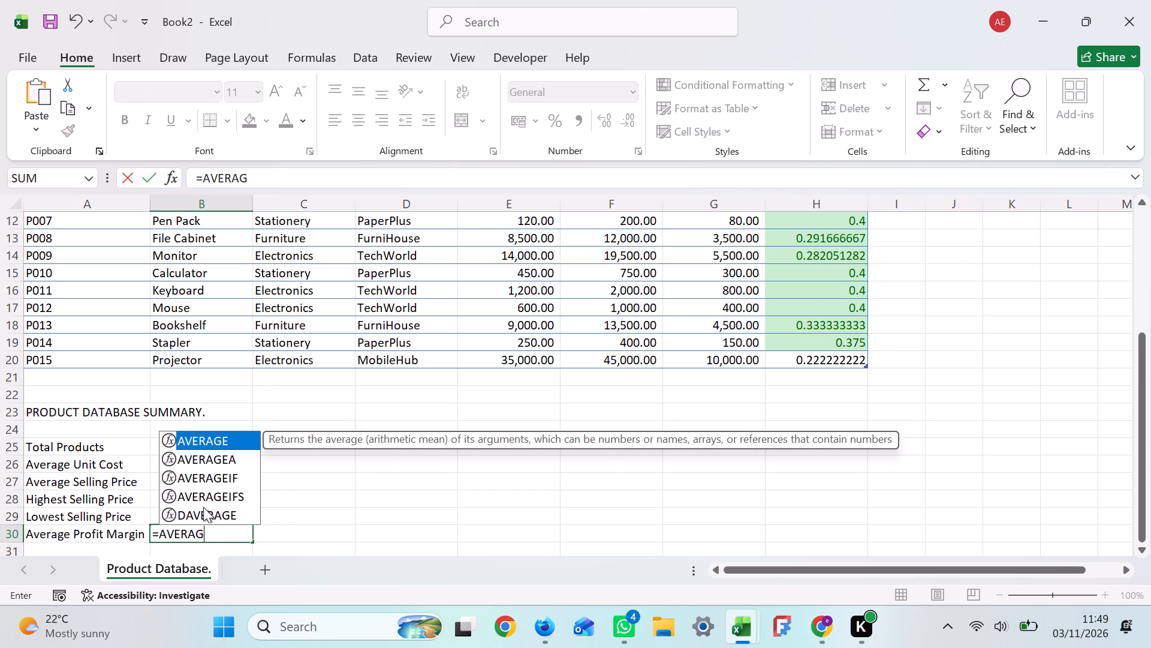
key(e)
key(shift+parenleft)
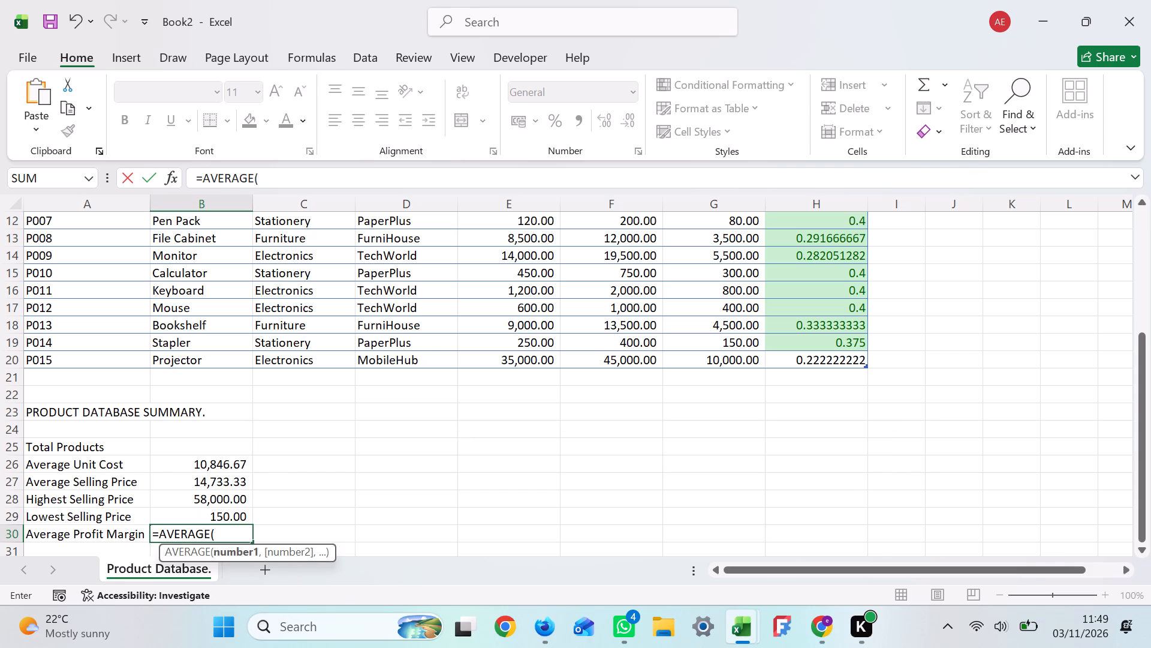
key(h)
key(6)
key(shift+colon)
key(h)
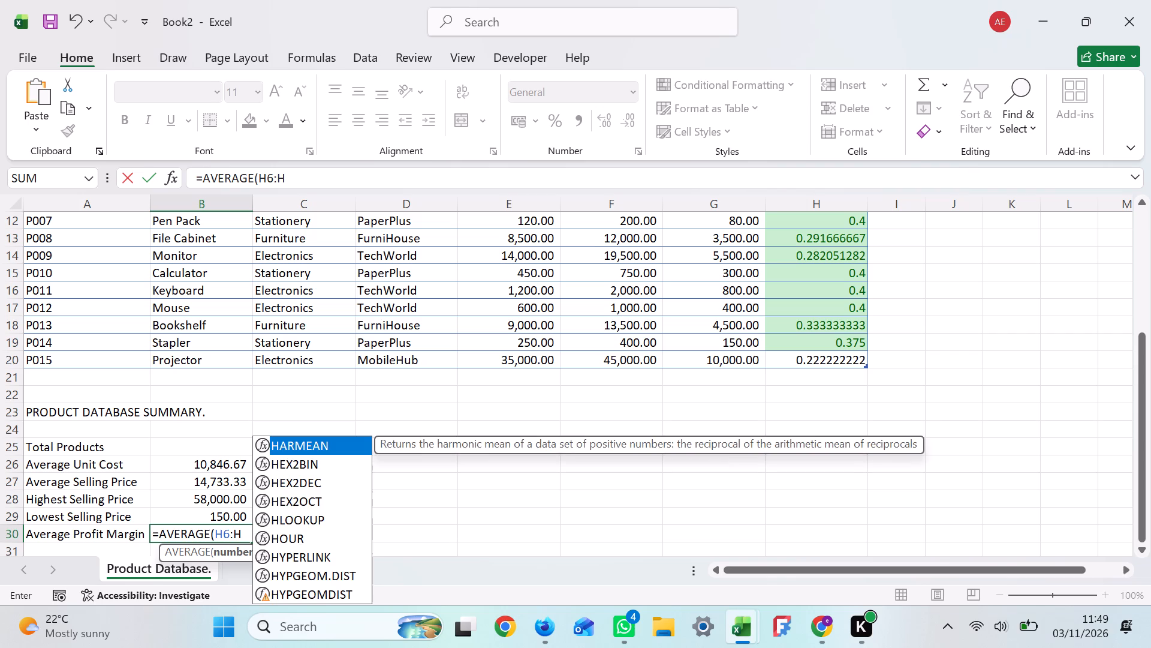
key(2)
key(0)
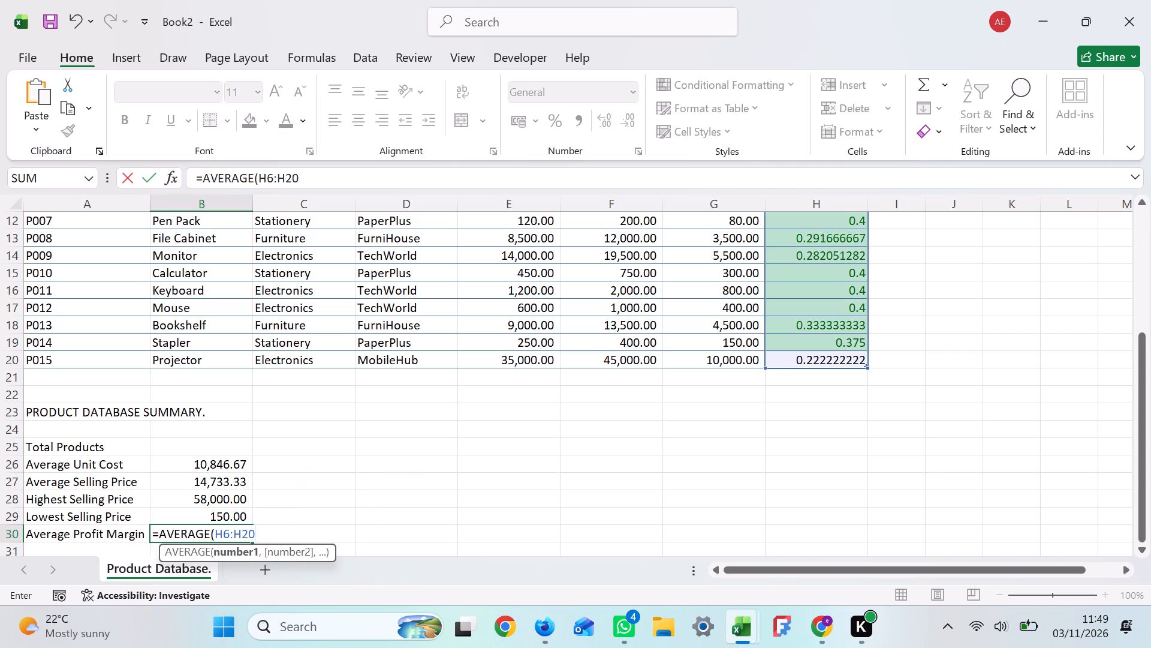
key(shift+parenright)
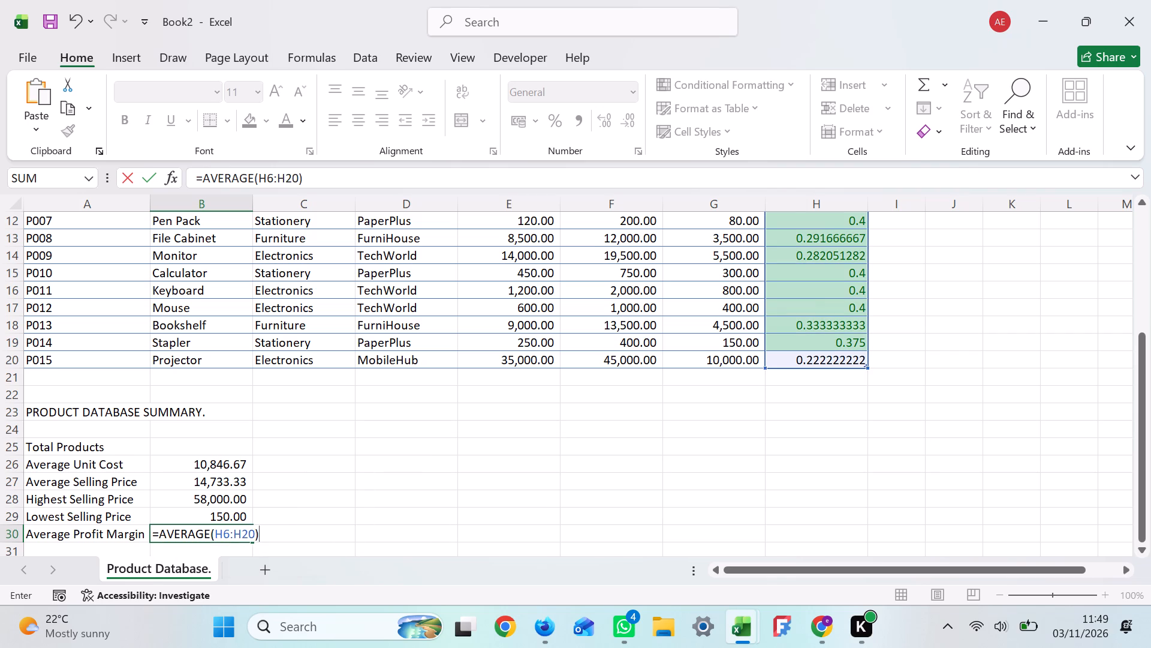
key(Return)
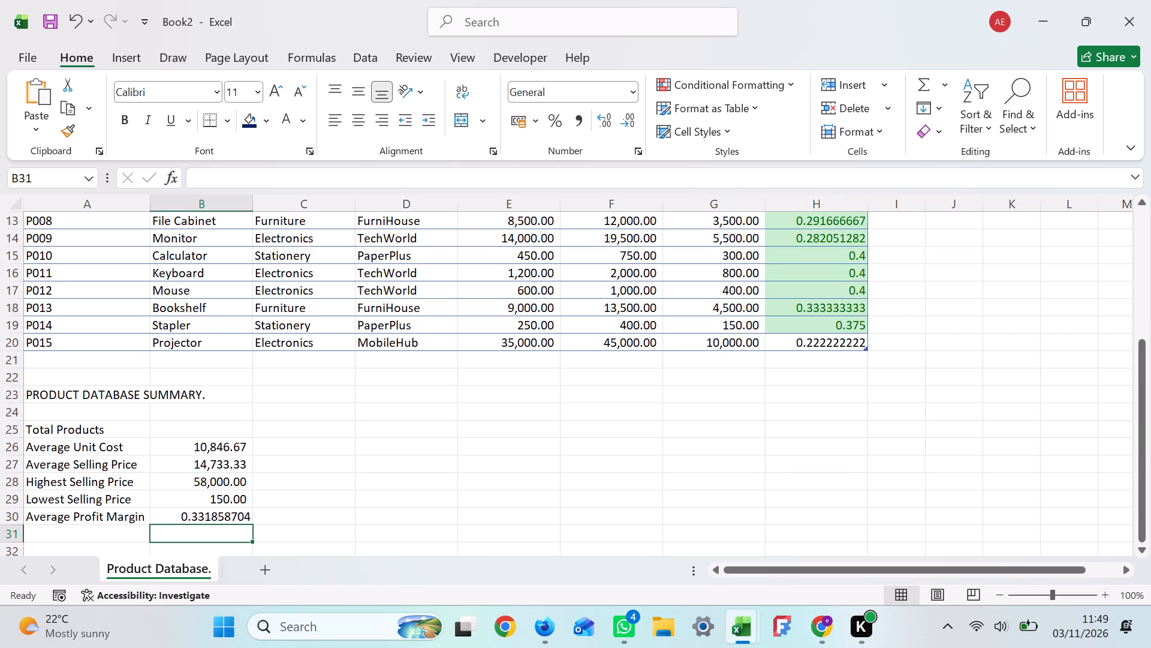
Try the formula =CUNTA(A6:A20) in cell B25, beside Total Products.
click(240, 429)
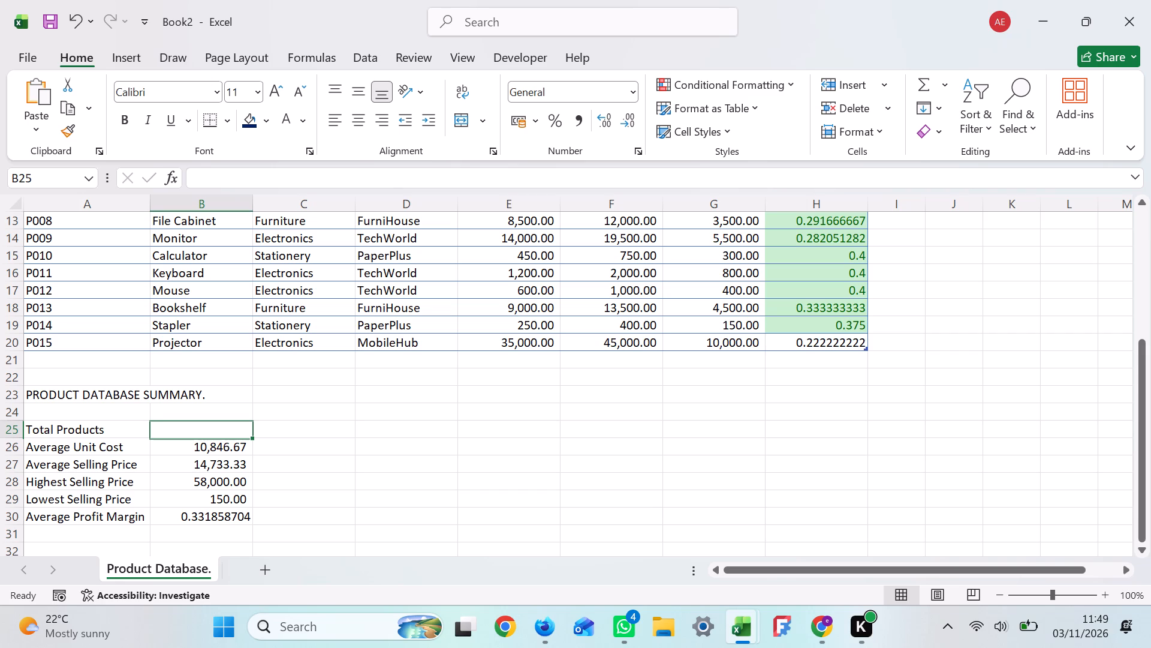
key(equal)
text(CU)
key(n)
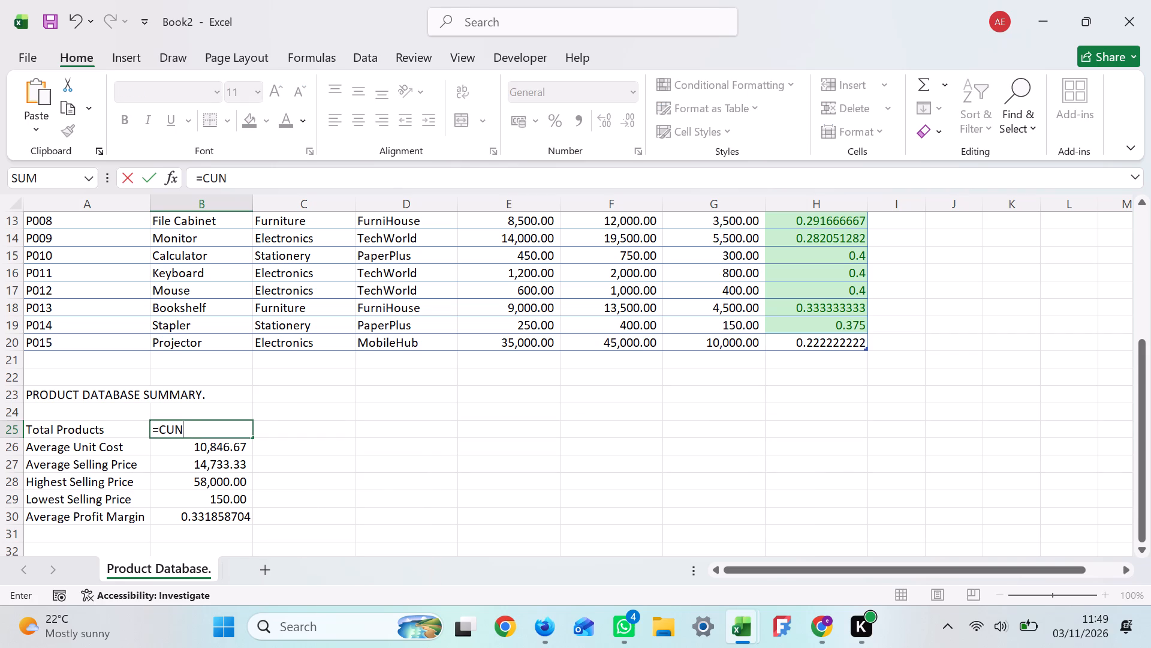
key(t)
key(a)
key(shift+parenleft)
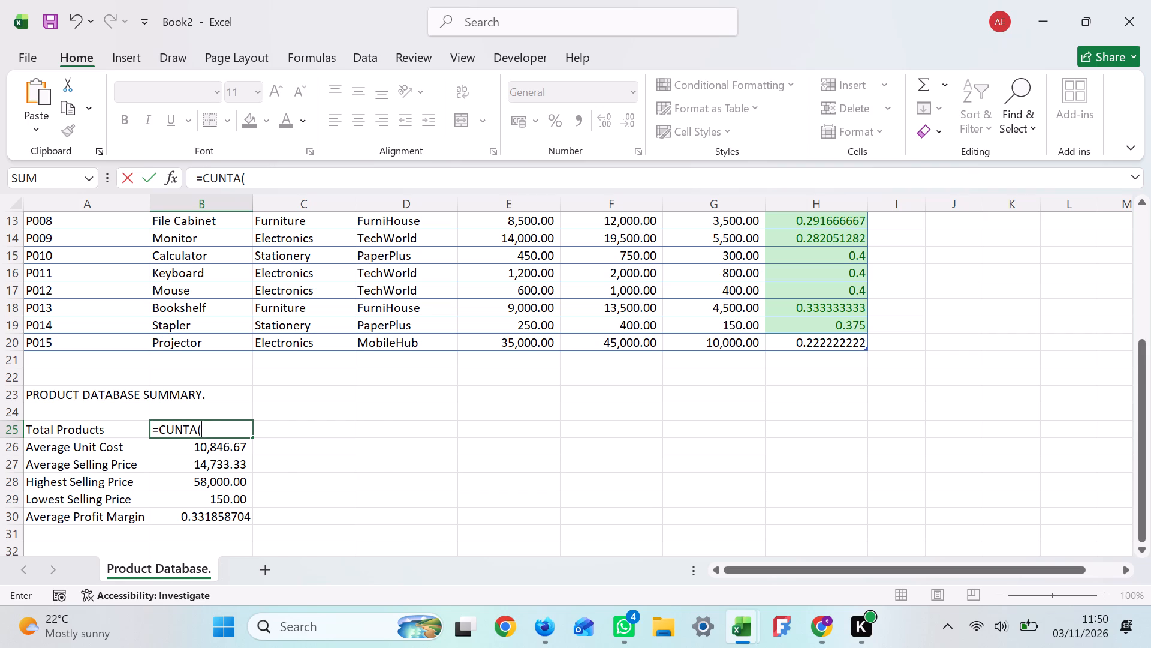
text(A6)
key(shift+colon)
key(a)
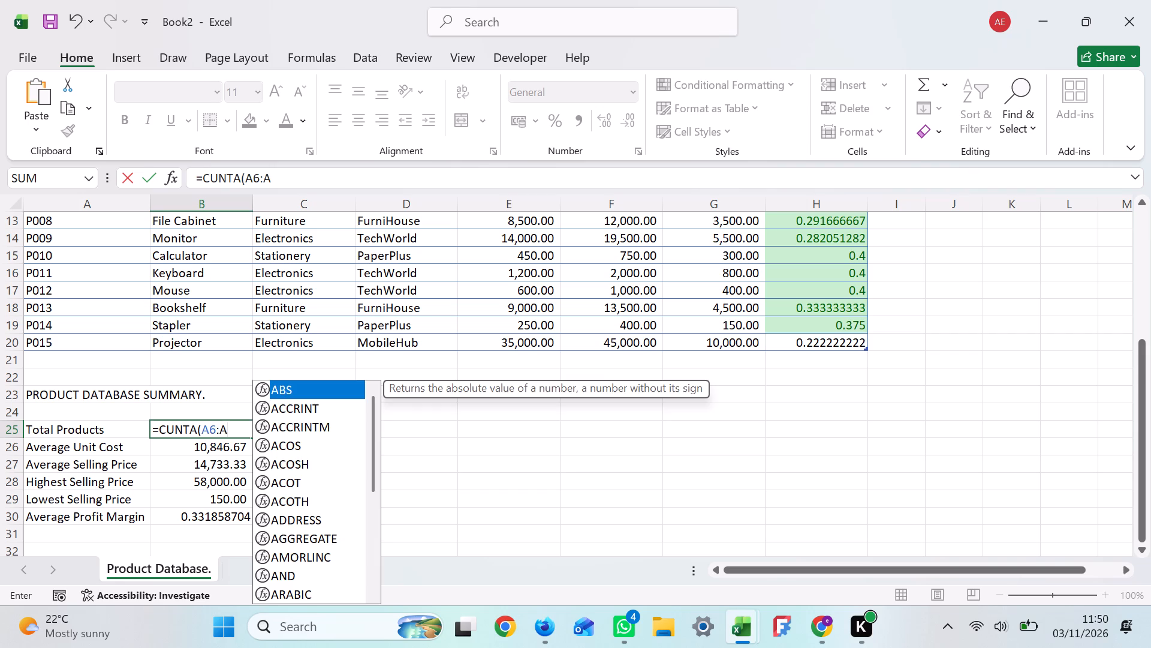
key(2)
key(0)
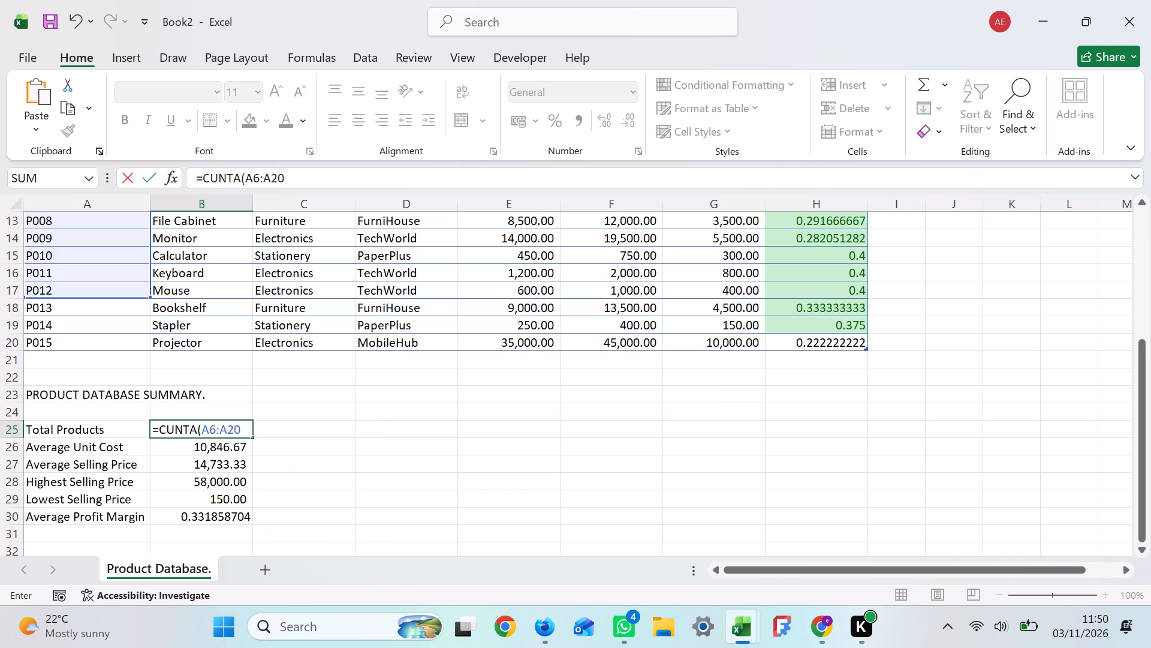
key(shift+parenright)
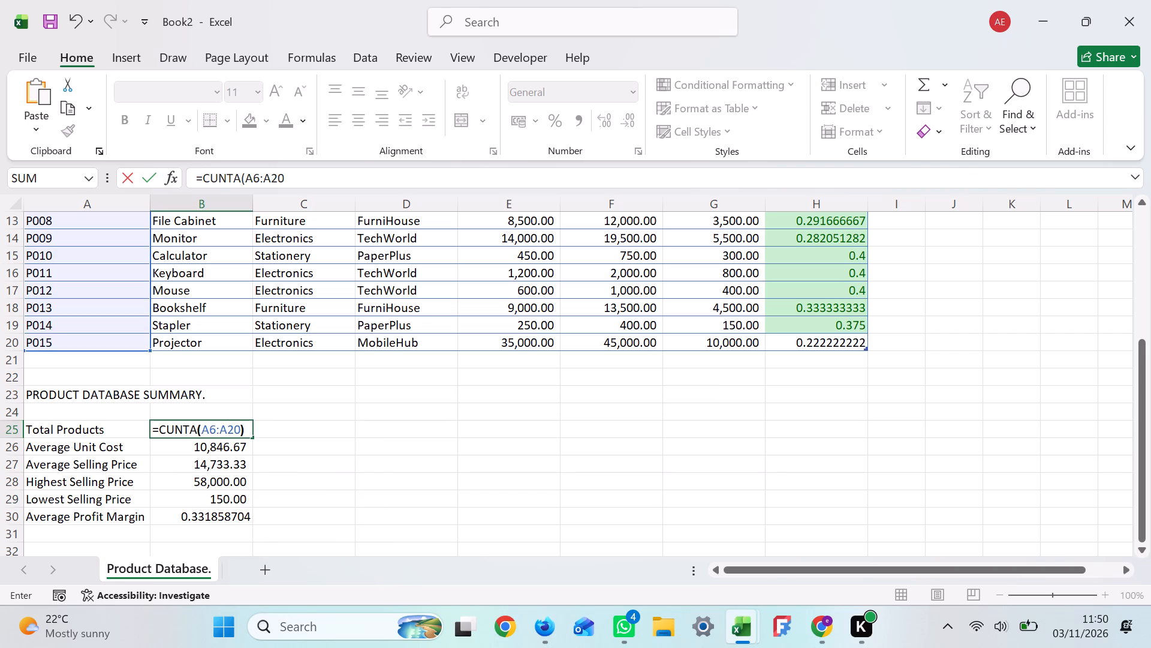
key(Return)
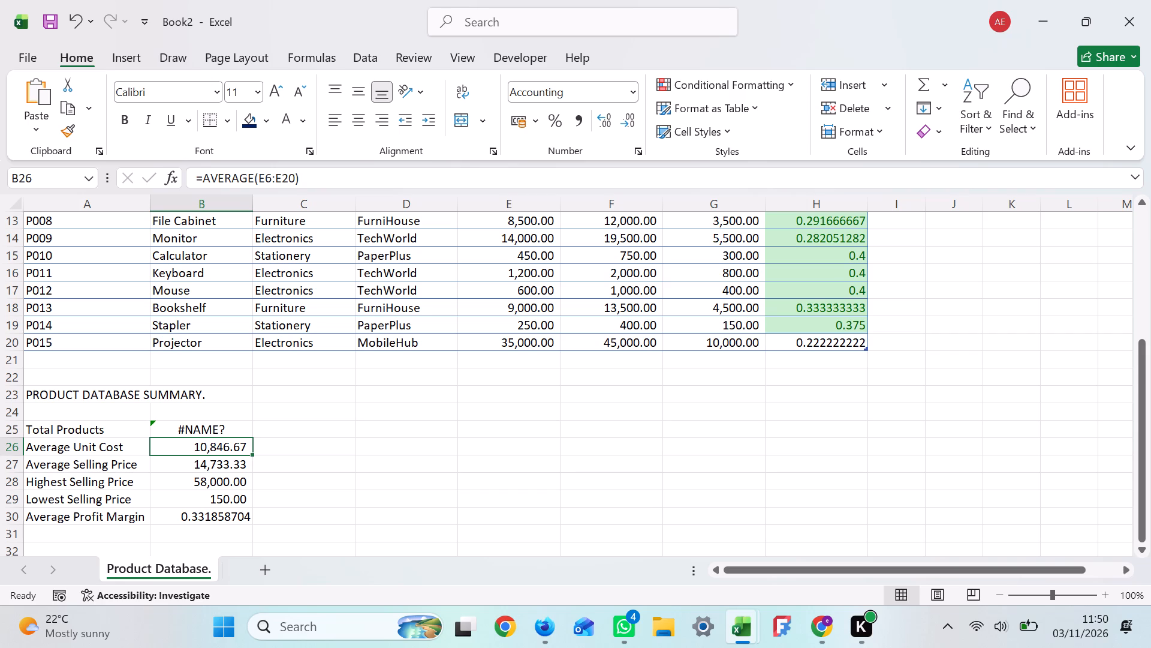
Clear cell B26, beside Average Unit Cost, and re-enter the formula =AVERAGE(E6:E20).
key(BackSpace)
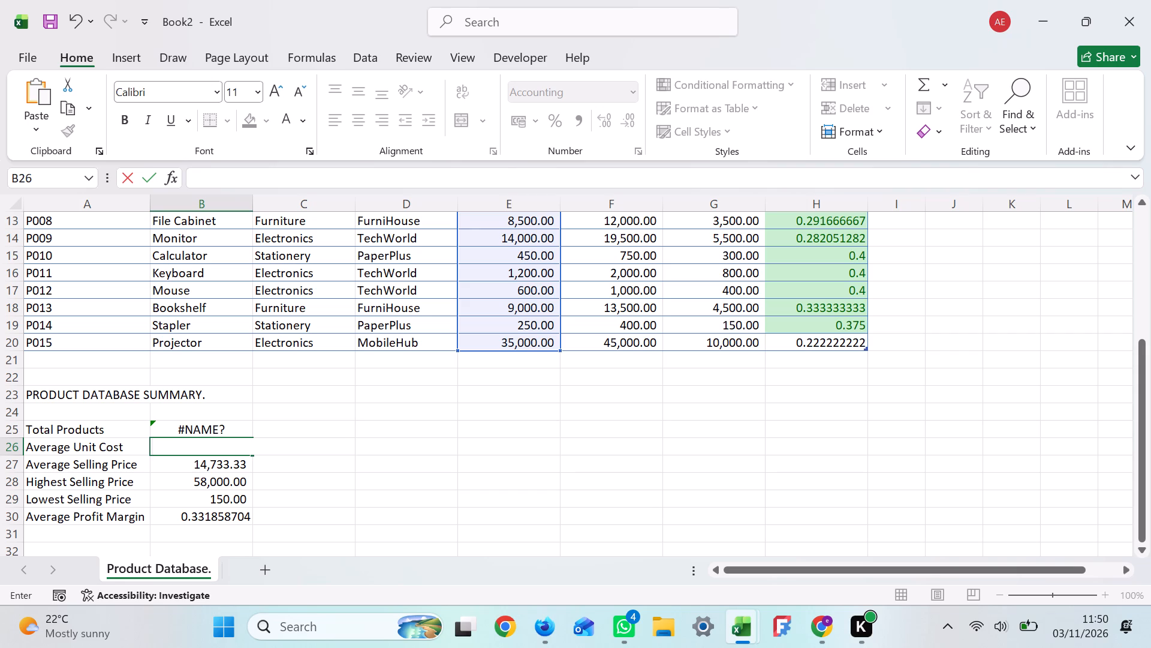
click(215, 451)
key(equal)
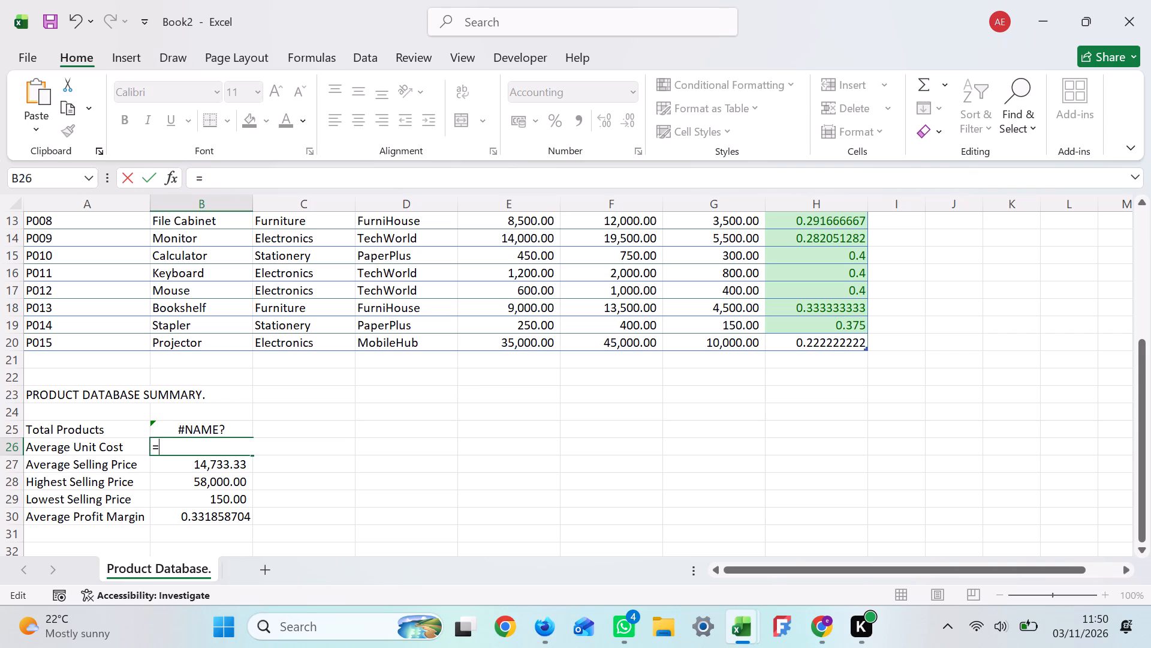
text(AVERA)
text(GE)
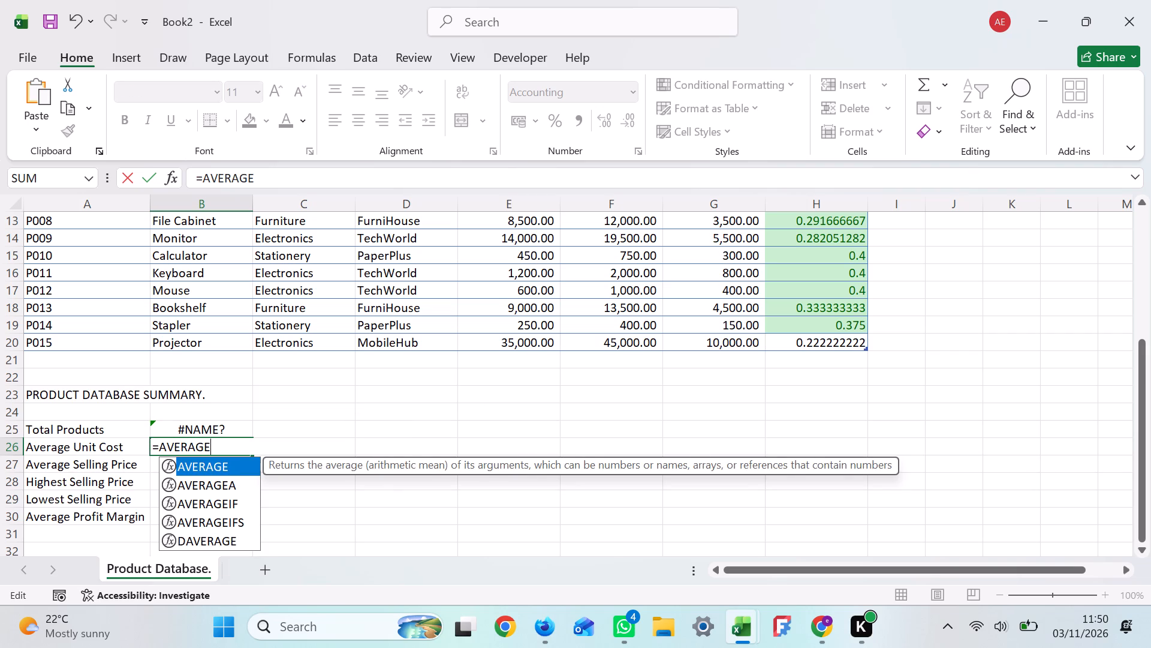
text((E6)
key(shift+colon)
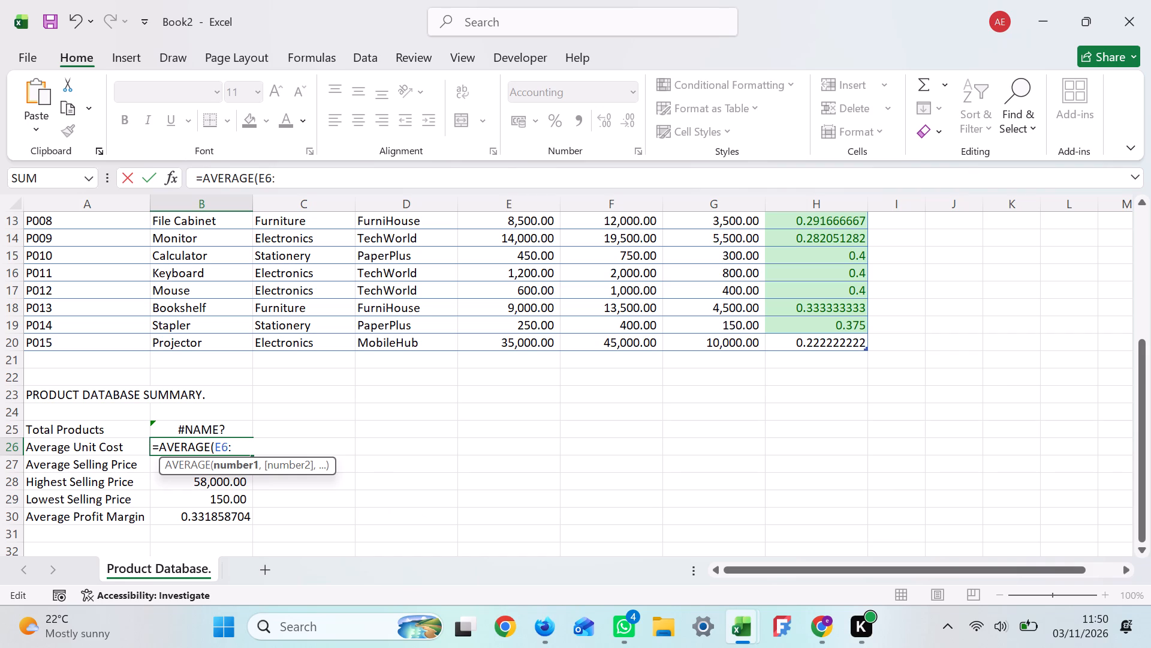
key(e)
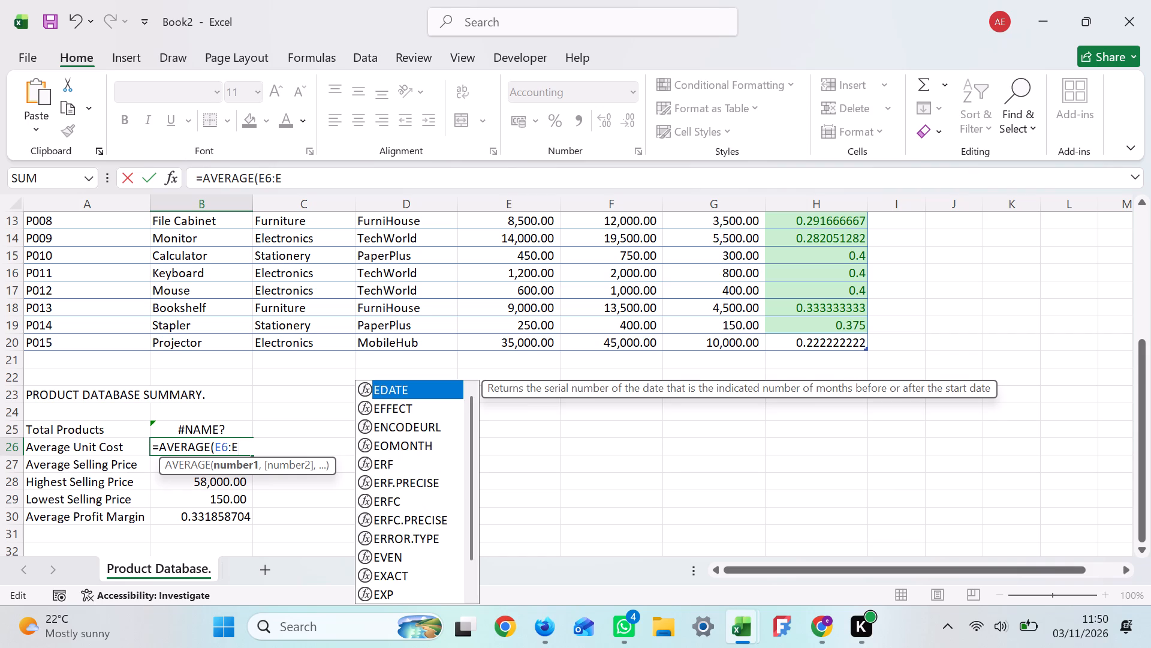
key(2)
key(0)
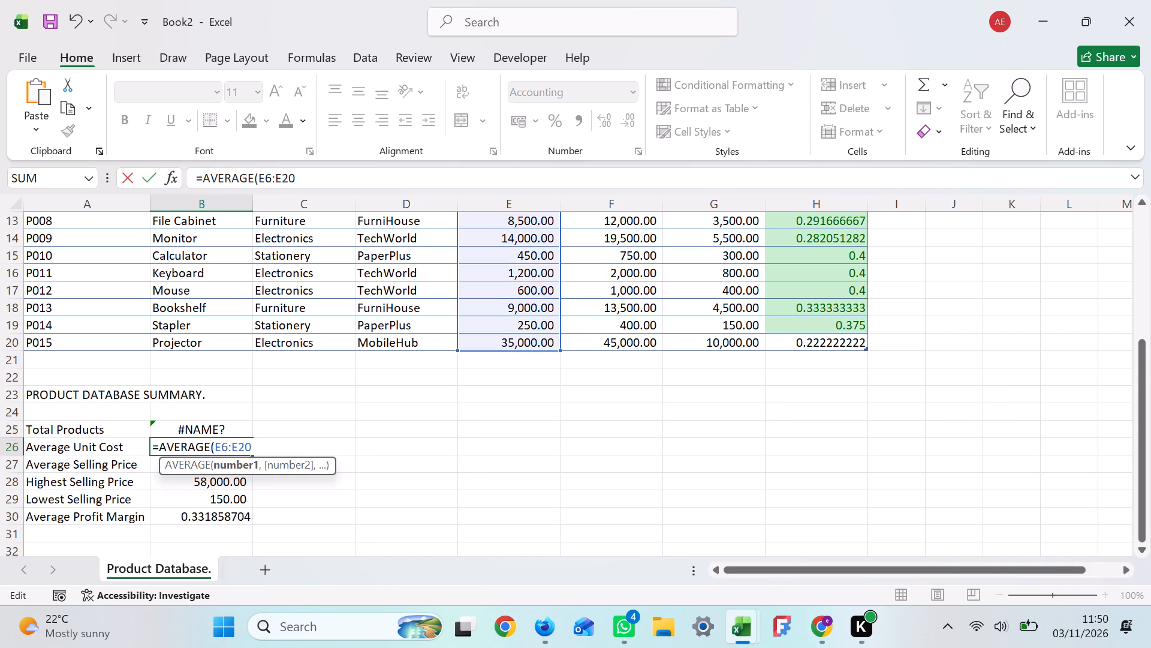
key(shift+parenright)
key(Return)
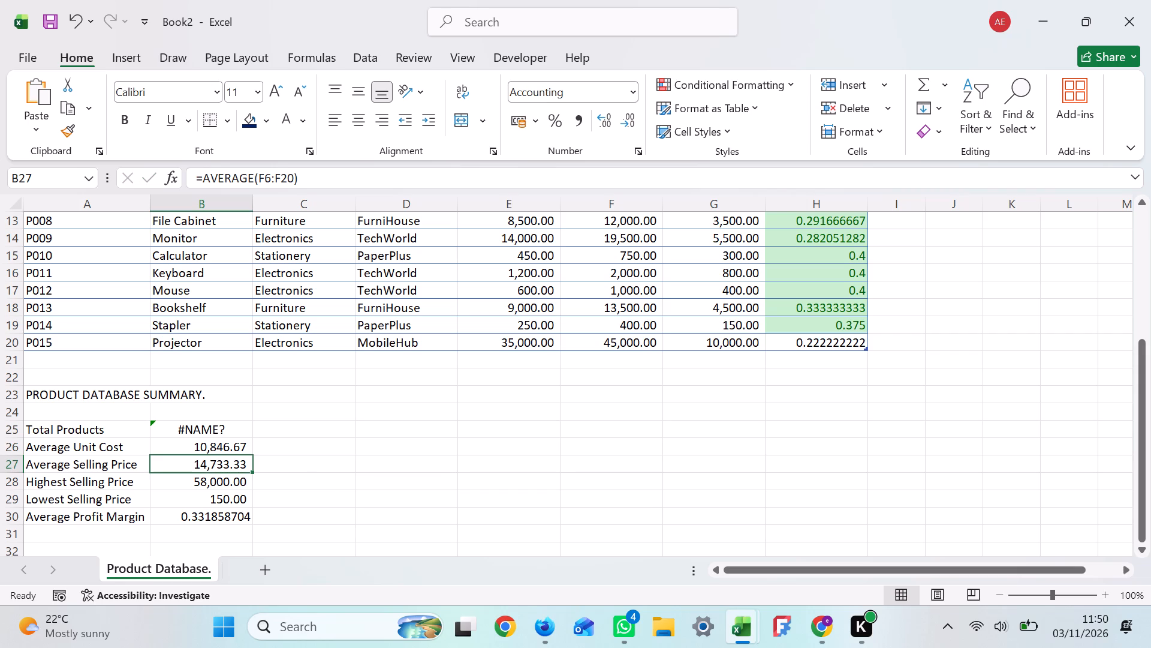
Replace the formula in cell B25, beside Total Products, with =ROWS(A6:A20).
click(192, 431)
key(BackSpace)
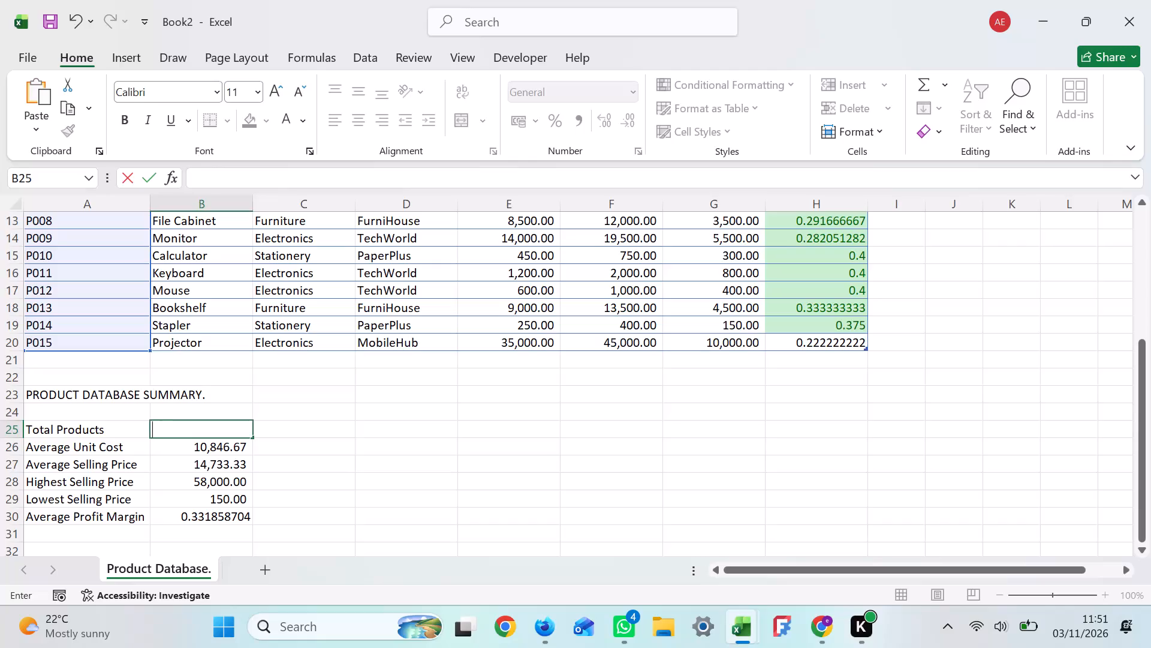
key(equal)
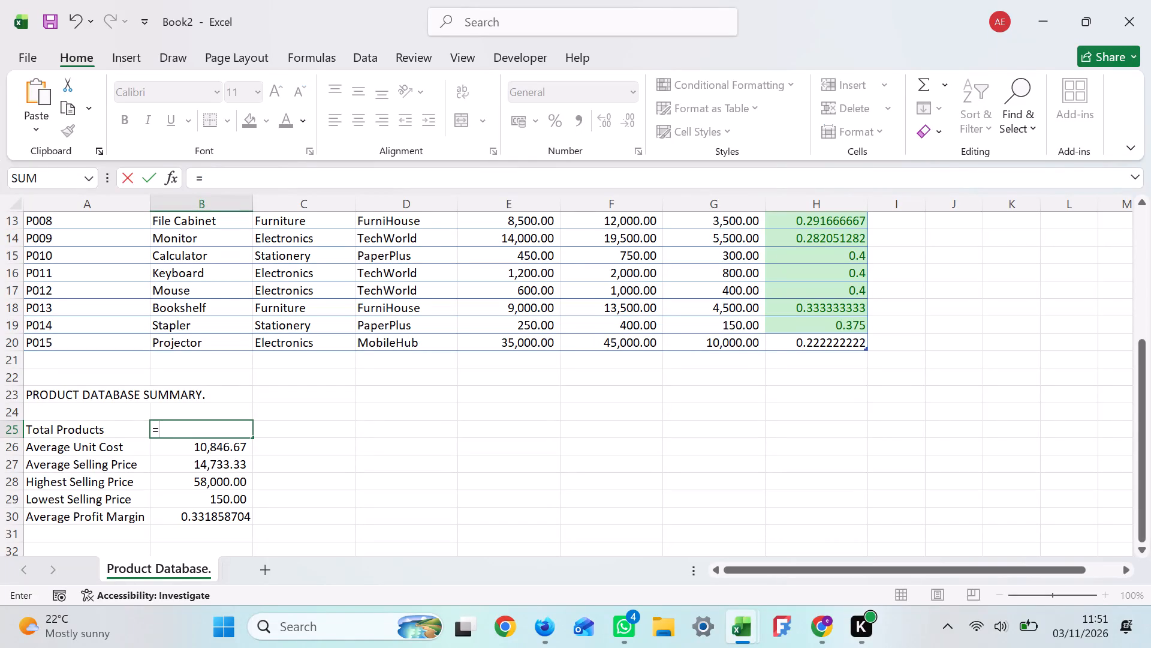
key(r)
key(o)
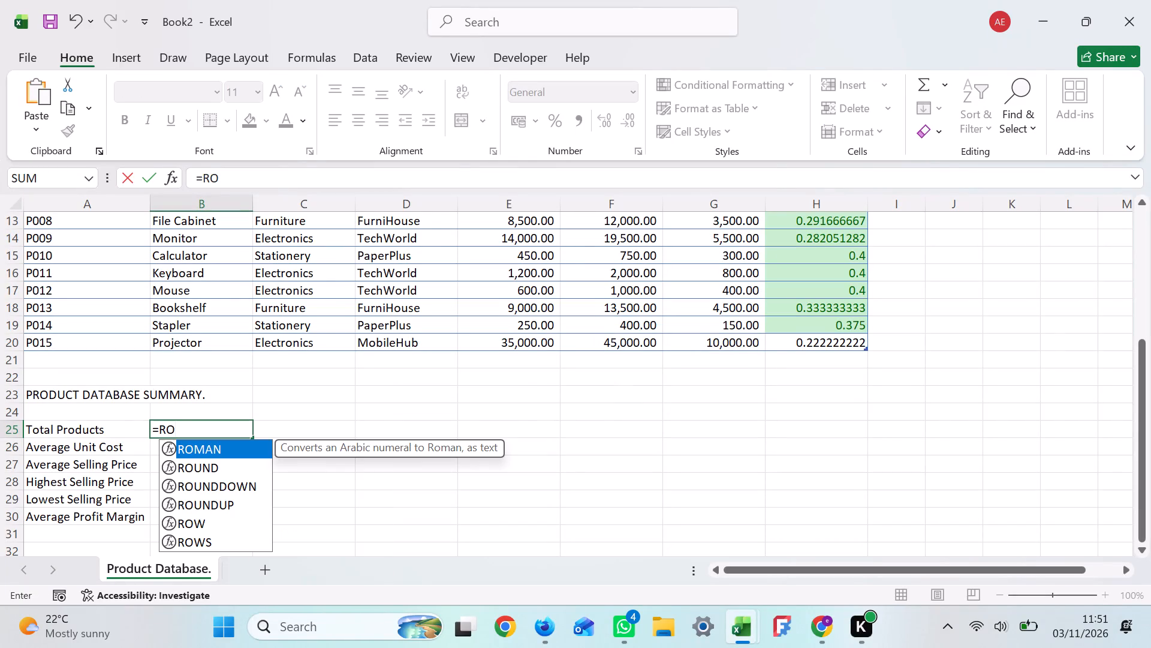
text(WS)
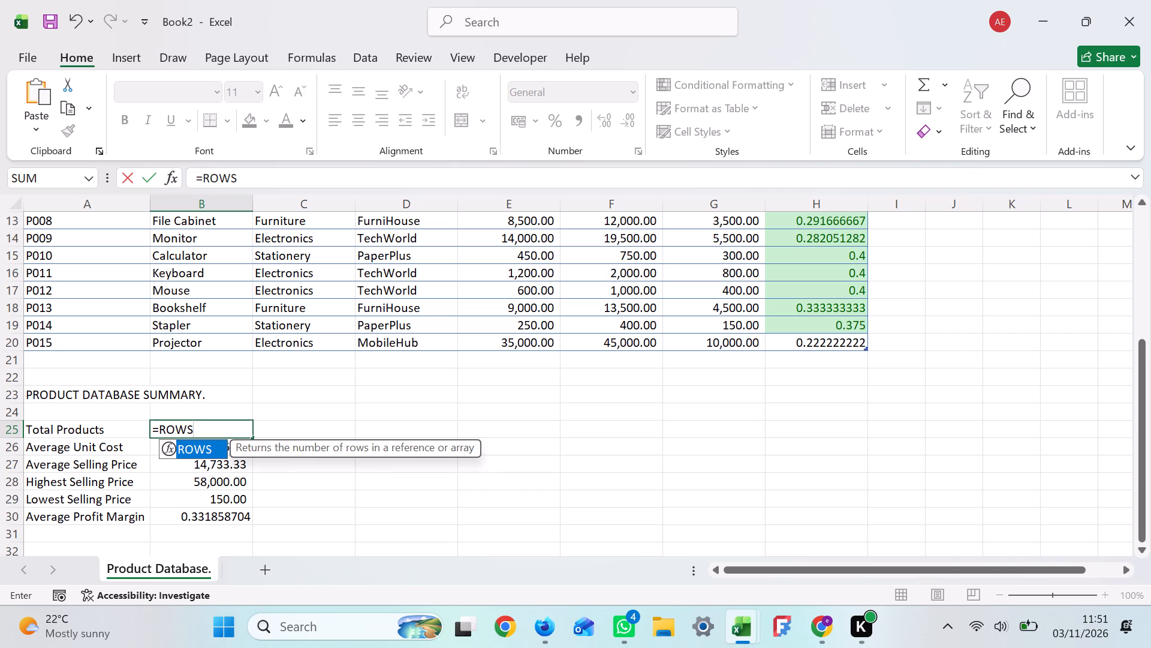
key(shift+parenleft)
key(a)
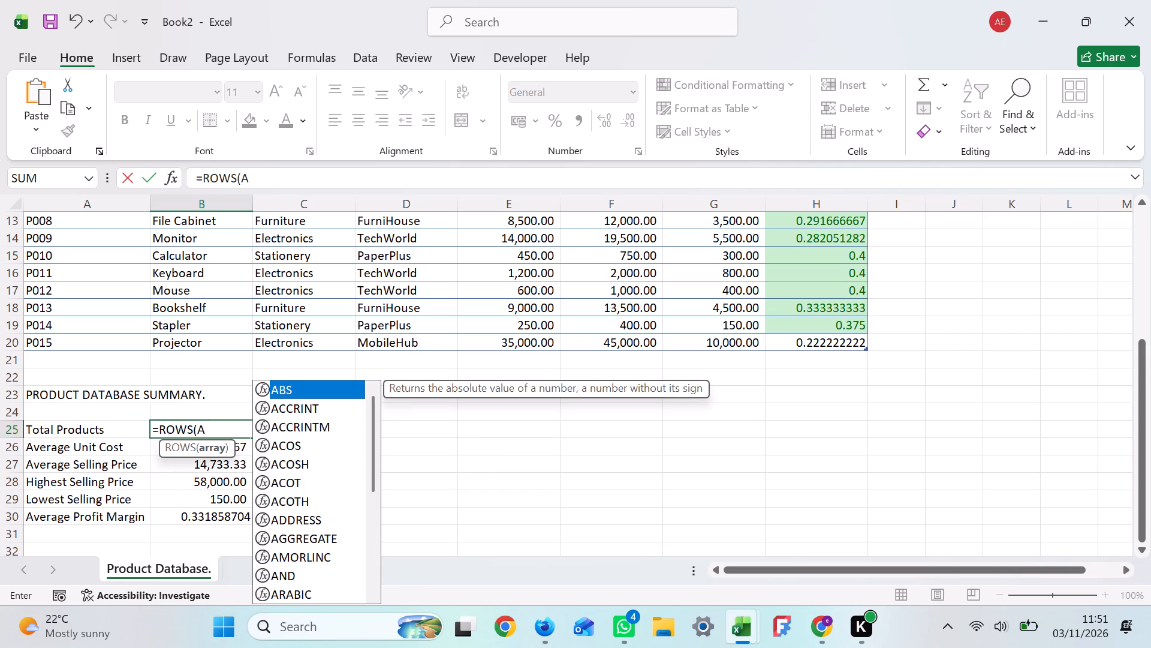
key(6)
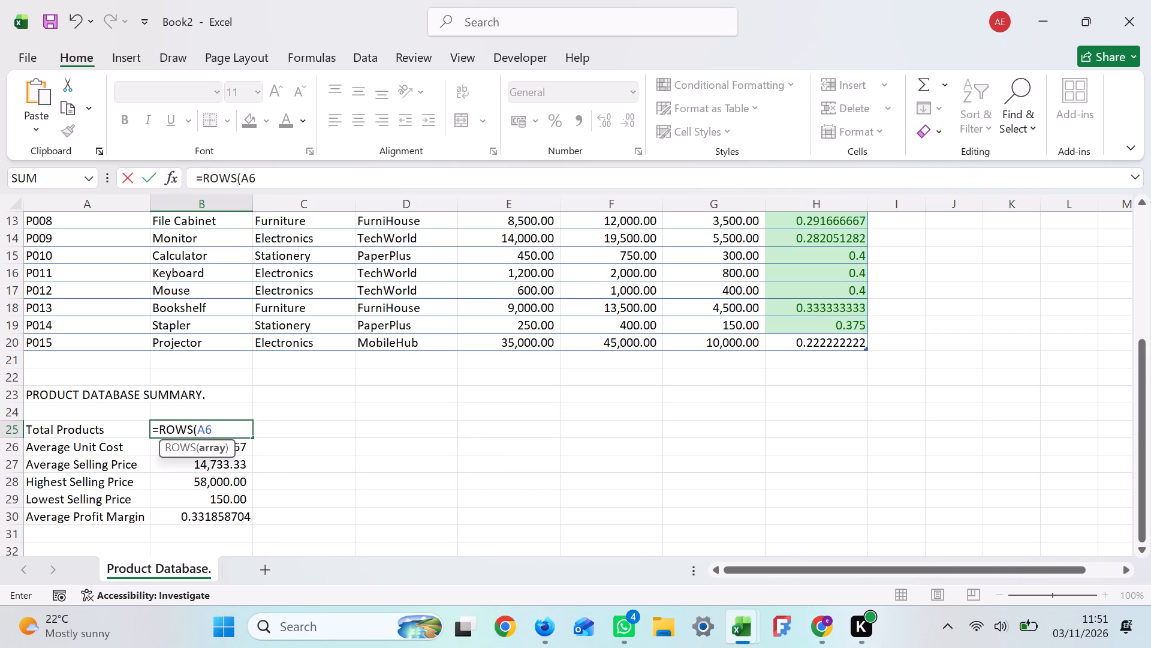
key(shift+colon)
key(a)
key(2)
key(0)
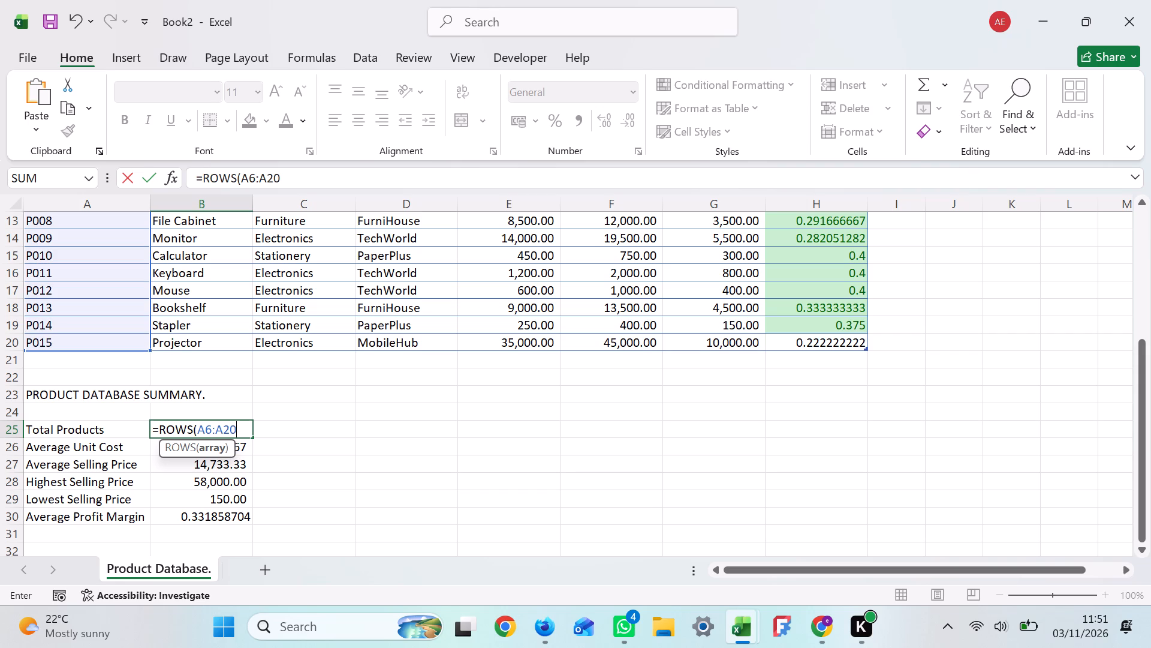
key(shift+parenright)
key(Return)
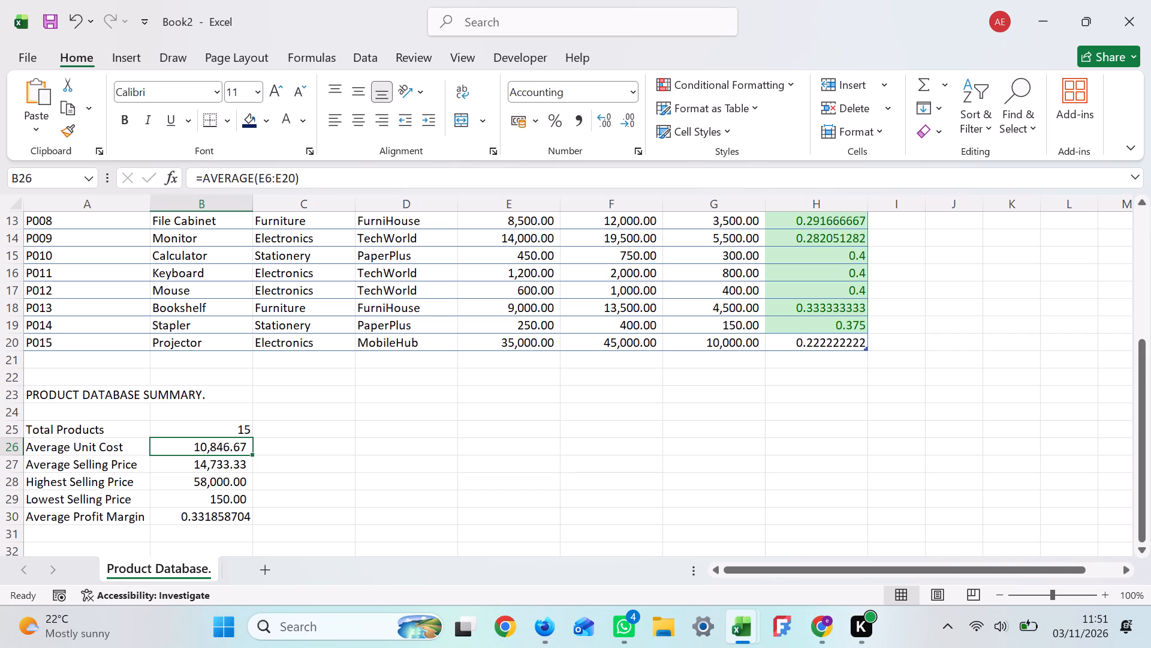
Format the Average Profit Margin value in cell B30 as a percentage.
click(205, 518)
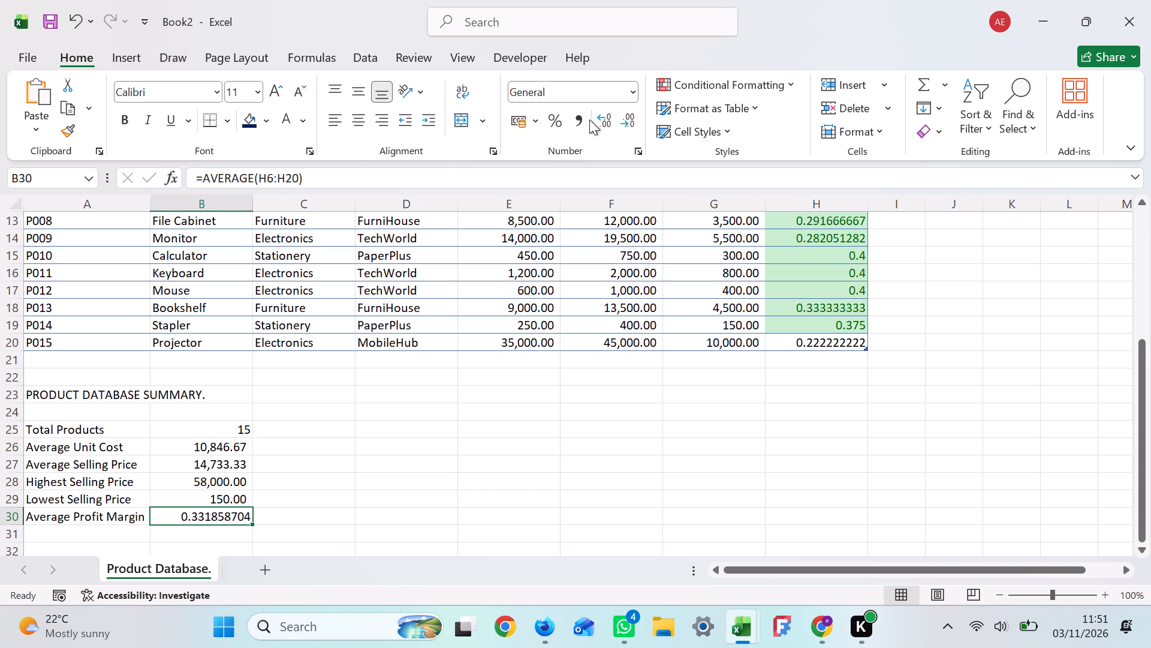
click(558, 124)
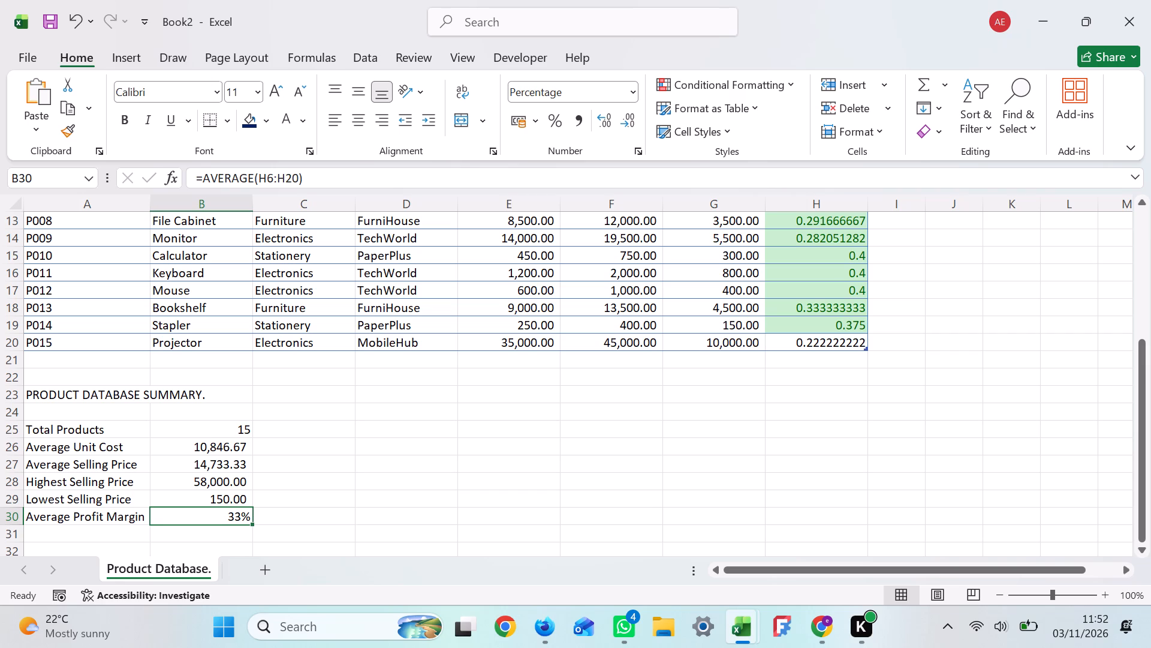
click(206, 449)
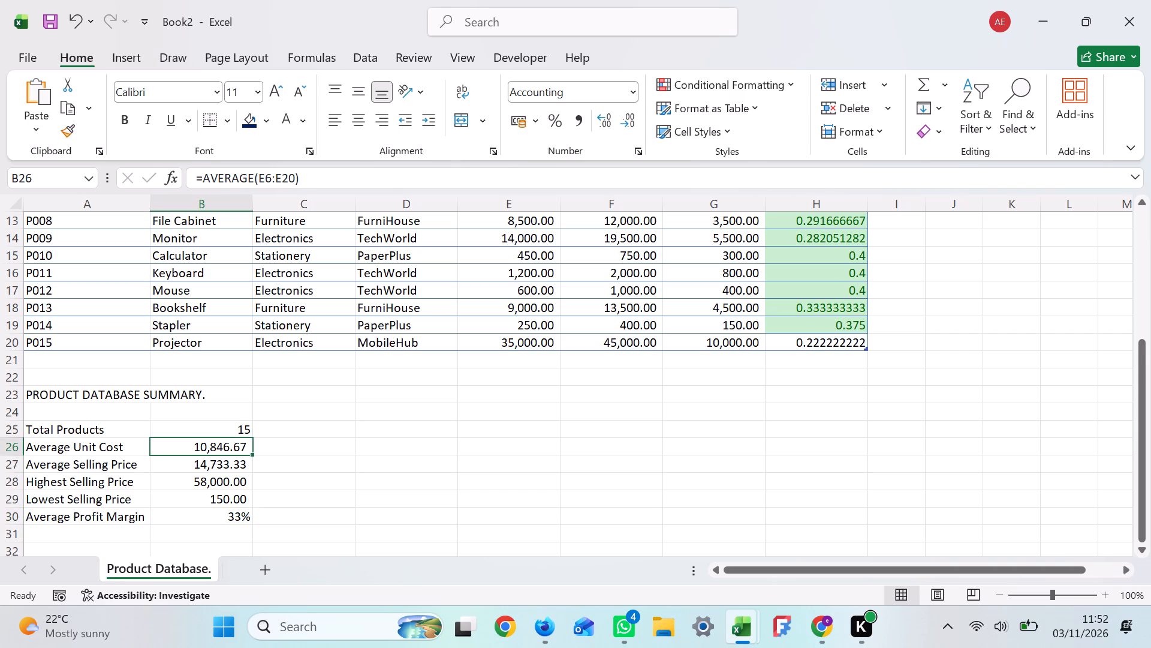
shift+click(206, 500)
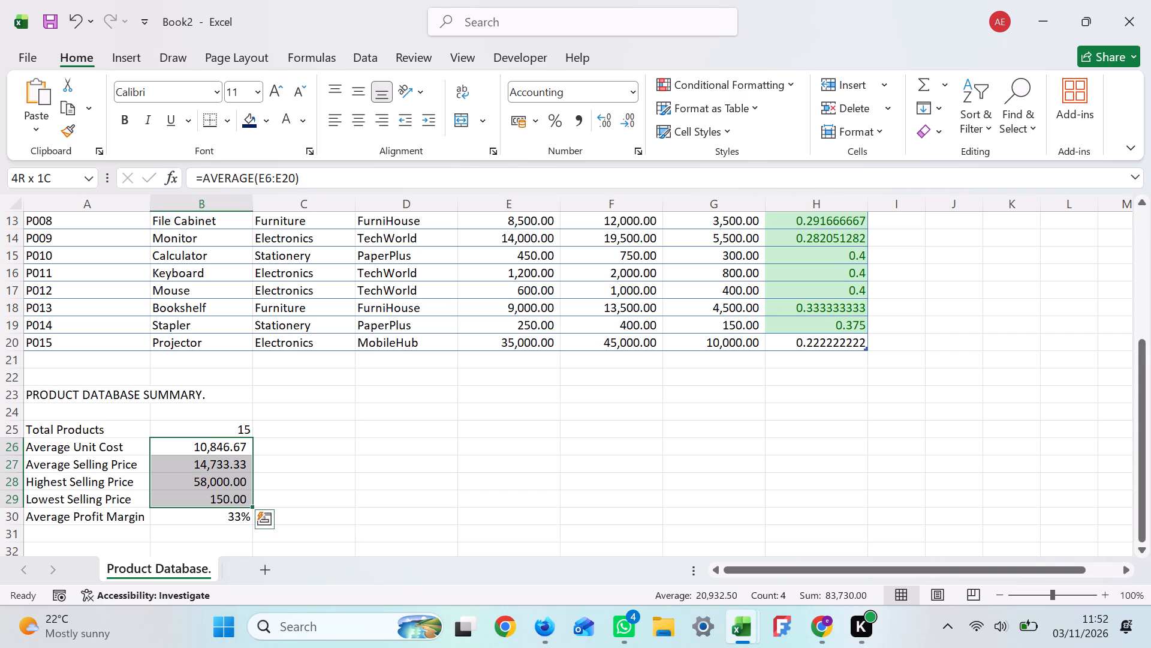
Make the summary labels in A25:A30, from Total Products to Average Profit Margin, bold.
click(79, 433)
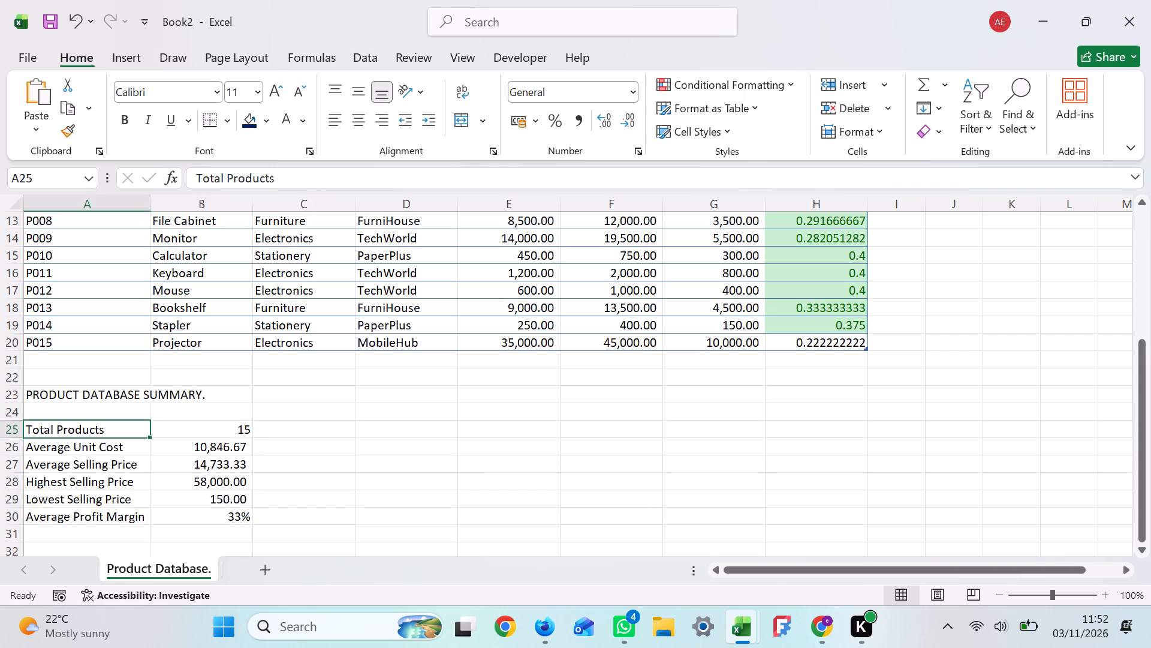
shift+click(89, 520)
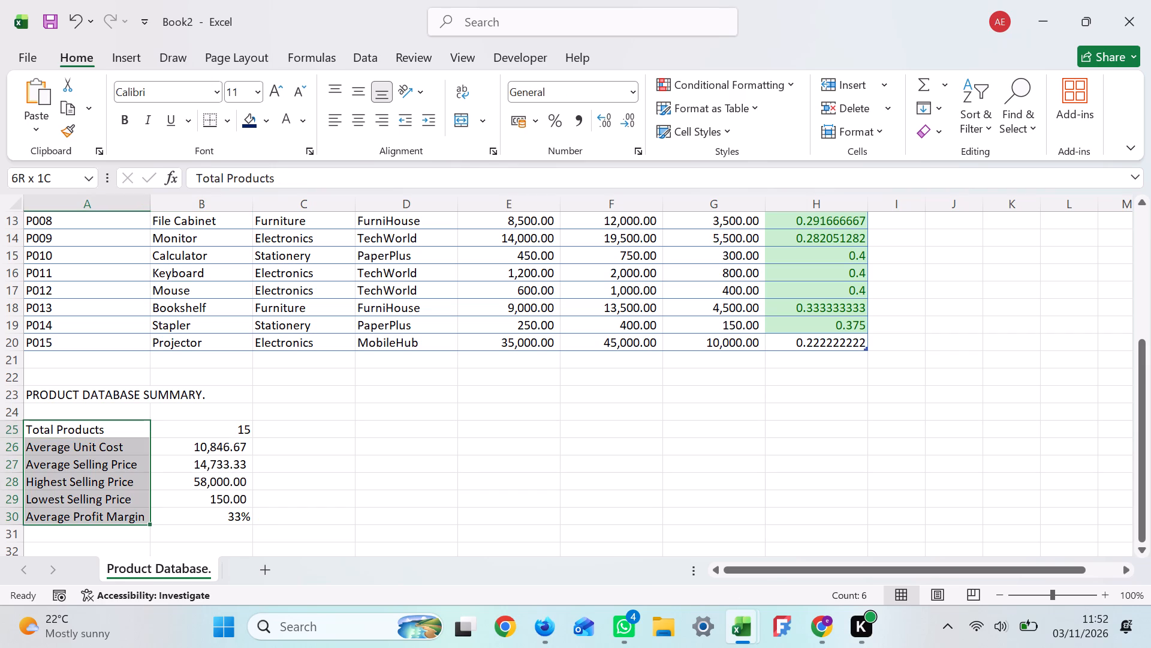
click(130, 119)
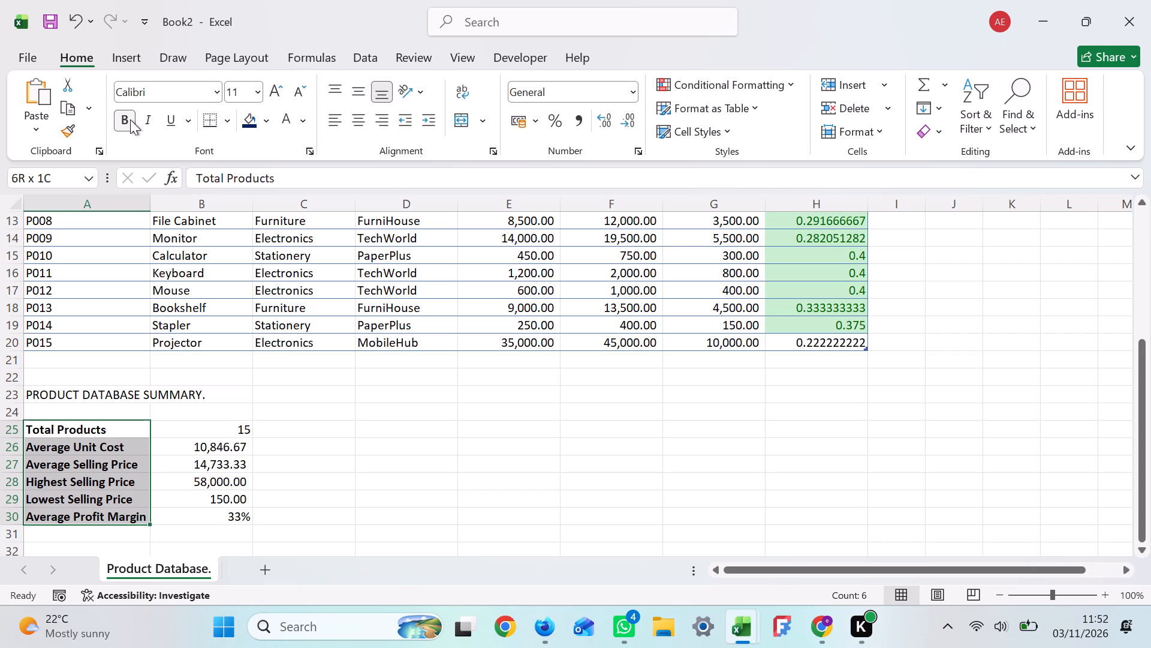
Apply all borders to the summary labels and values in A25:B30.
click(95, 437)
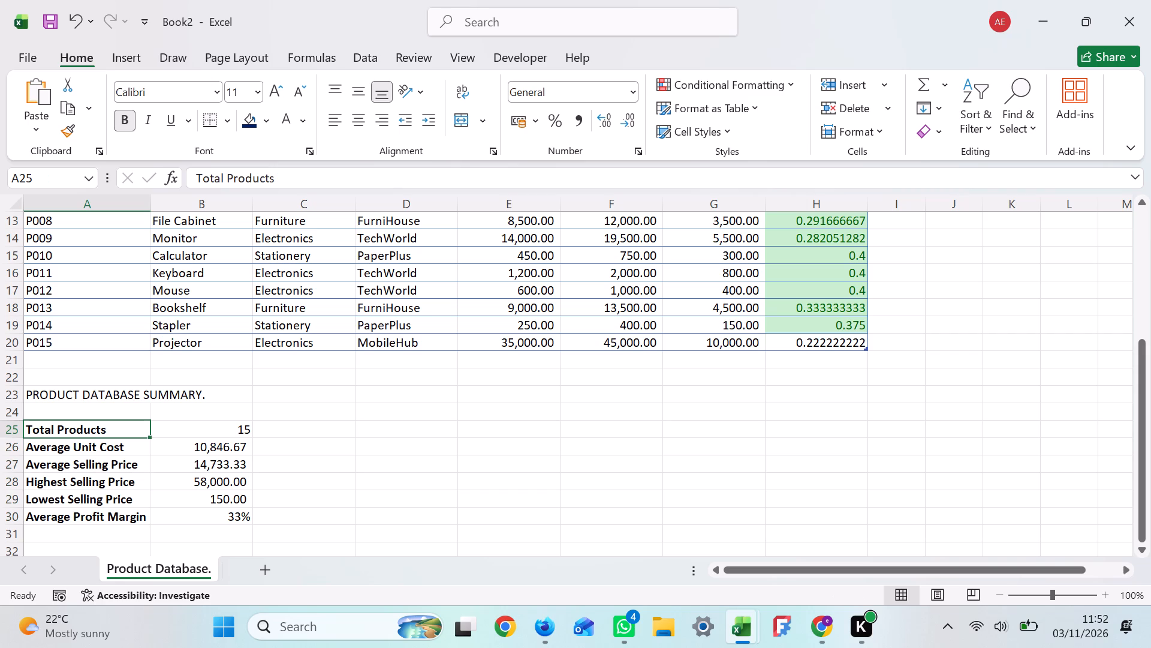
shift+click(225, 518)
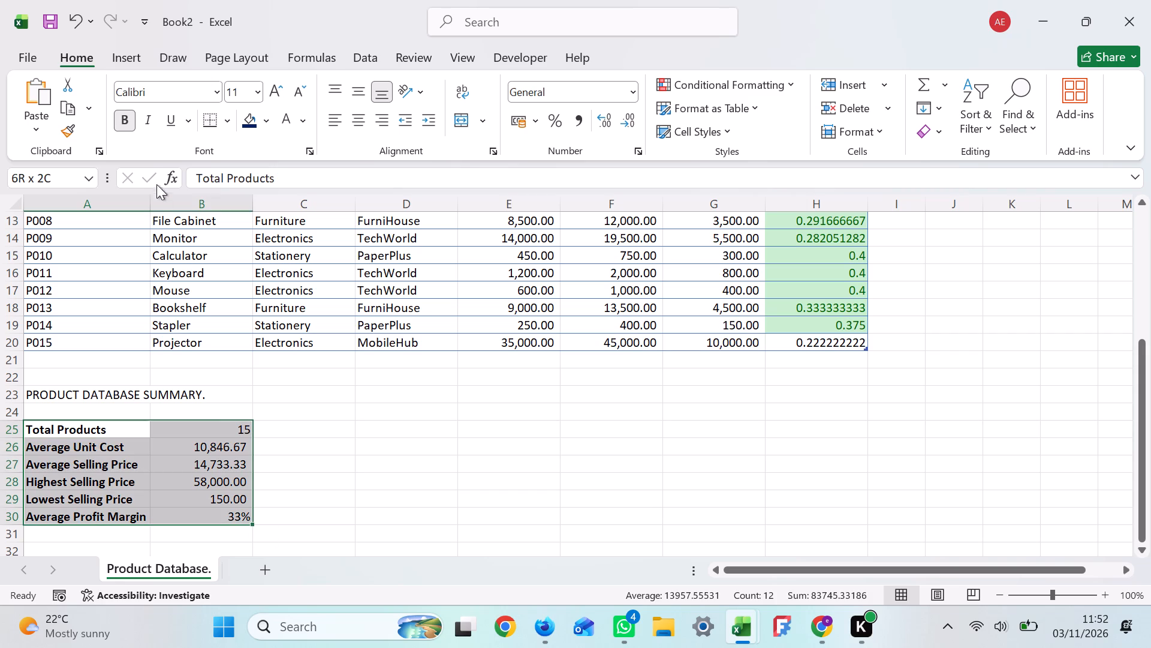
click(225, 118)
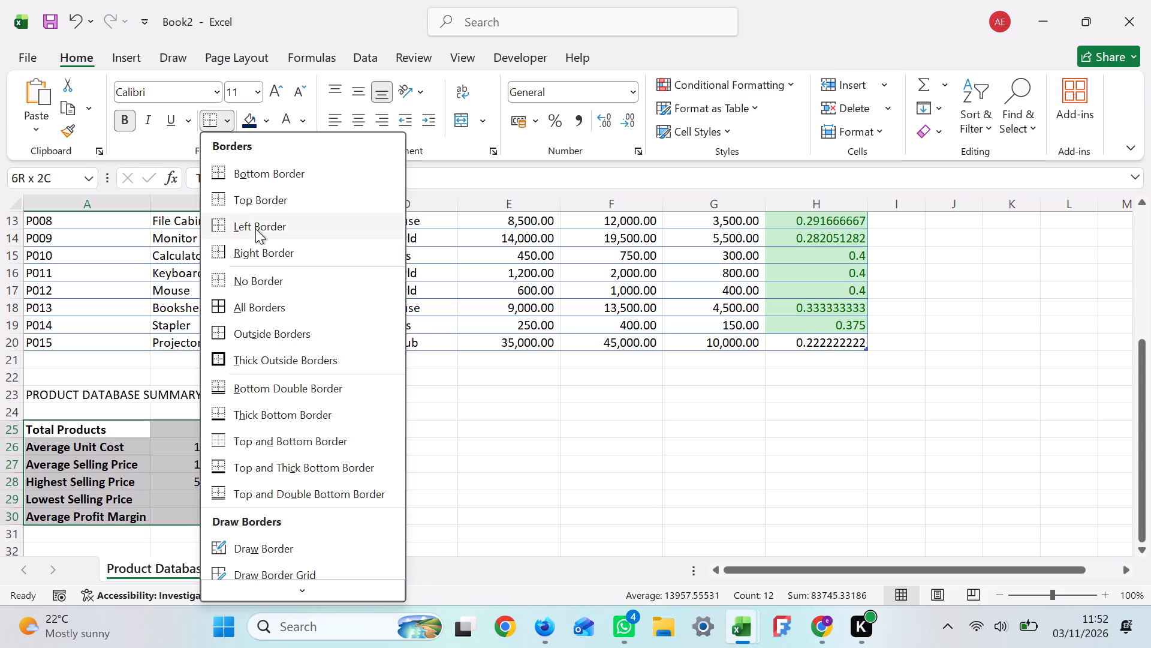
click(270, 302)
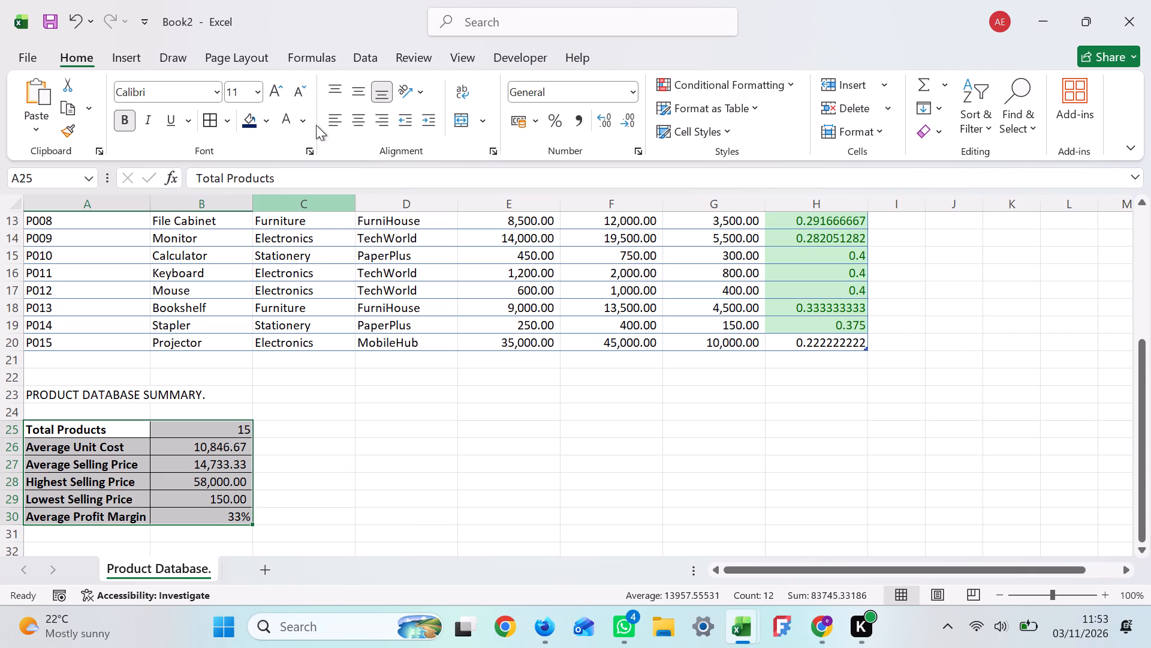
Turn off the display of gridlines on the Product Database sheet.
click(459, 57)
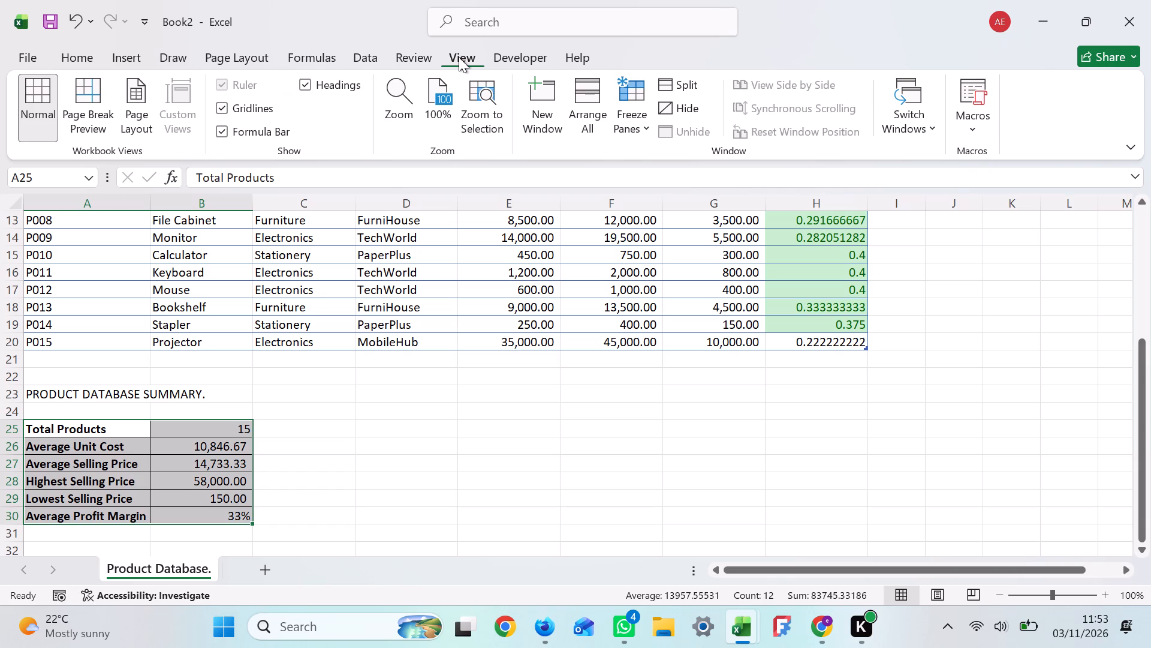
click(219, 107)
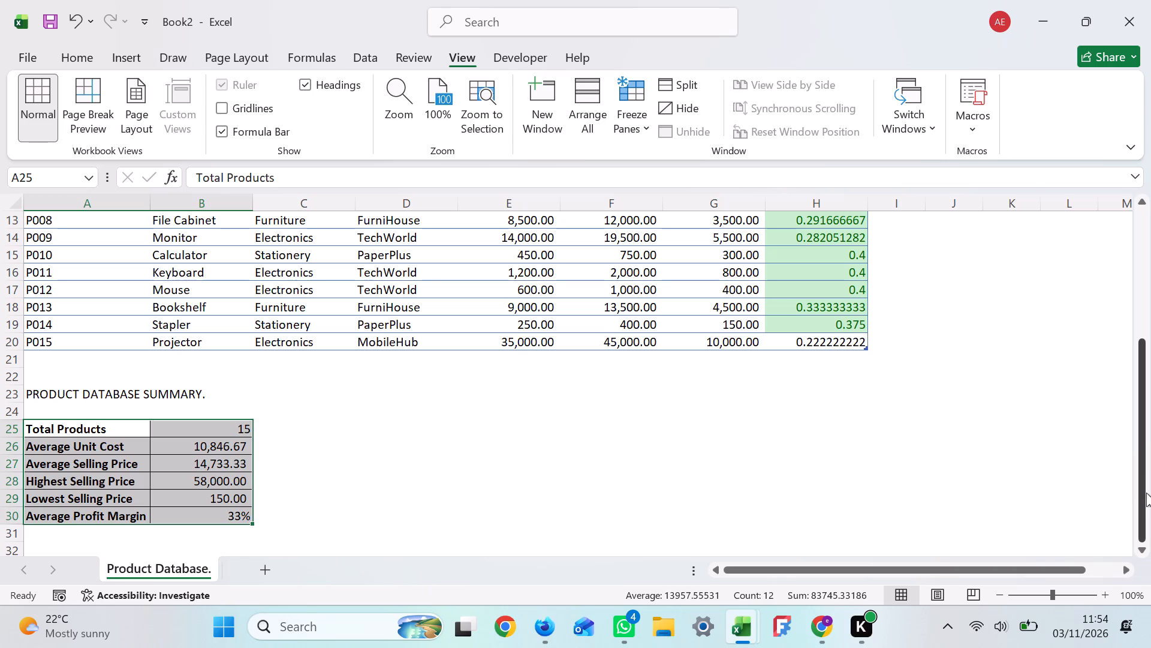
Review the whole sheet, from the title and product table down to the product database summary.
drag(1144, 496, 1126, 349)
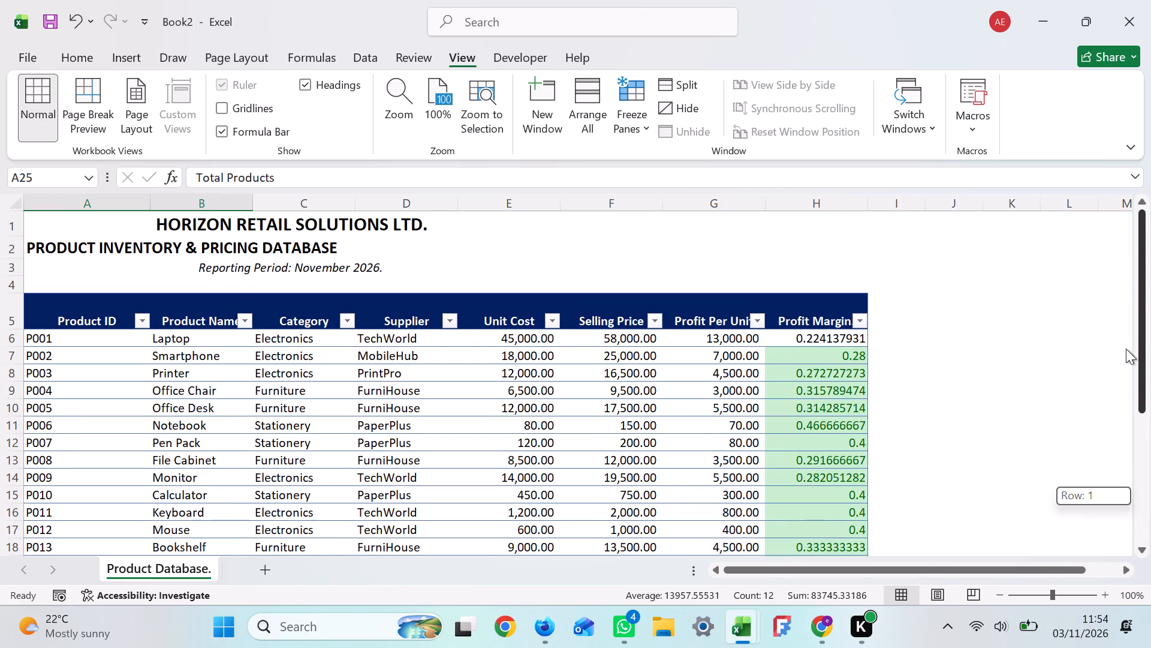
drag(1126, 349, 1125, 422)
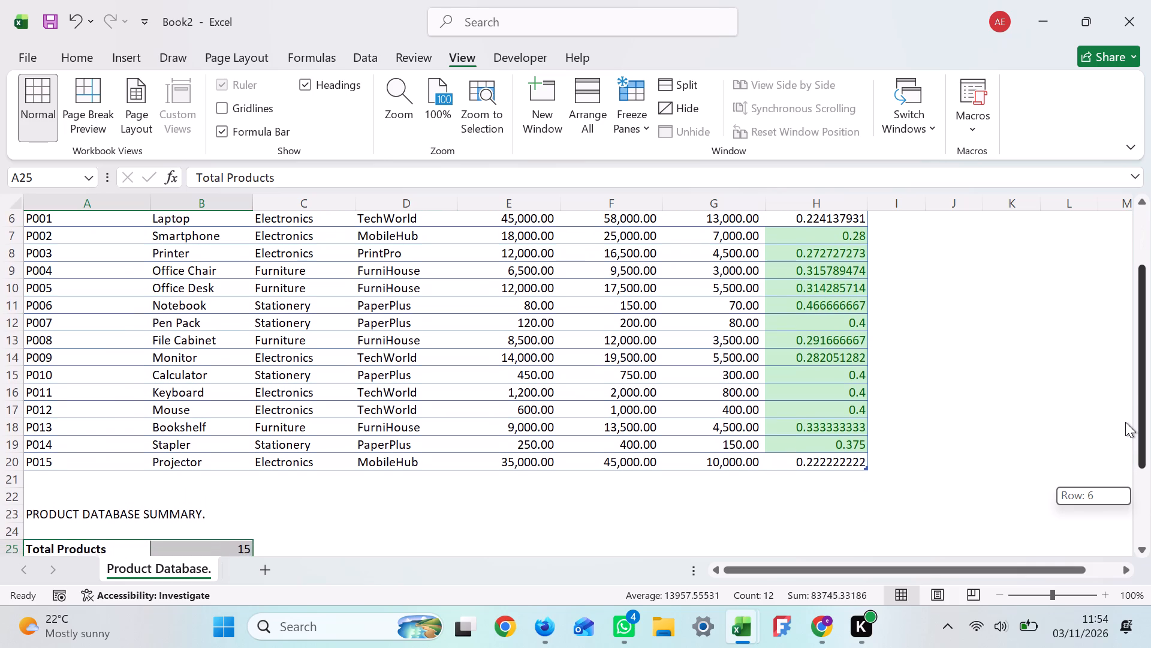
drag(1125, 422, 1132, 409)
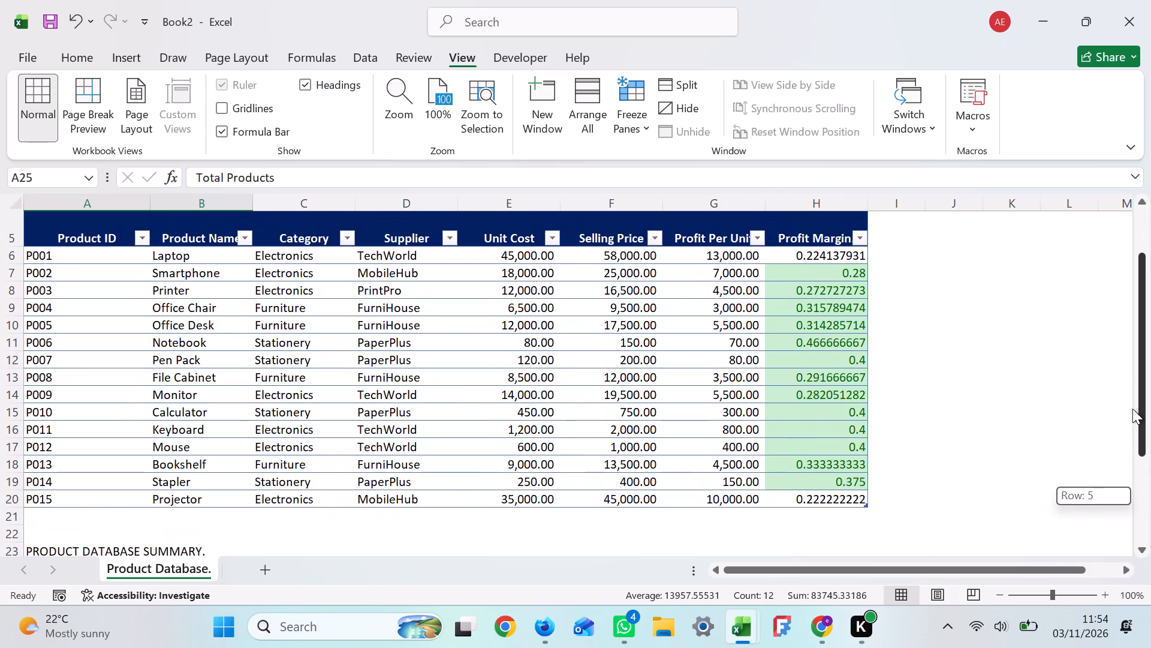
drag(1132, 409, 1113, 339)
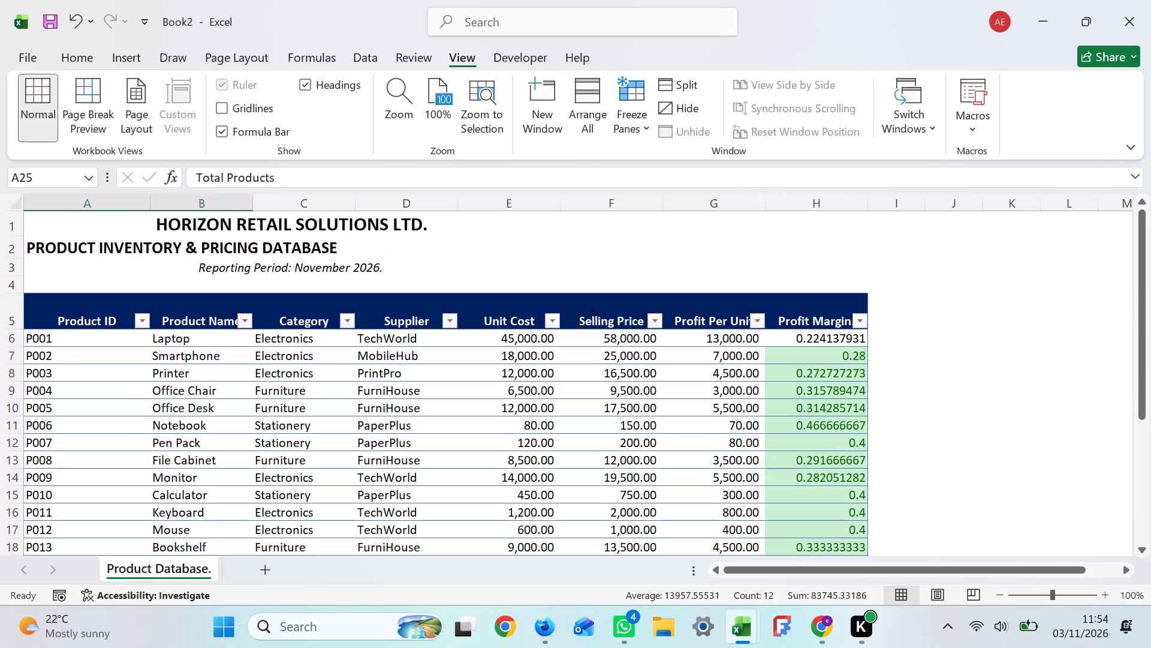
drag(1145, 359, 1140, 440)
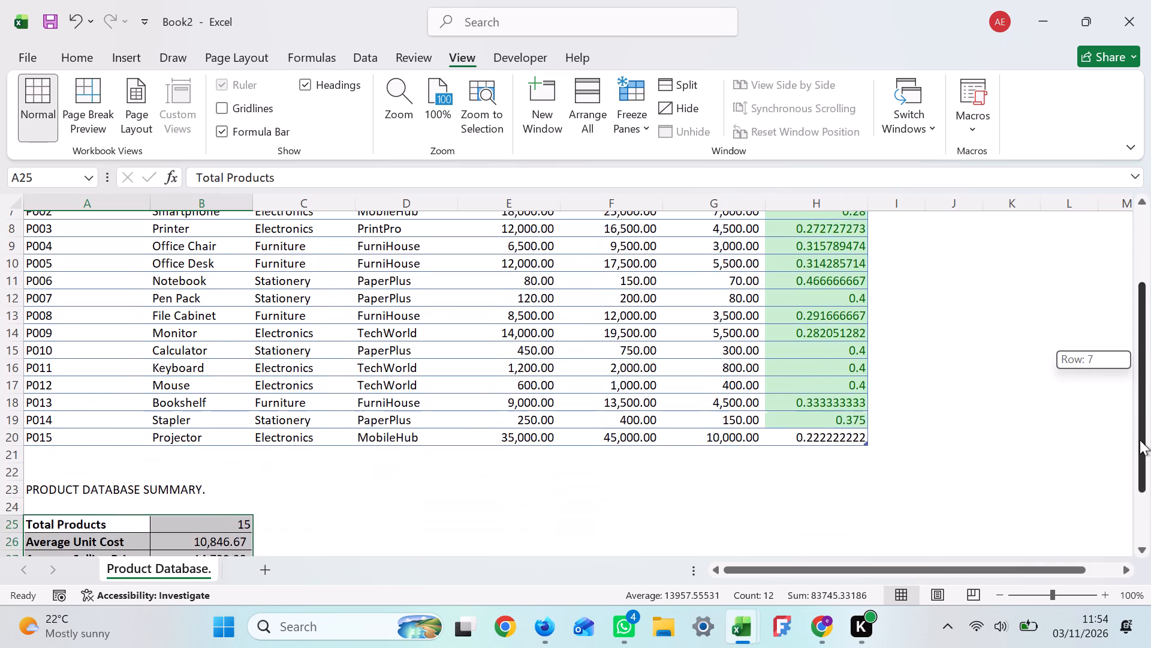
drag(1140, 440, 1137, 517)
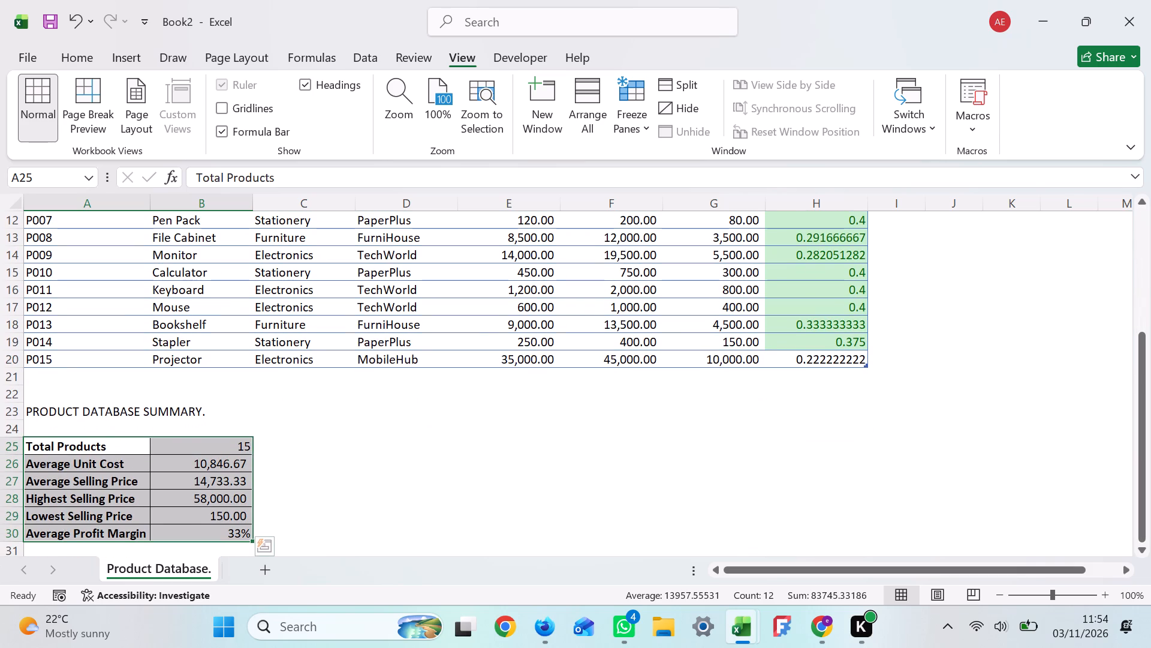
click(213, 466)
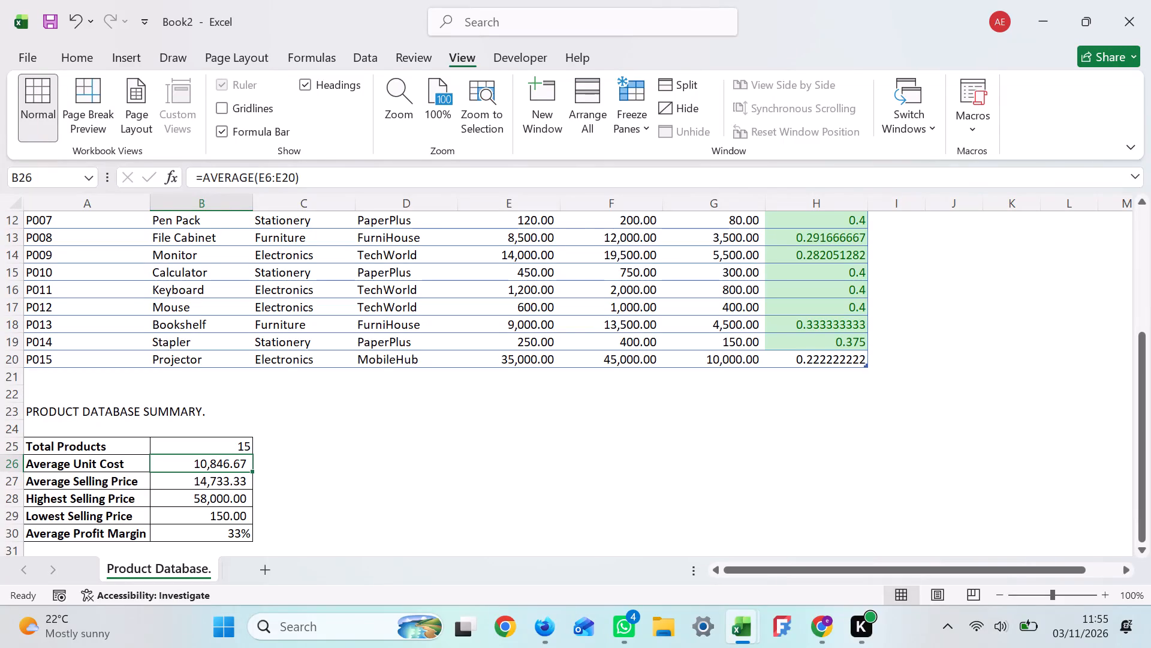
drag(1141, 467, 1146, 389)
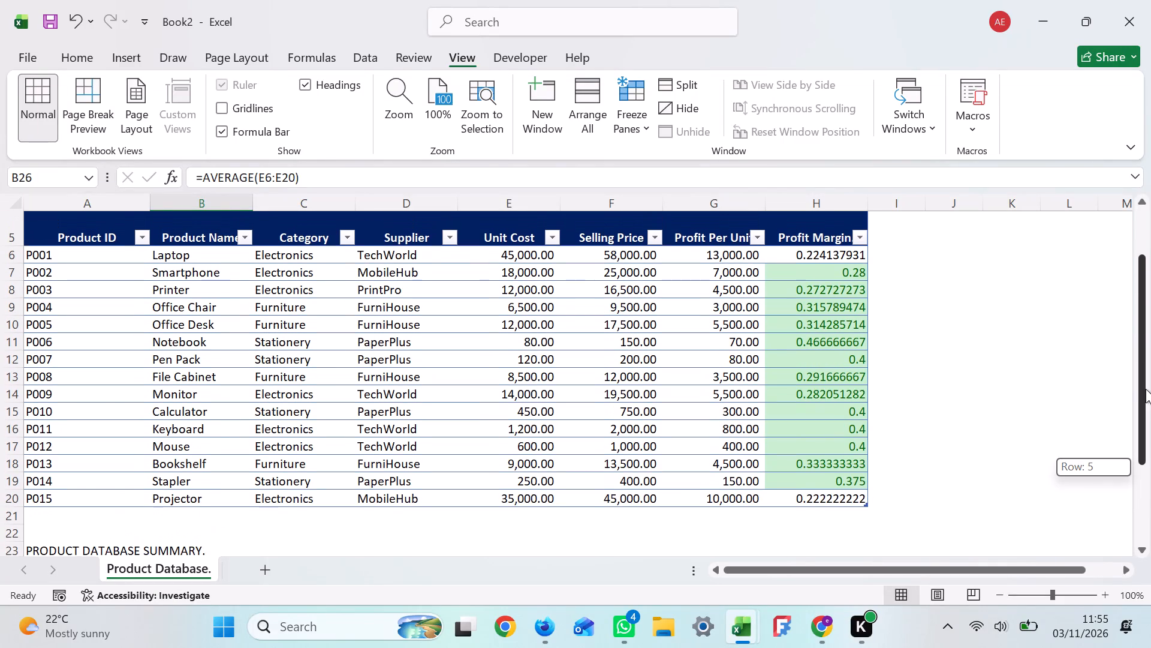
drag(1146, 389, 1143, 366)
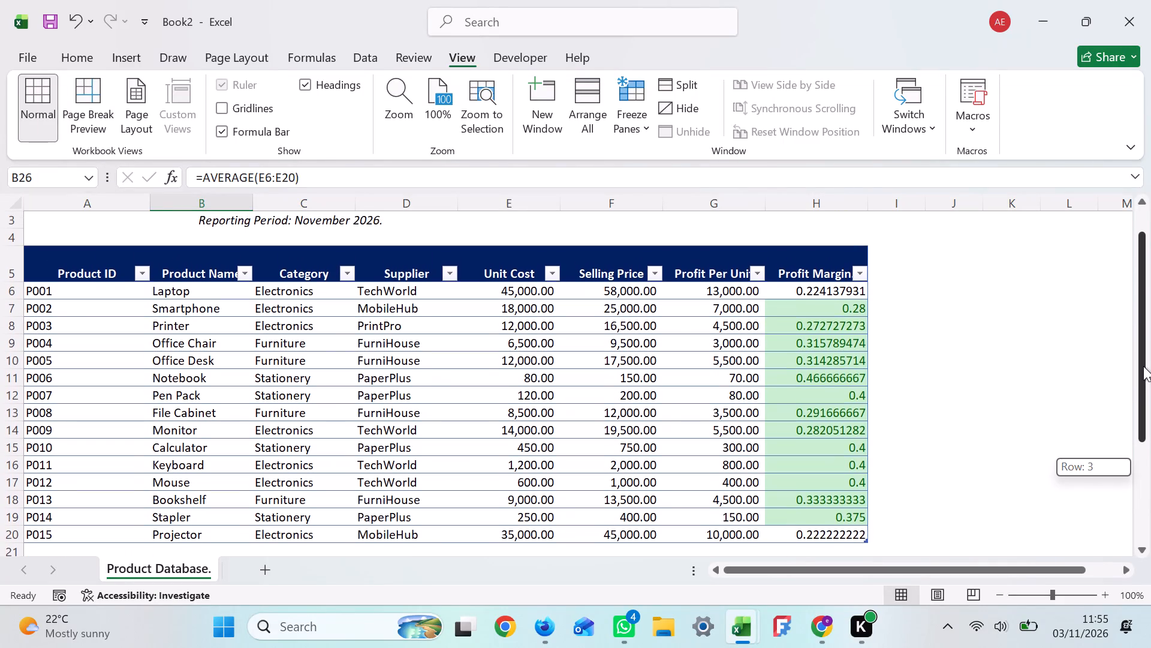
drag(1143, 366, 1141, 397)
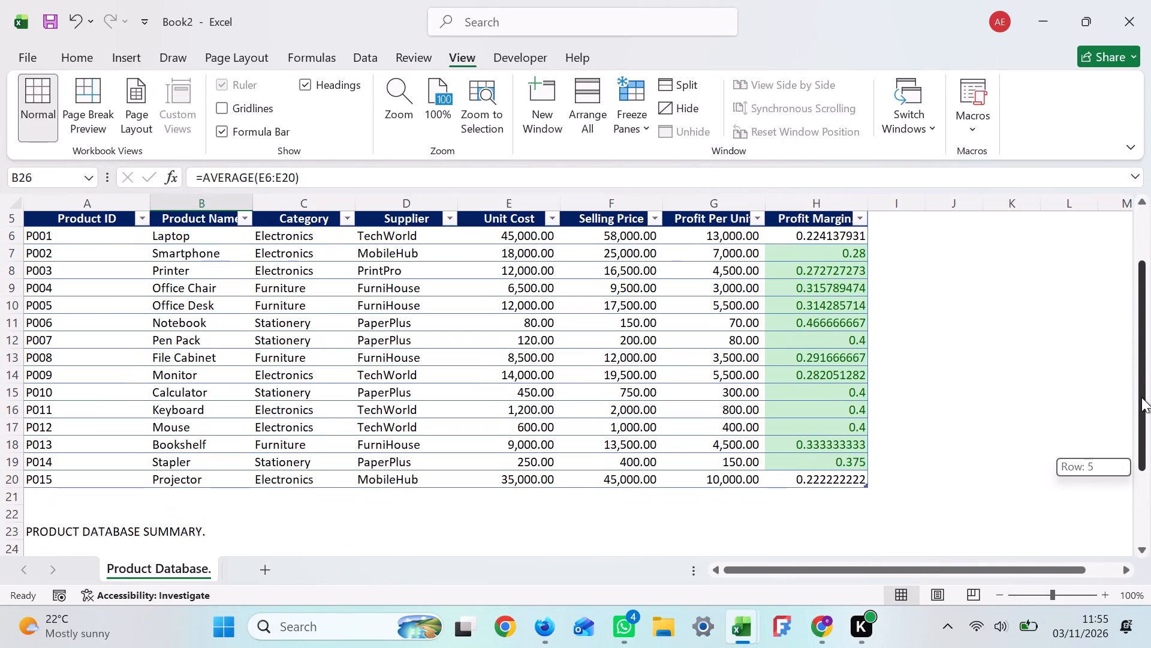
drag(1141, 397, 1141, 404)
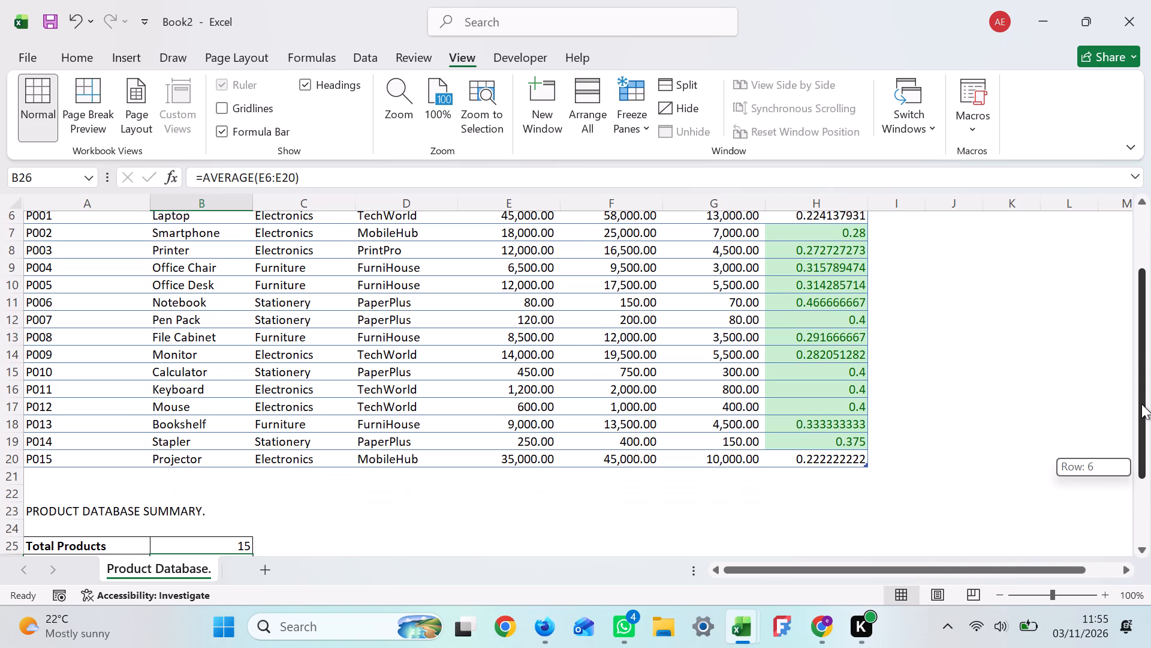
drag(1141, 404, 1145, 391)
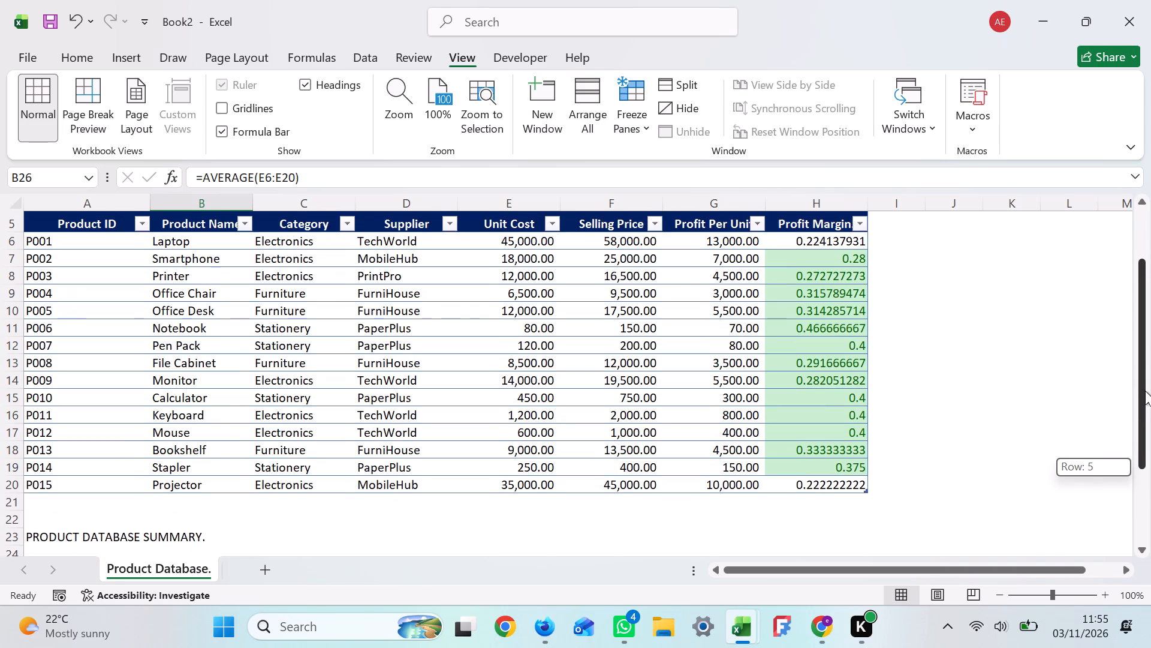
Apply all borders to the product table in A5:H20, from the header row to product P015.
drag(1145, 391, 1146, 386)
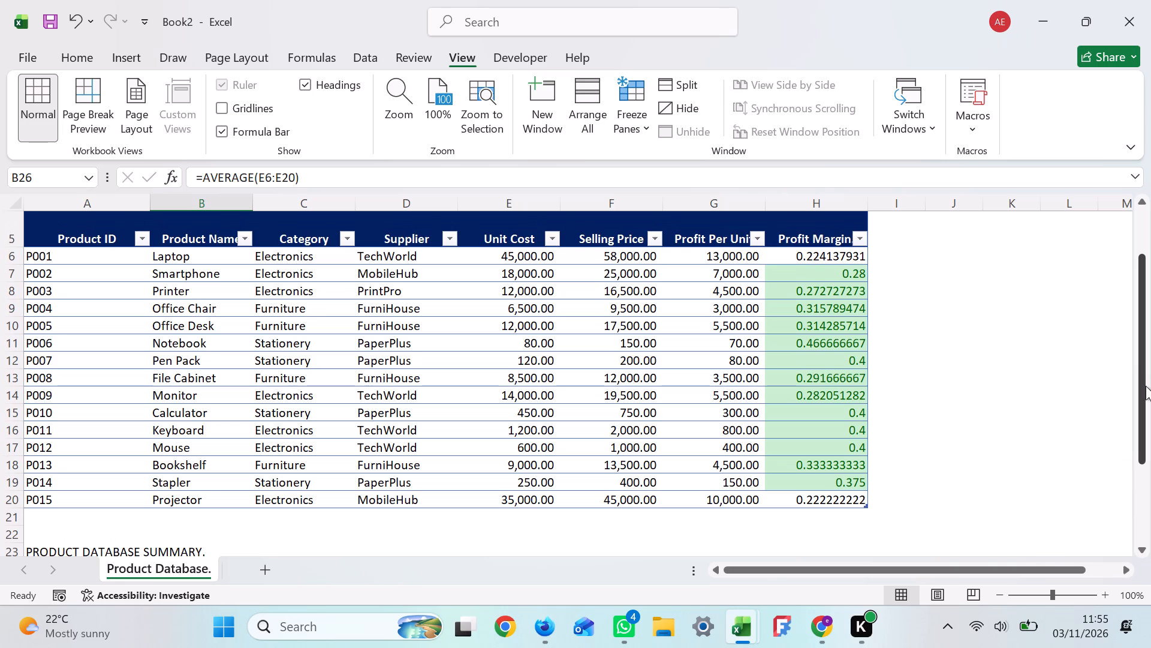
click(1146, 386)
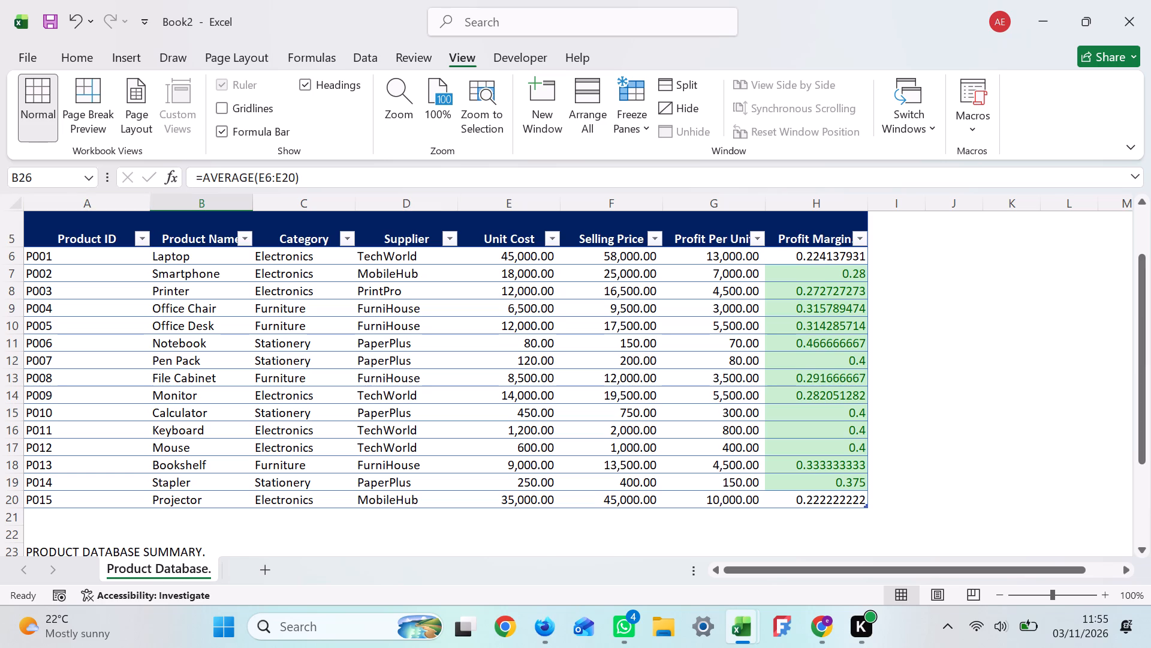
click(58, 233)
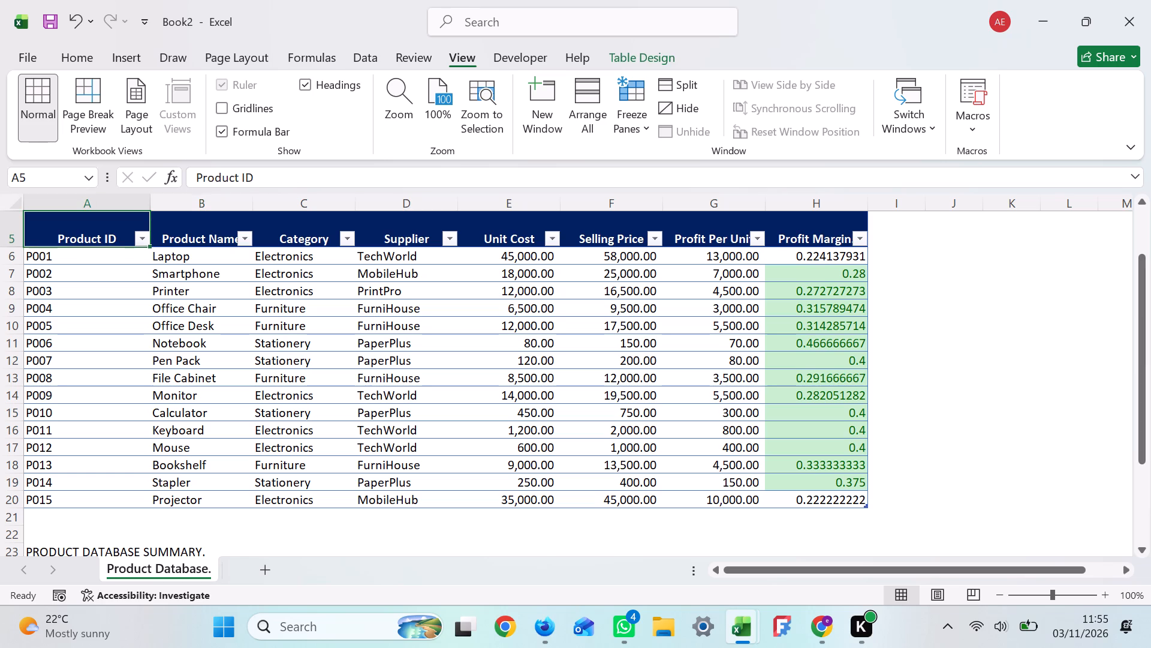
shift+click(803, 501)
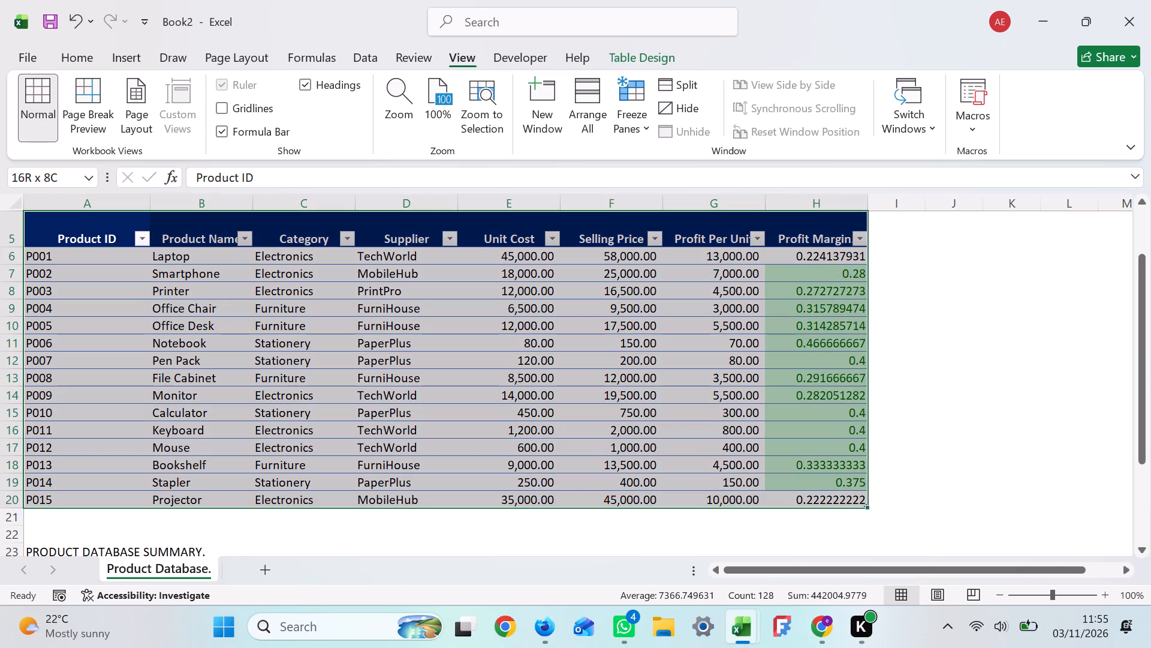
click(64, 59)
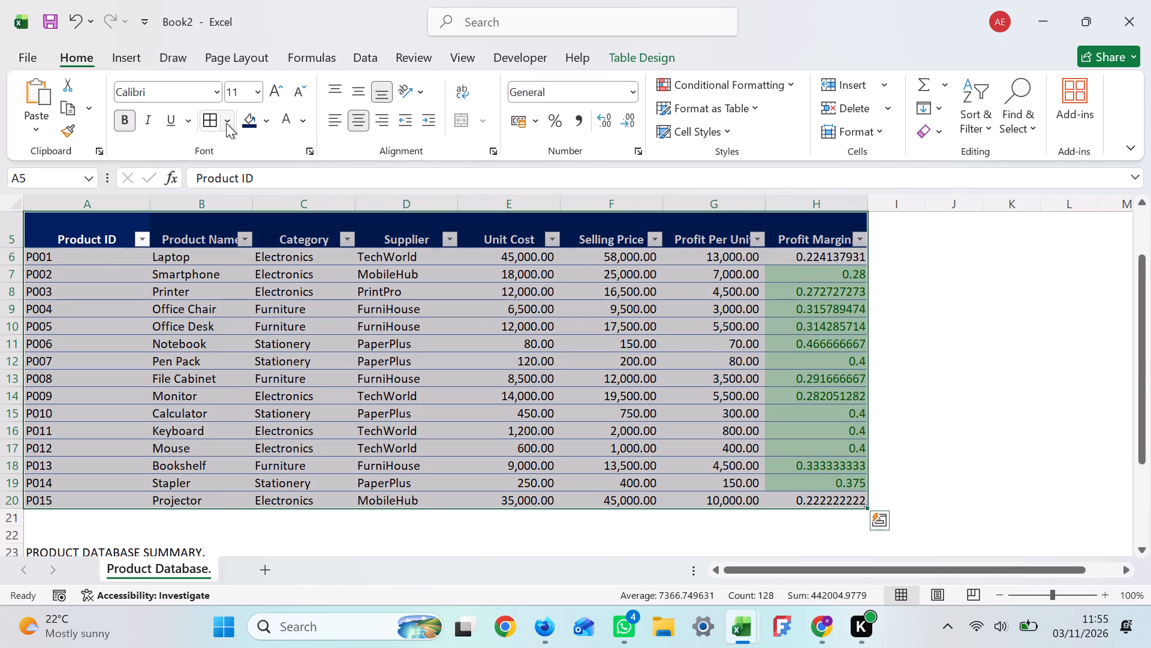
click(227, 123)
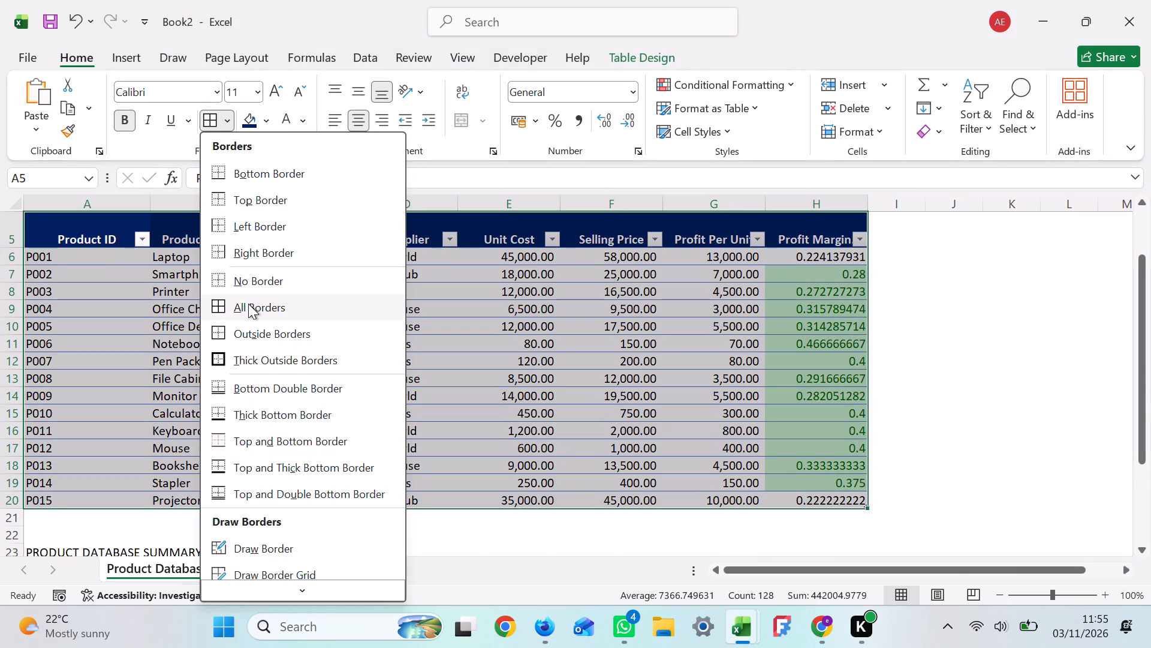
click(248, 304)
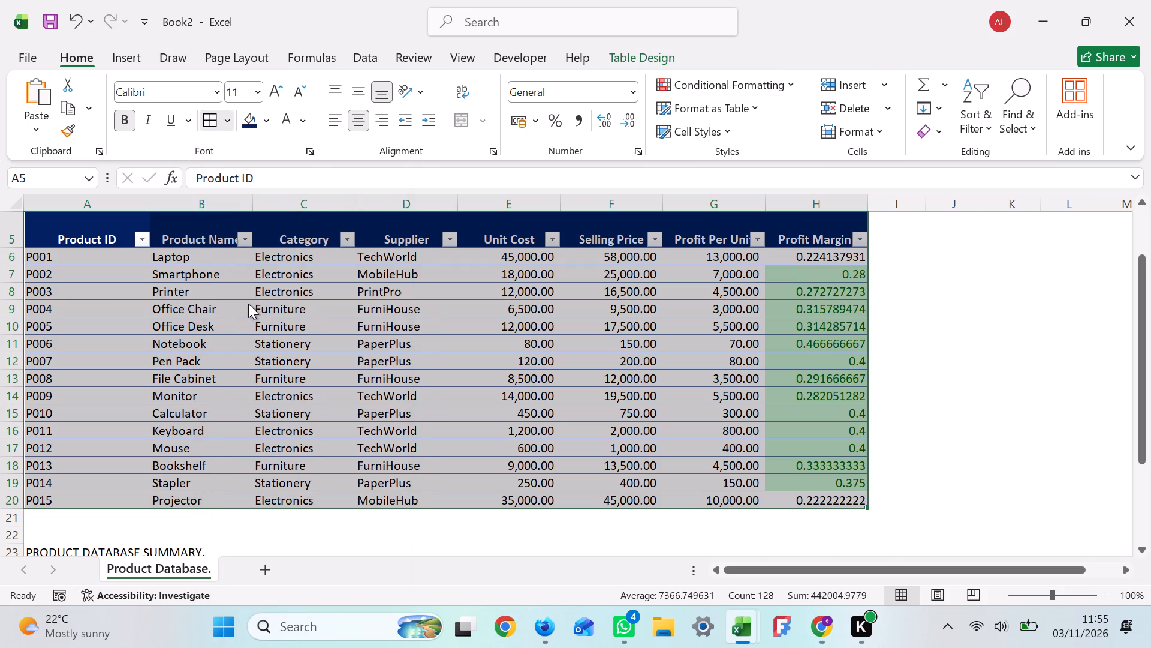
click(925, 381)
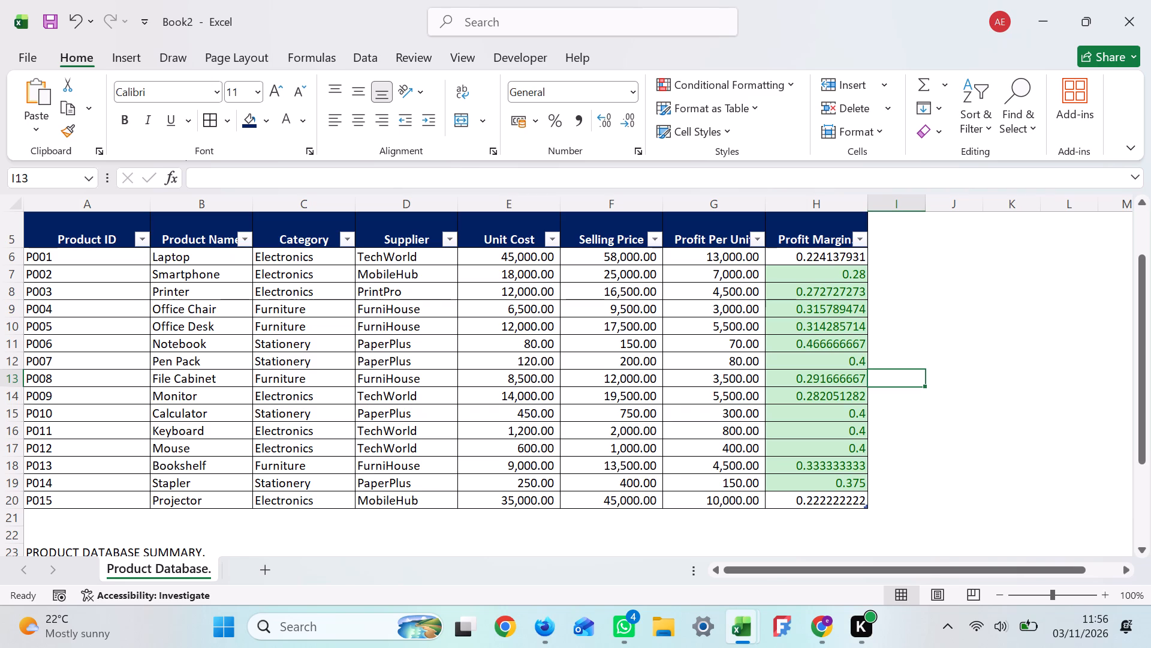
Merge and center the PRODUCT INVENTORY & PRICING DATABASE heading across A2:C2.
drag(1143, 394, 1148, 268)
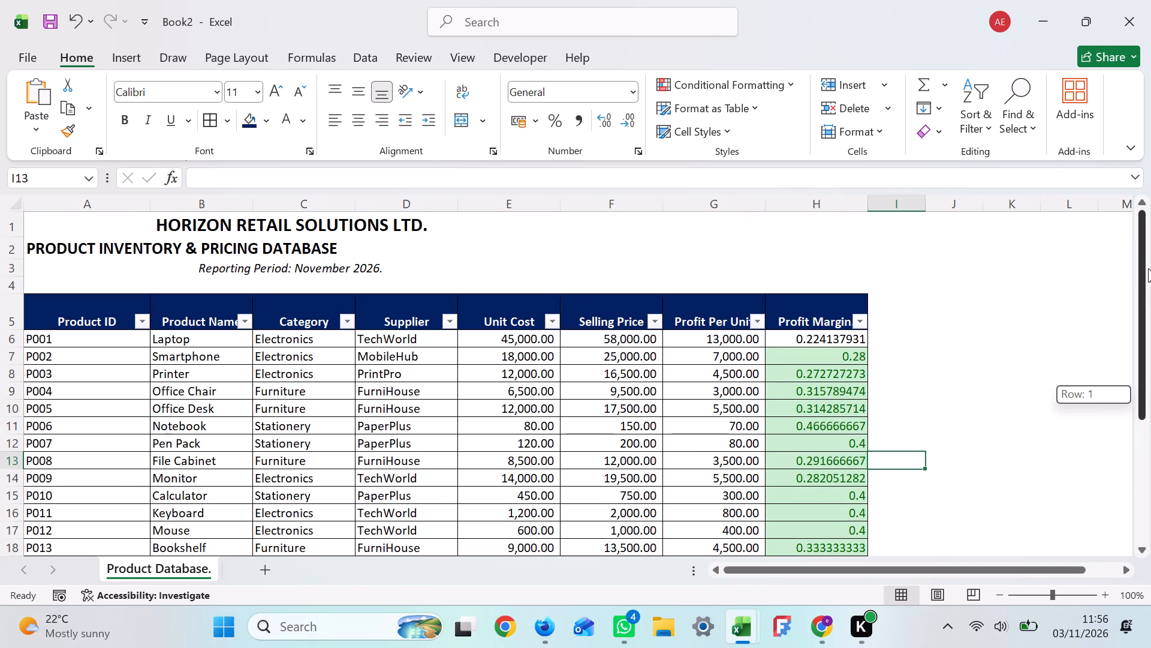
drag(1148, 268, 1147, 284)
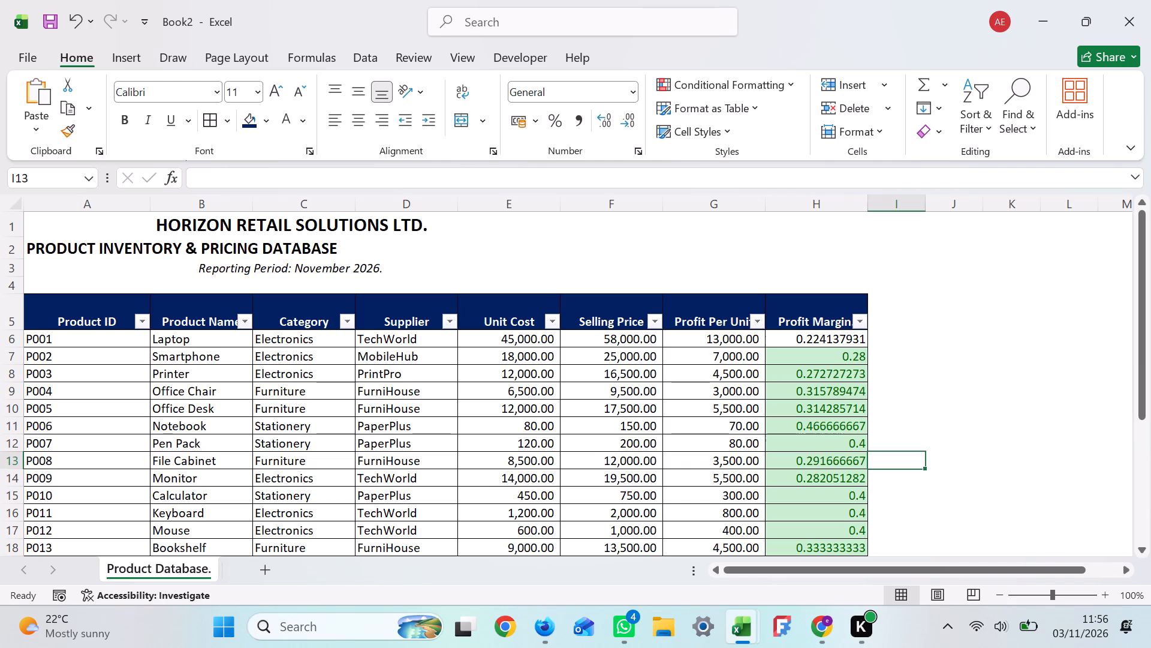
click(71, 247)
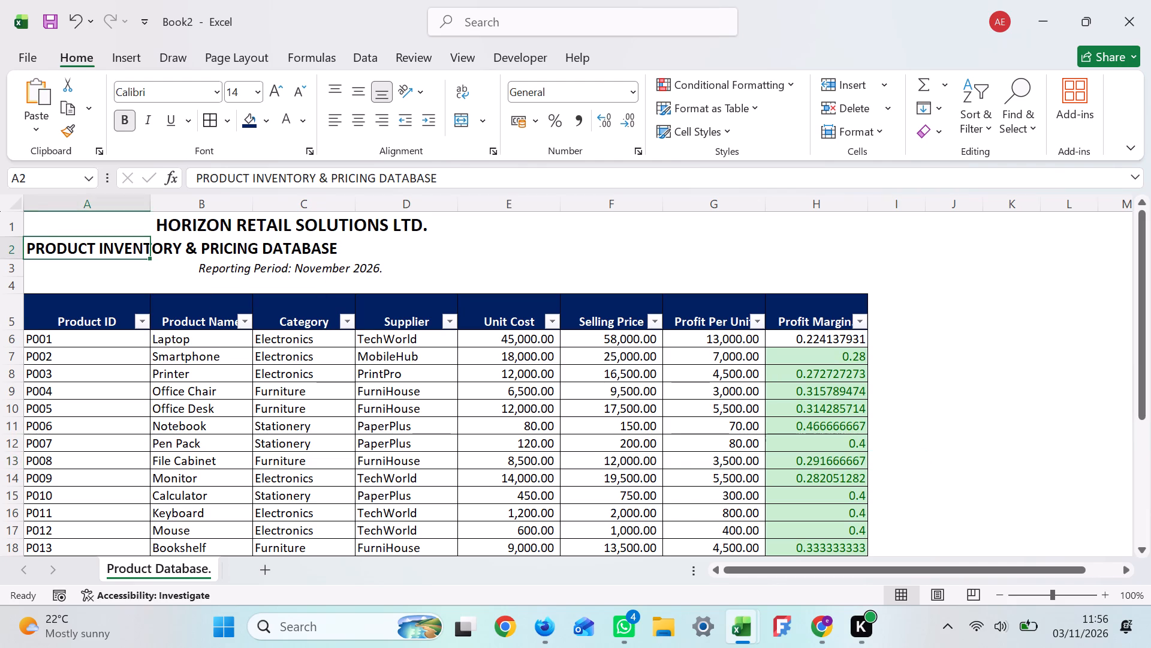
shift+click(315, 251)
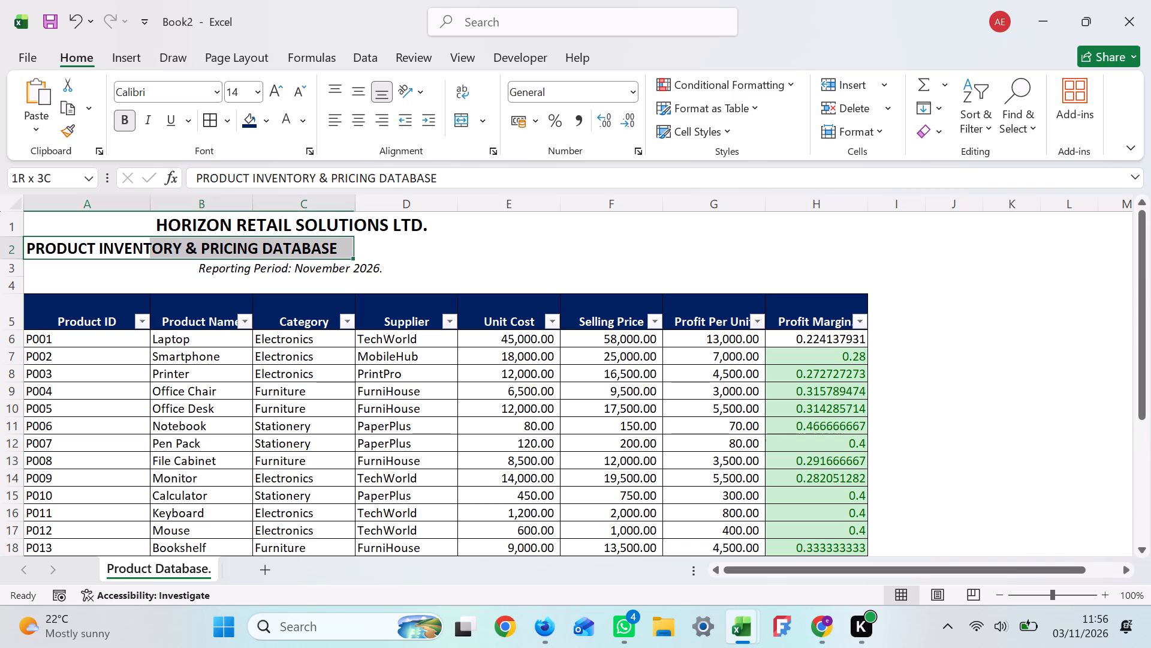
click(482, 122)
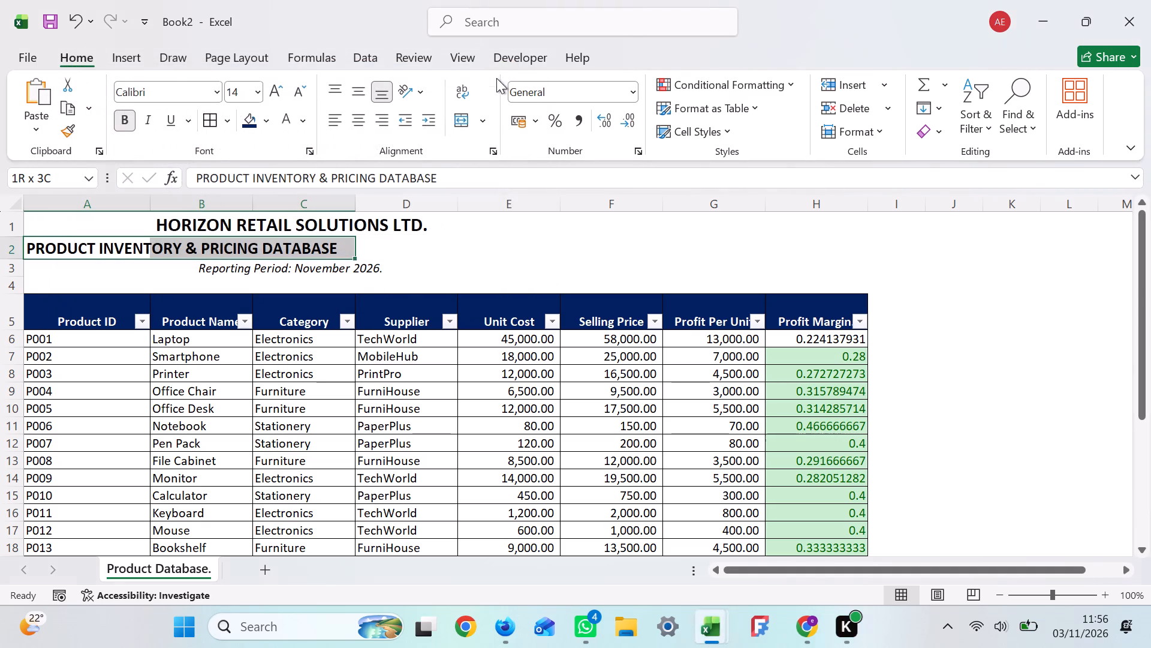
click(480, 122)
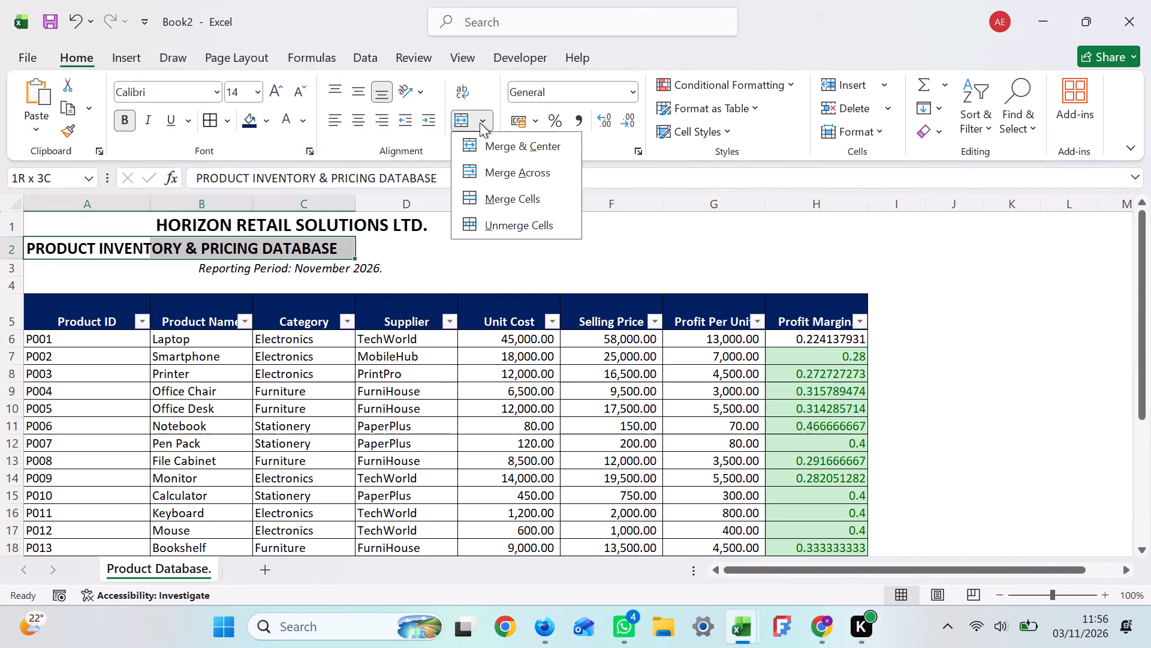
click(526, 143)
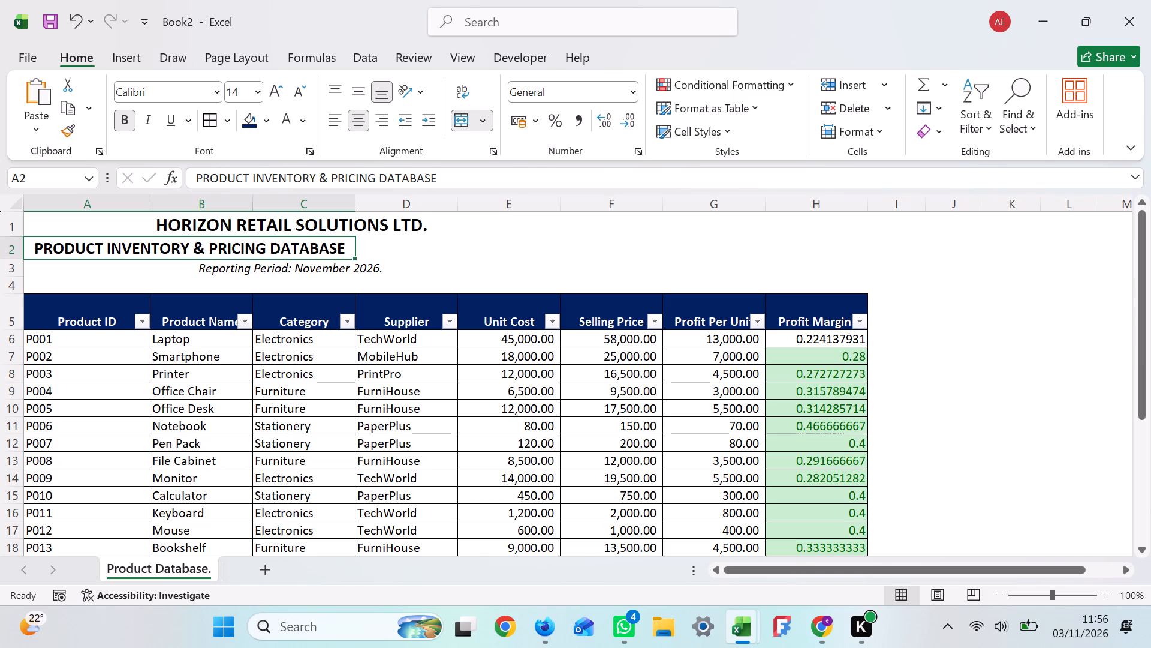
click(1006, 377)
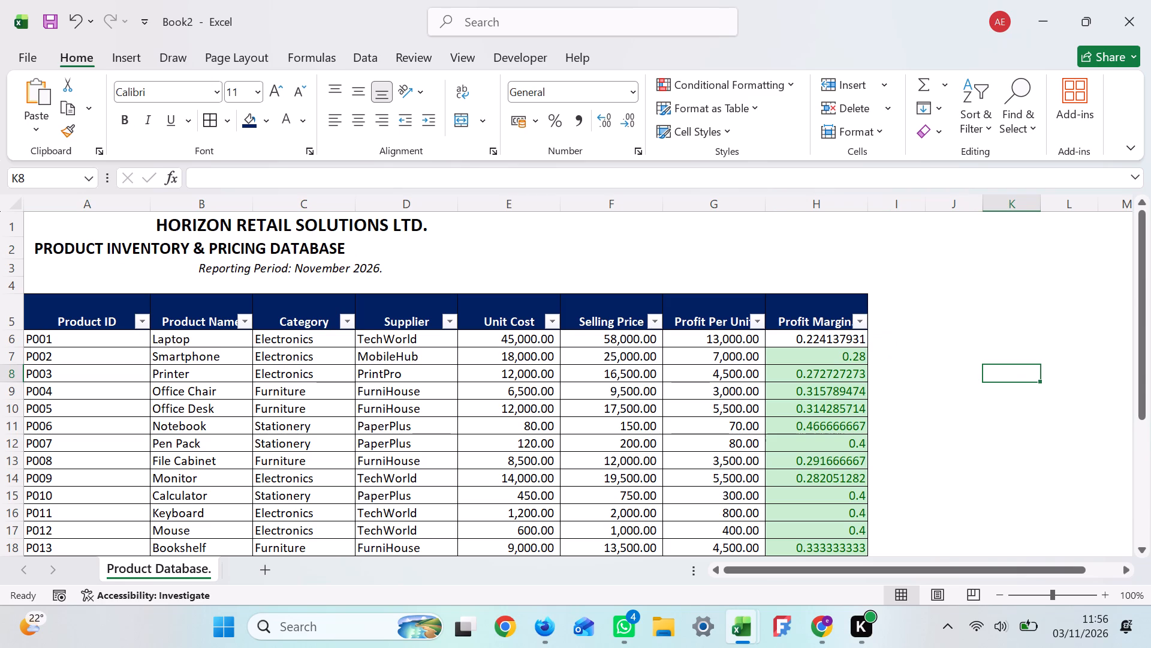
Save the workbook as Horizon_Retail_Management_System in the OneDrive - Personal Documents folder.
key(ctrl+s)
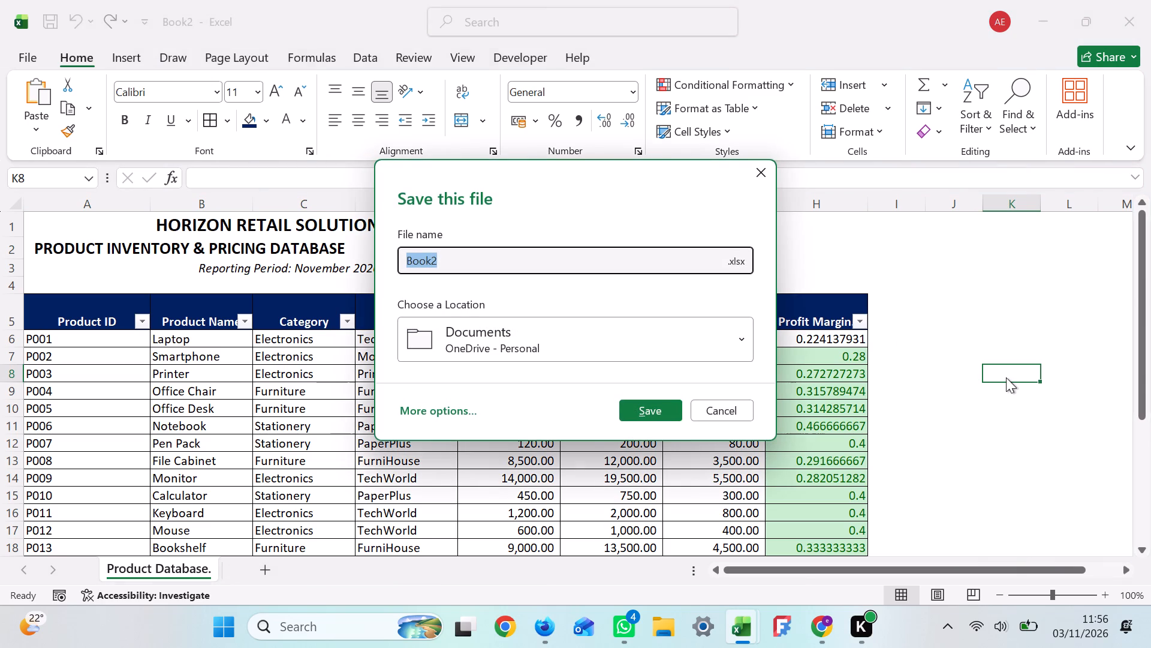
click(602, 264)
key(BackSpace)
key(BackSpace)
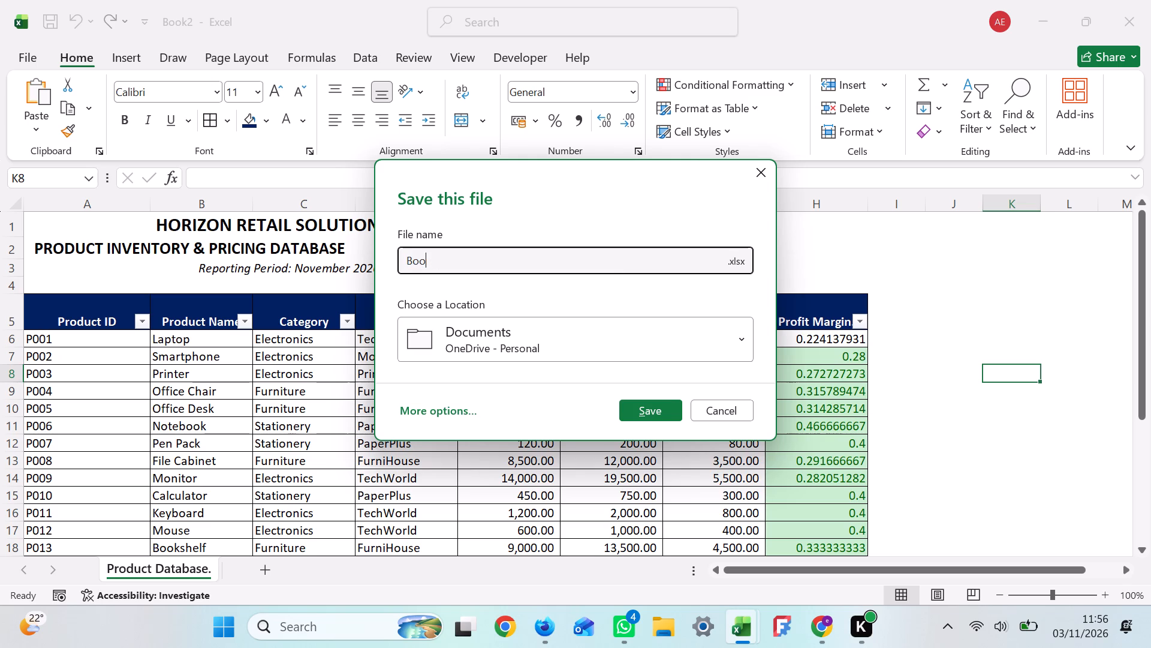
key(BackSpace)
key(BackSpace)
key(BackSpace)
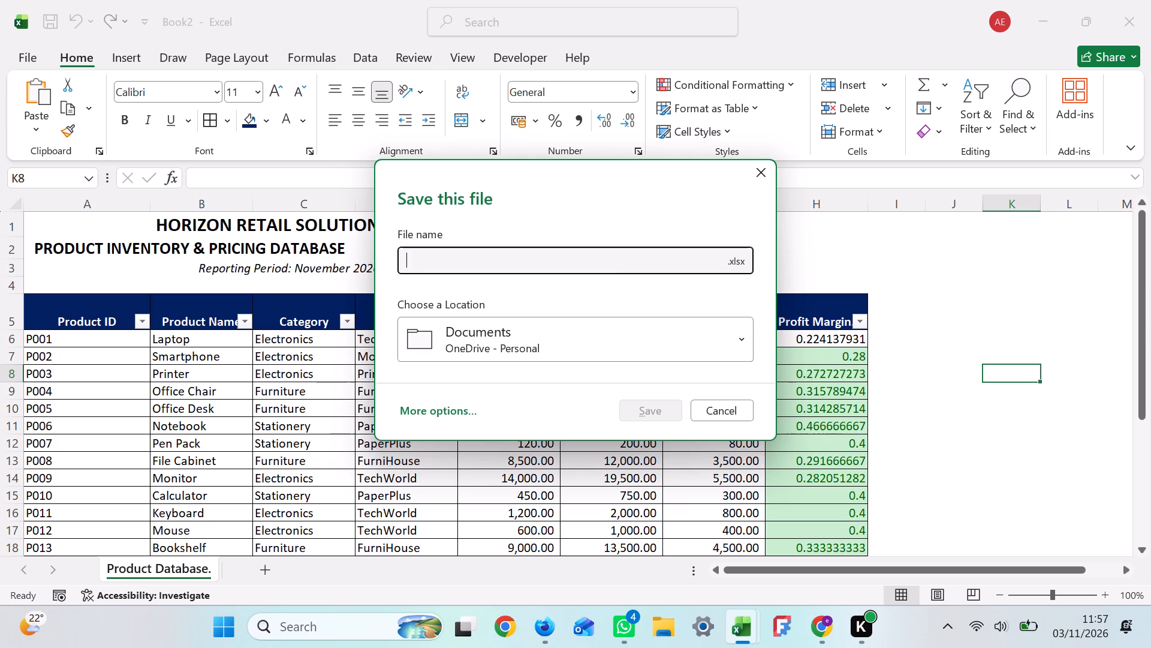
key(h)
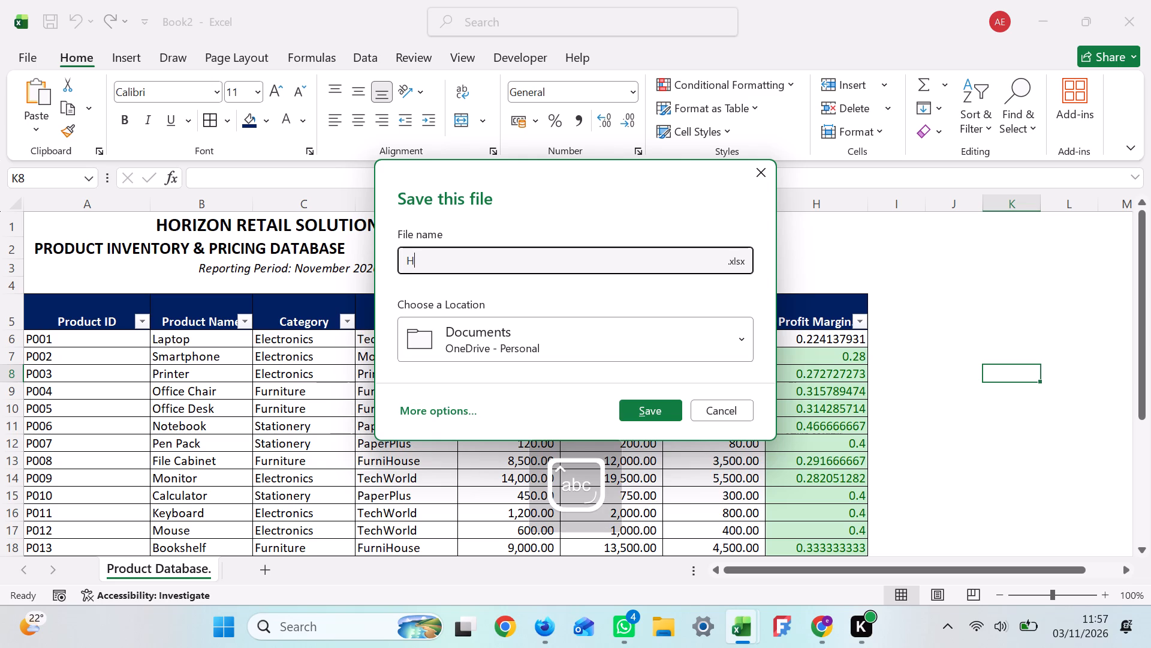
text(oriz)
key(o)
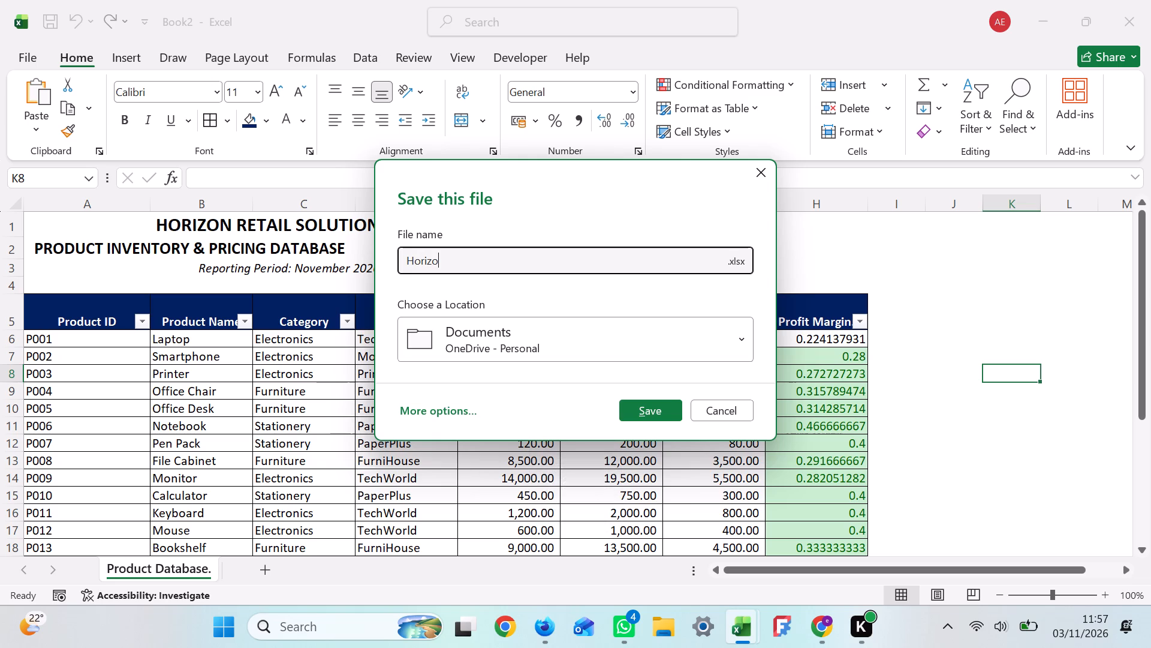
key(n)
key(shift+underscore)
key(r)
text(etai)
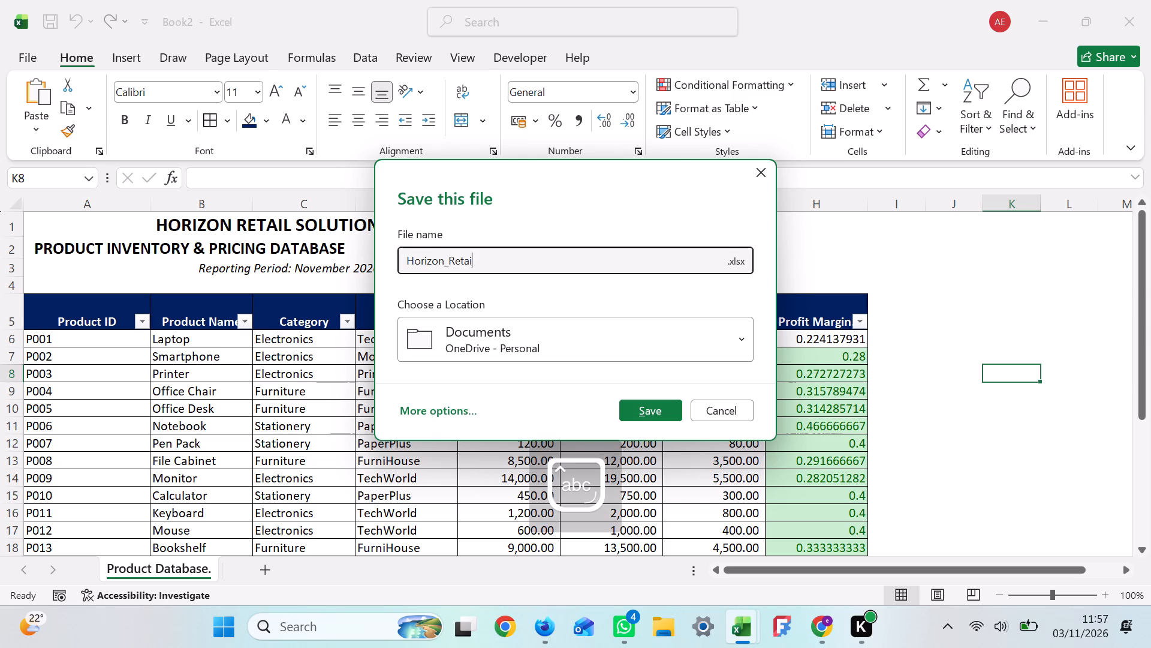
key(l)
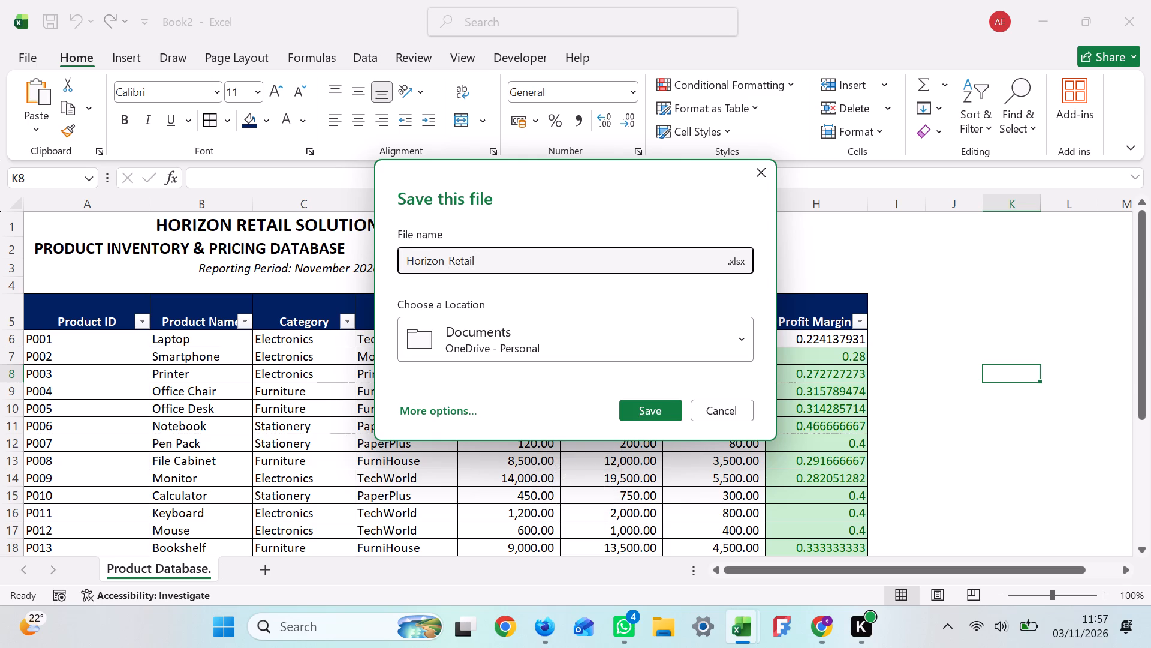
key(shift+underscore)
key(m)
key(BackSpace)
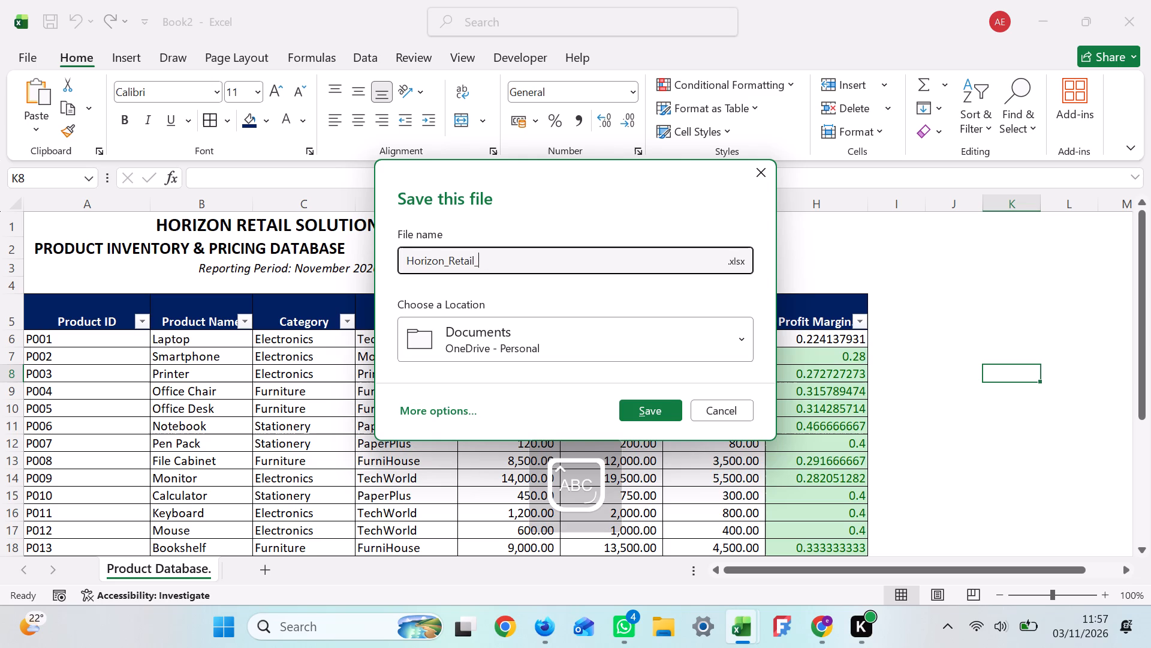
key(m)
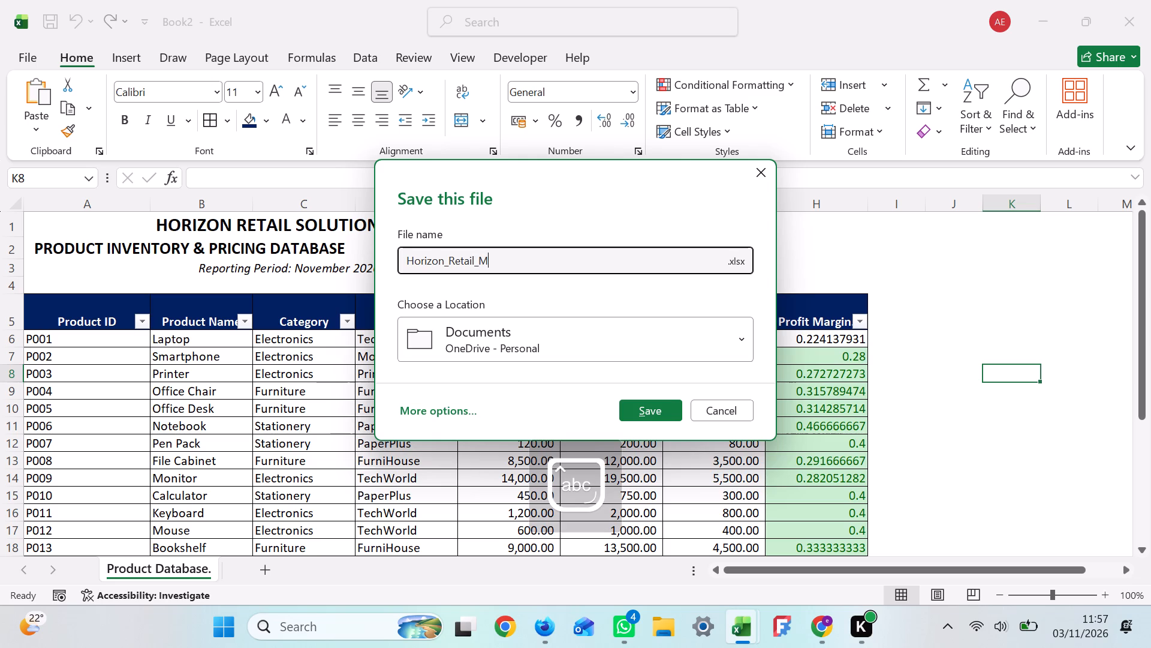
key(a)
key(n)
key(a)
text(geme)
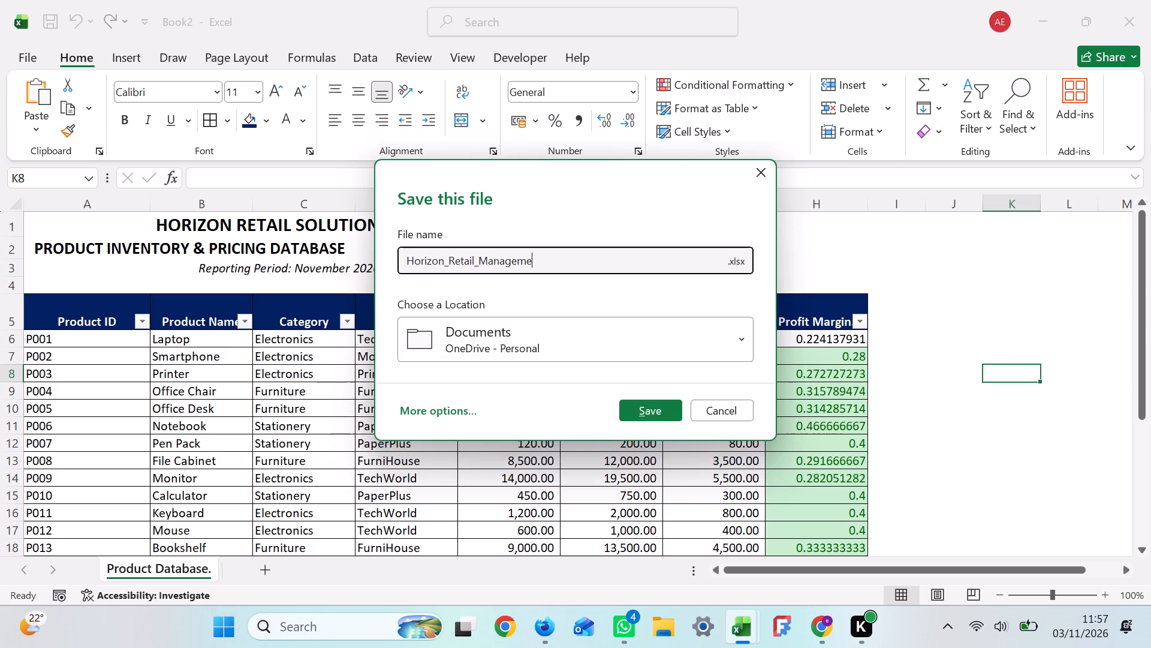
key(n)
key(t)
key(shift+underscore)
key(s)
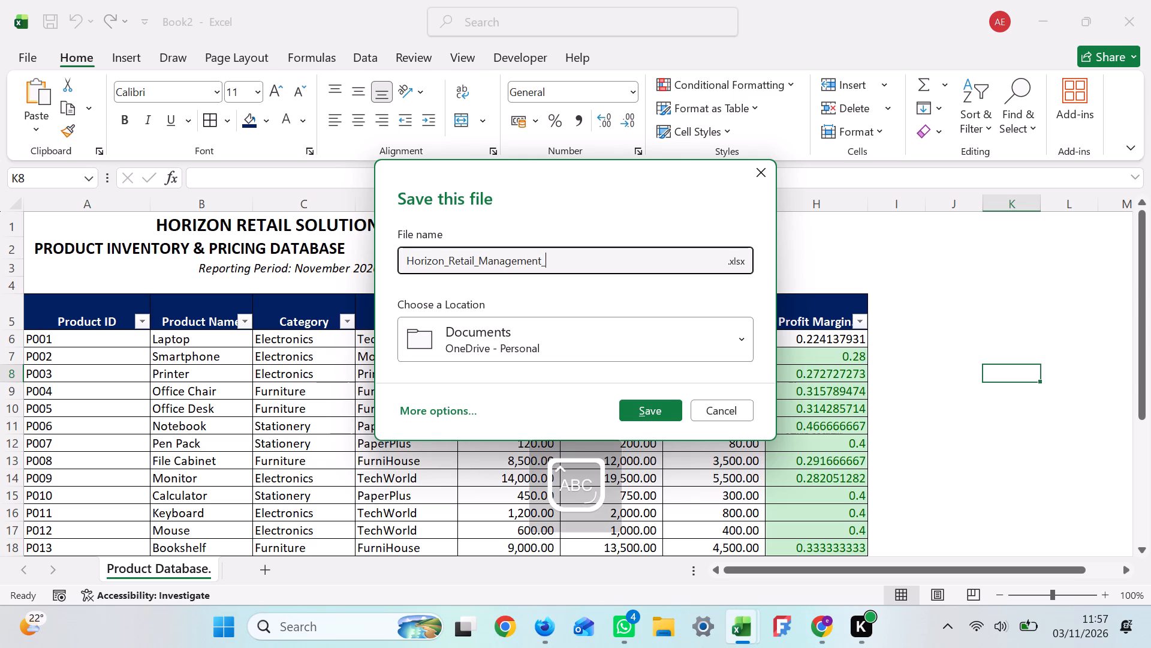
text(ys)
text(te)
key(m)
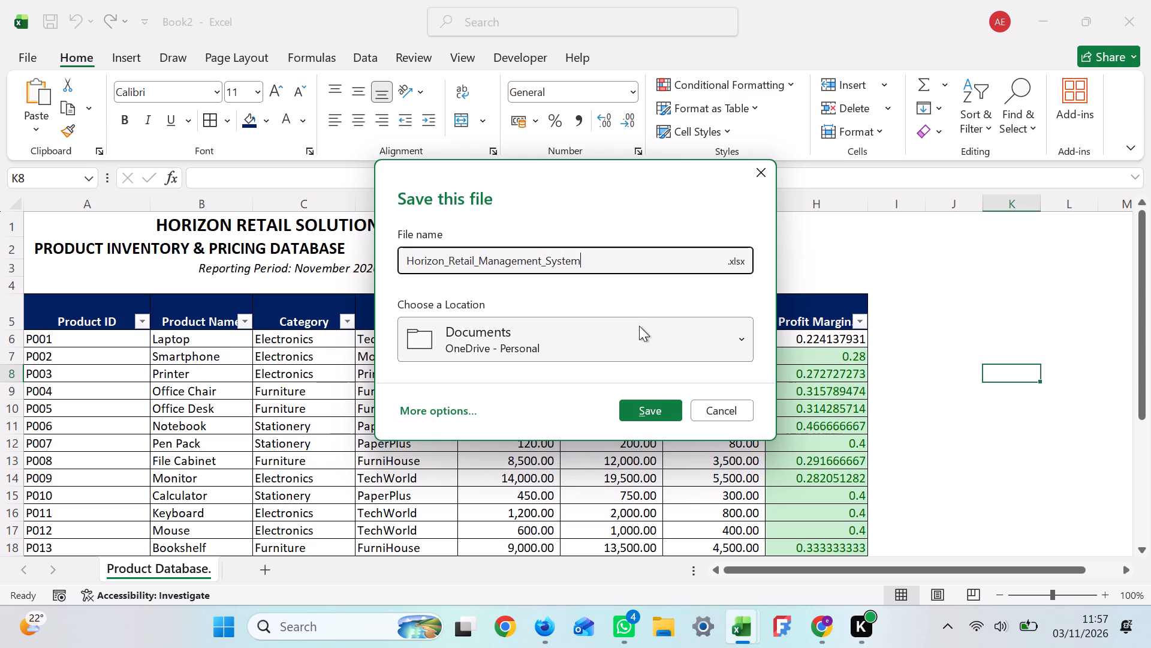
click(657, 407)
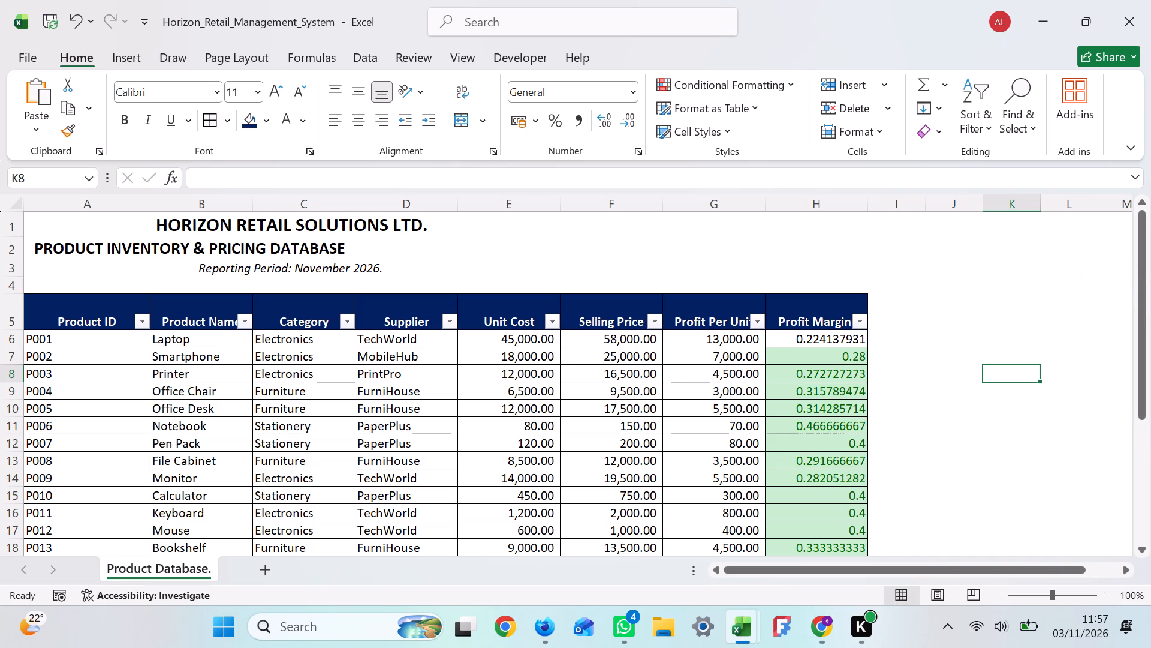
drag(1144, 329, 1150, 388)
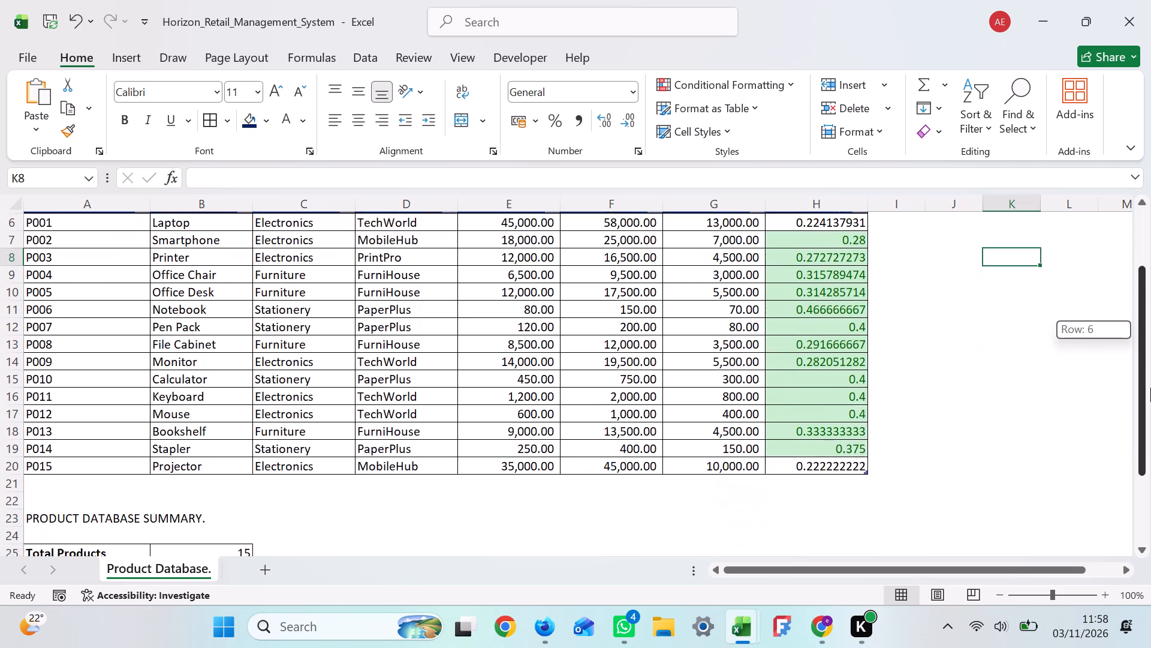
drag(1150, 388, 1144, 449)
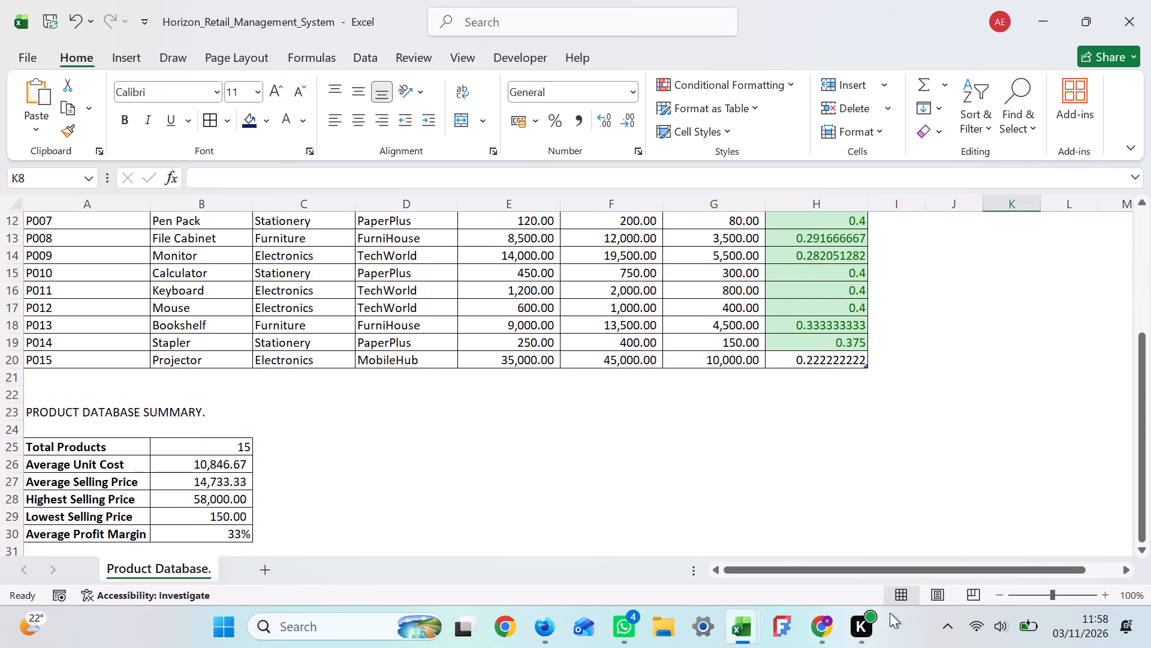